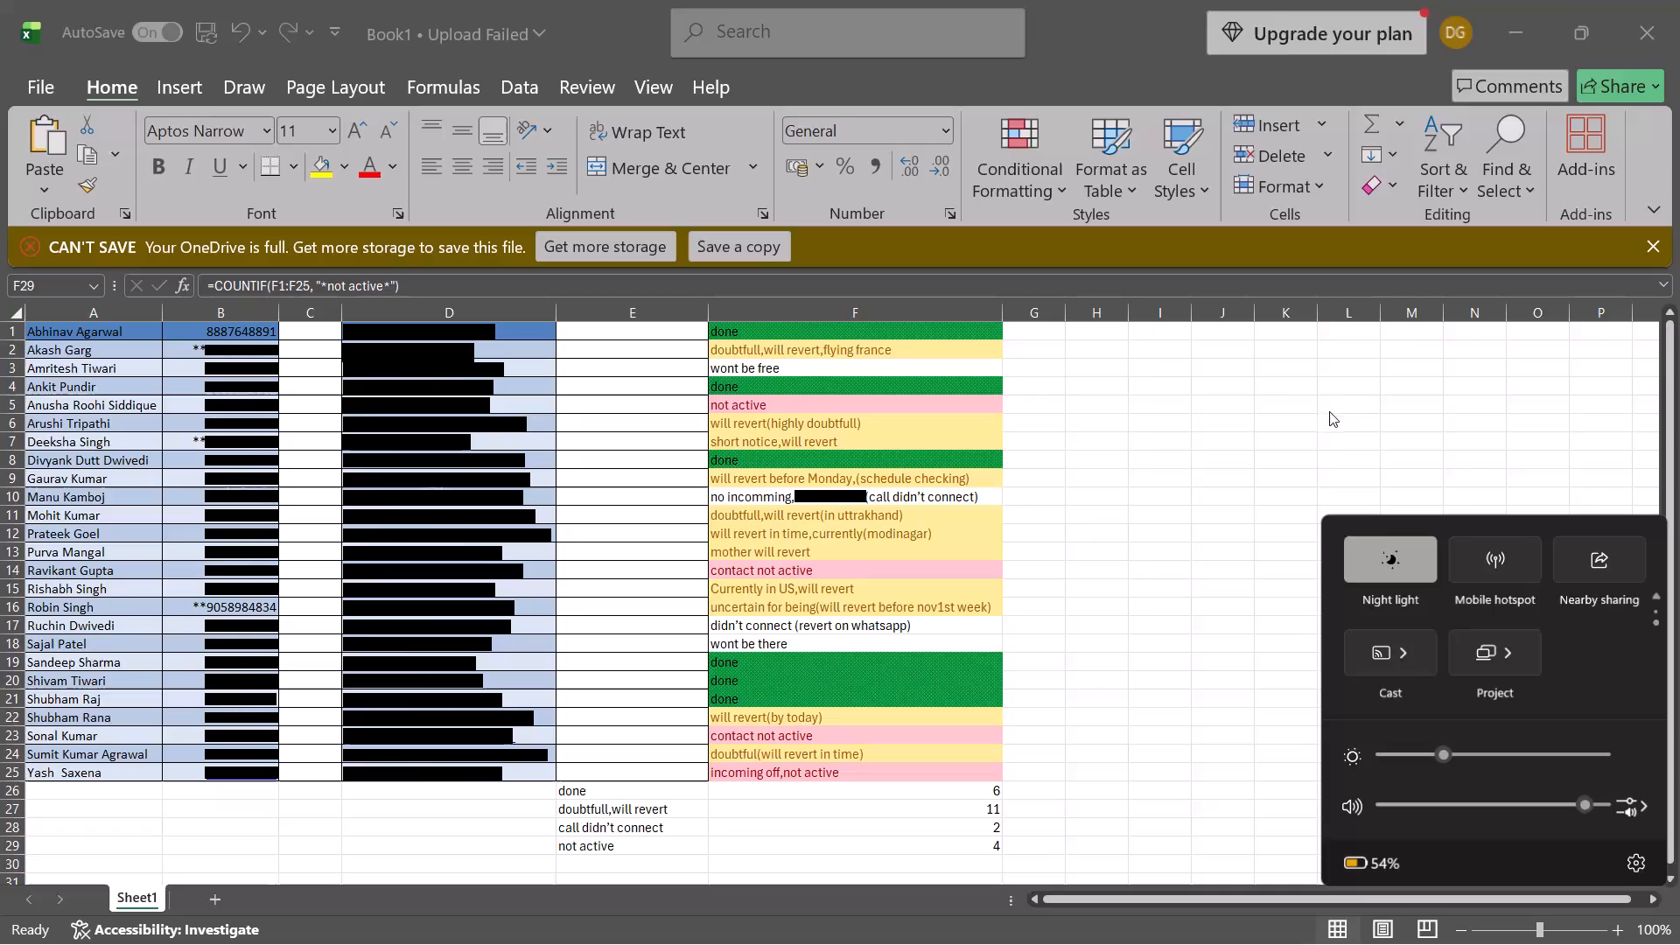
Raise the display brightness slightly and close the quick settings.
{"action": "left_click", "coordinate": [1466, 752]}
{"action": "left_click", "coordinate": [1194, 597]}
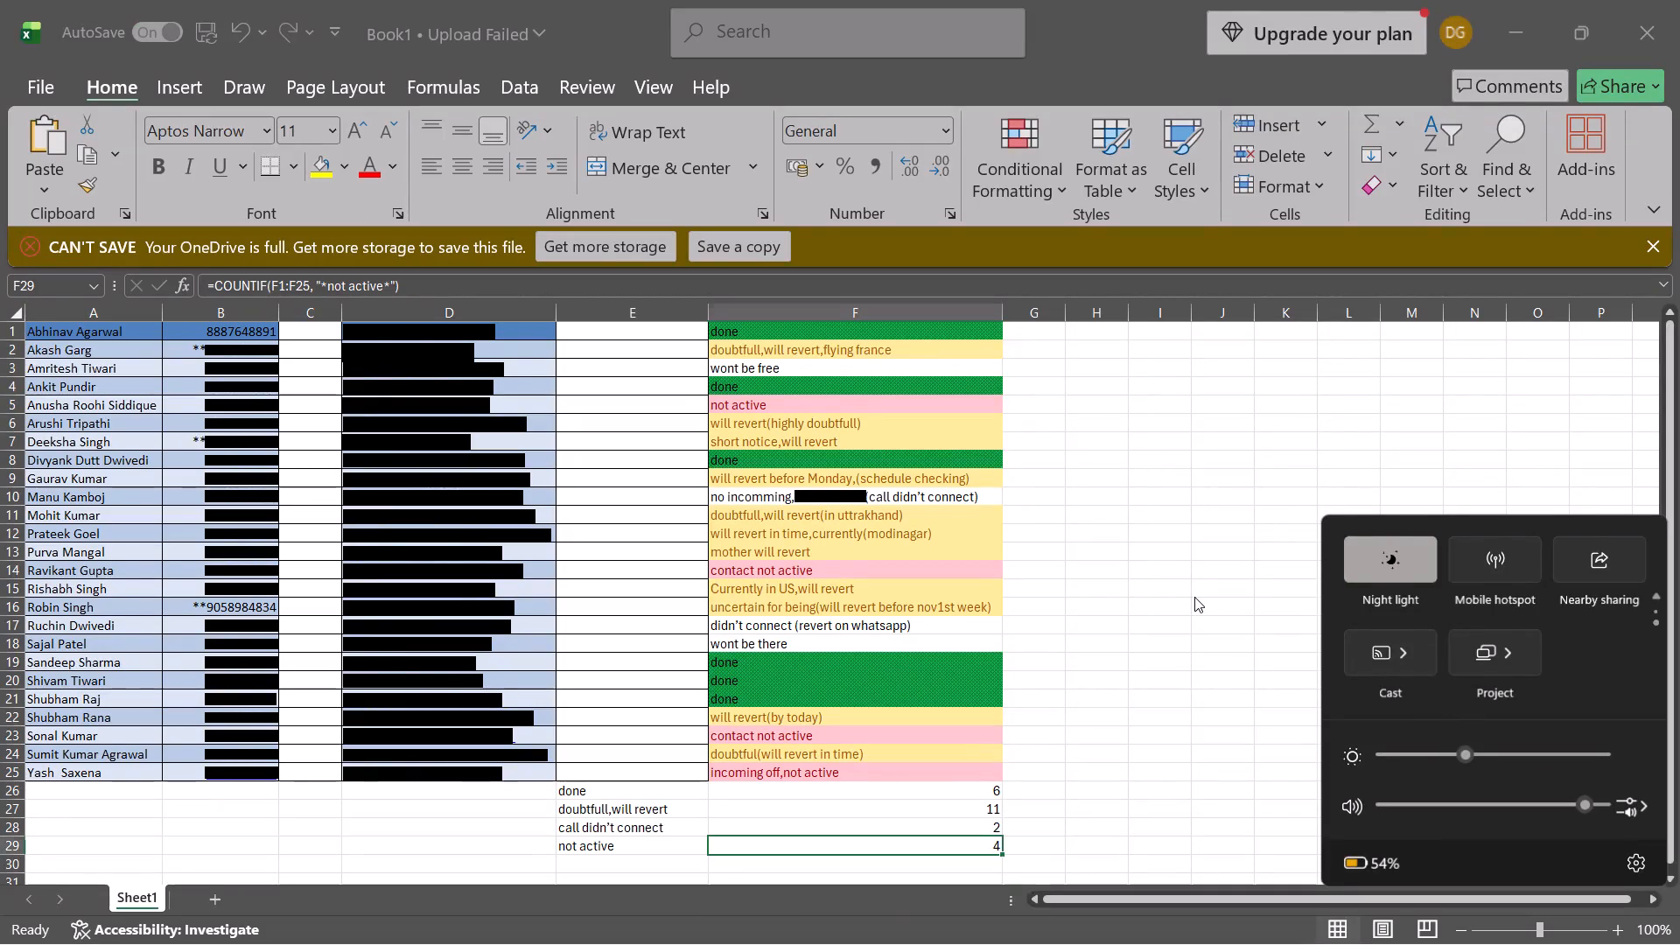
Open the SAEKIET Alumni Data workbook.
{"action": "scroll", "coordinate": [1194, 597], "scroll_direction": "up", "scroll_amount": 1}
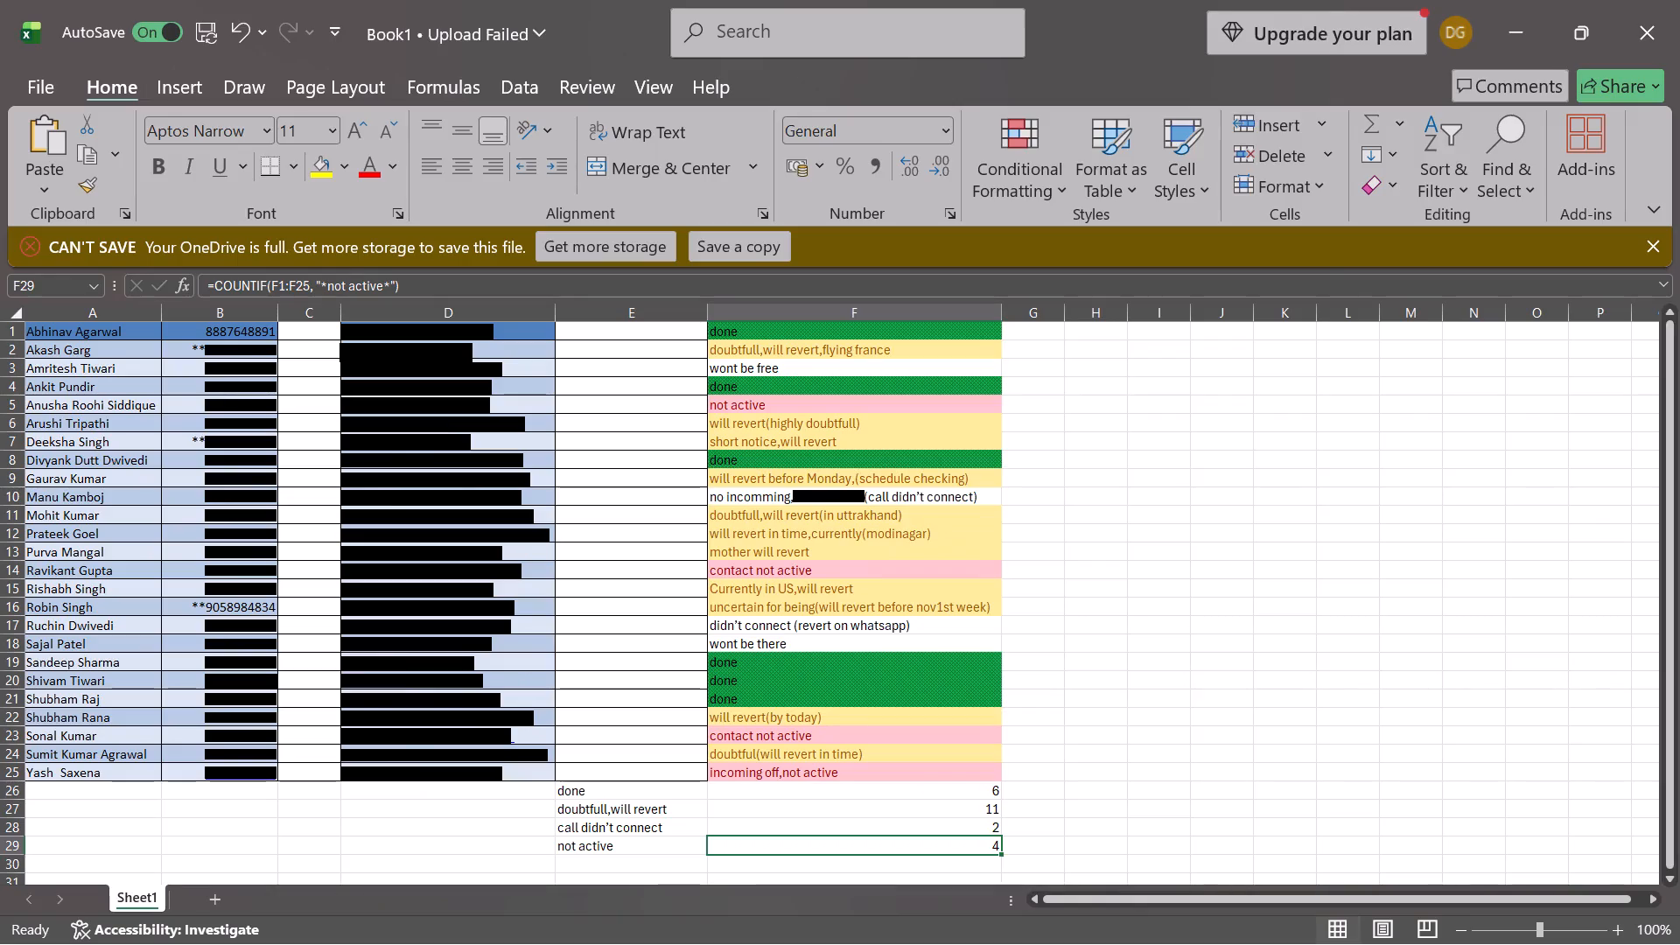
{"action": "left_click", "coordinate": [38, 81]}
{"action": "left_click", "coordinate": [485, 702]}
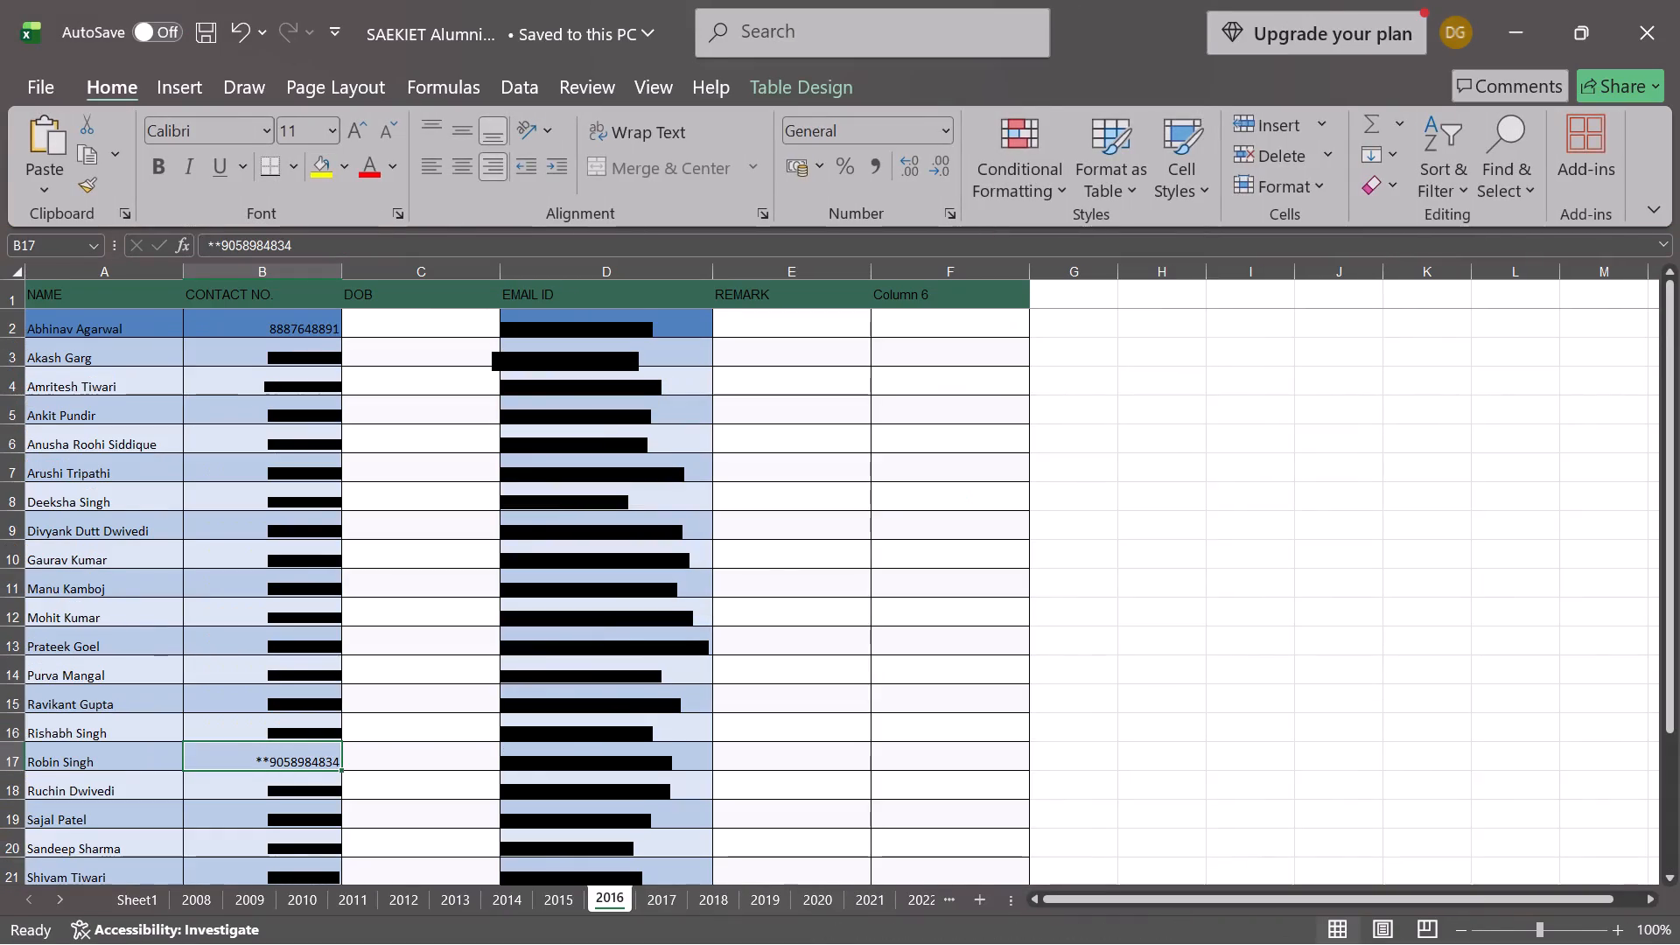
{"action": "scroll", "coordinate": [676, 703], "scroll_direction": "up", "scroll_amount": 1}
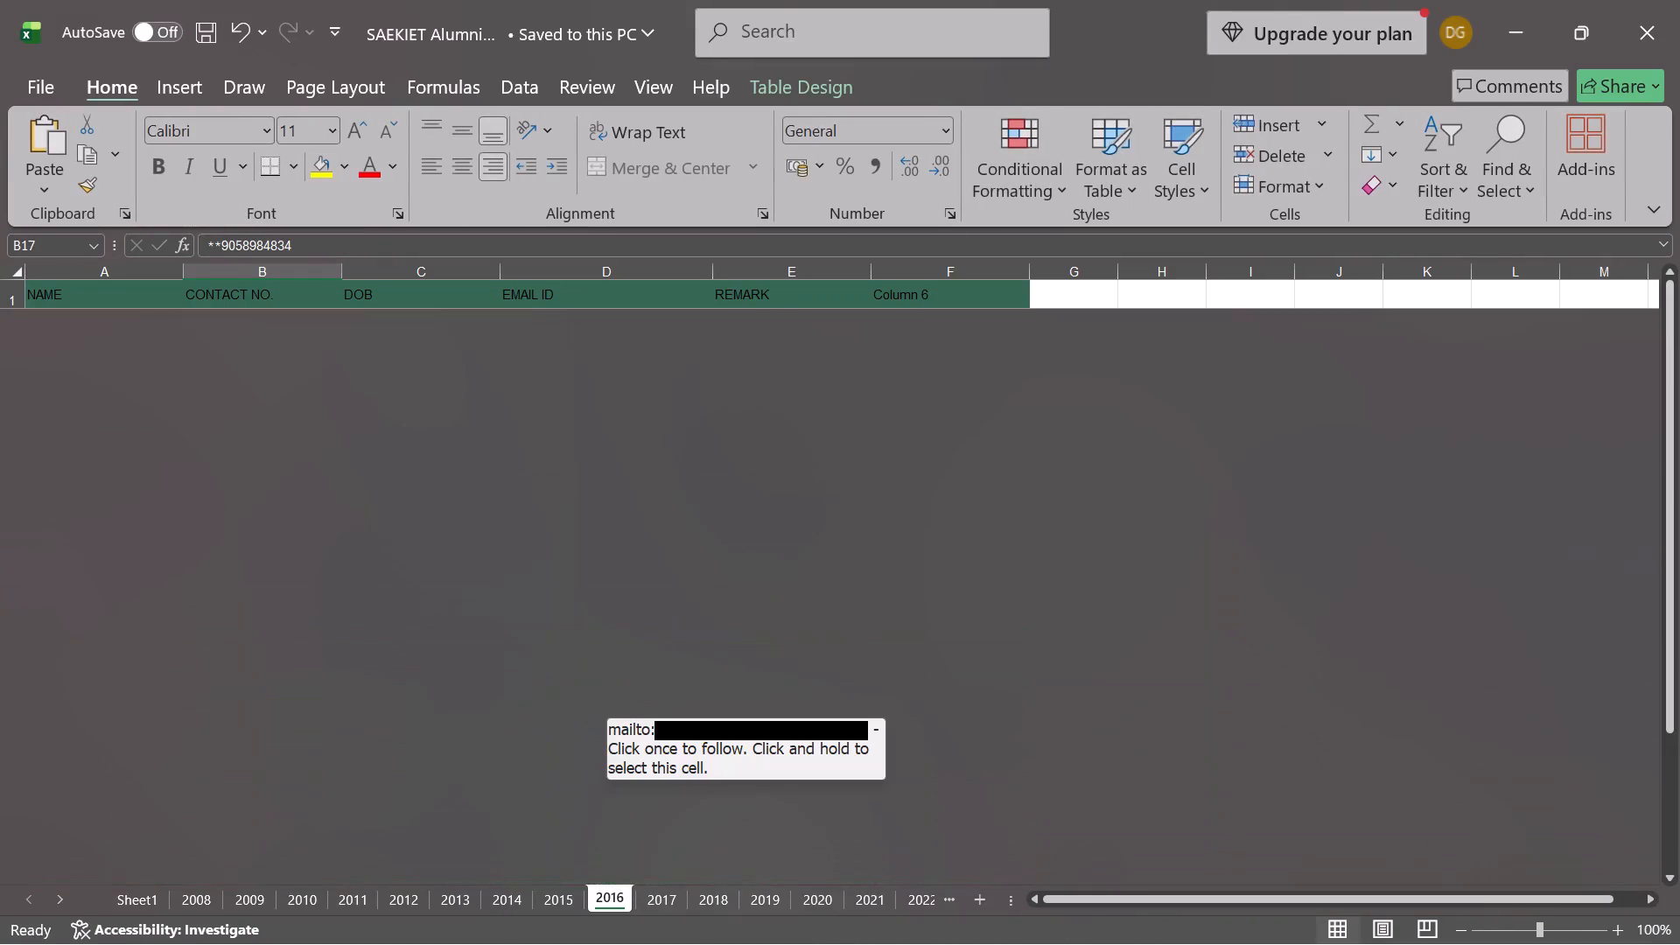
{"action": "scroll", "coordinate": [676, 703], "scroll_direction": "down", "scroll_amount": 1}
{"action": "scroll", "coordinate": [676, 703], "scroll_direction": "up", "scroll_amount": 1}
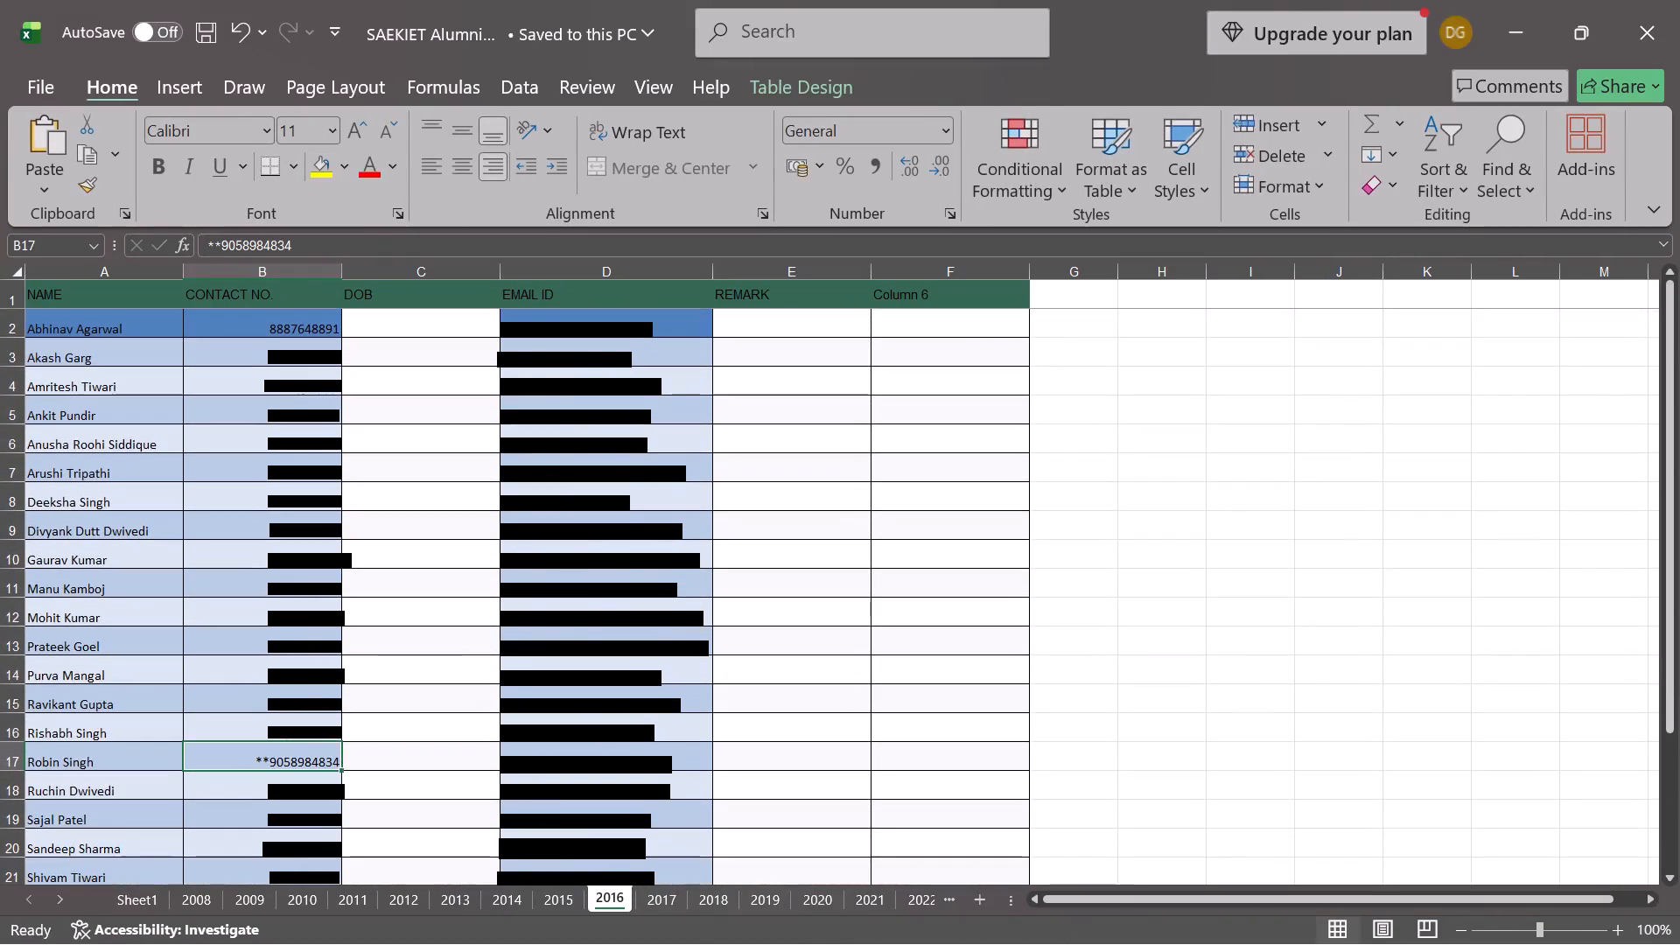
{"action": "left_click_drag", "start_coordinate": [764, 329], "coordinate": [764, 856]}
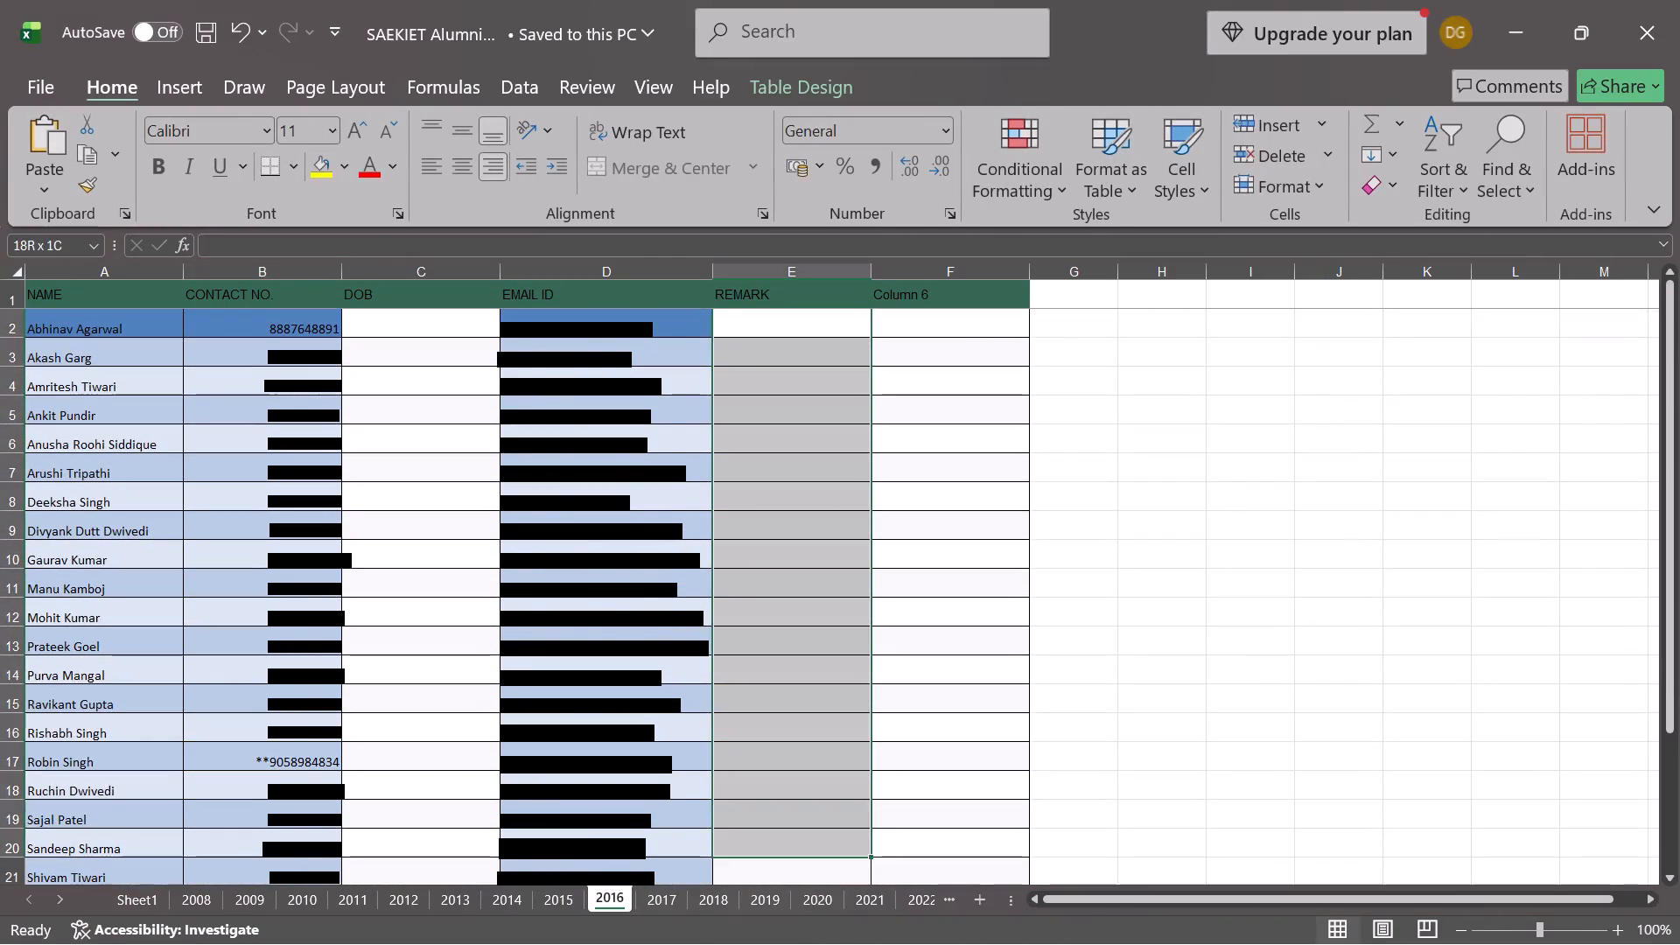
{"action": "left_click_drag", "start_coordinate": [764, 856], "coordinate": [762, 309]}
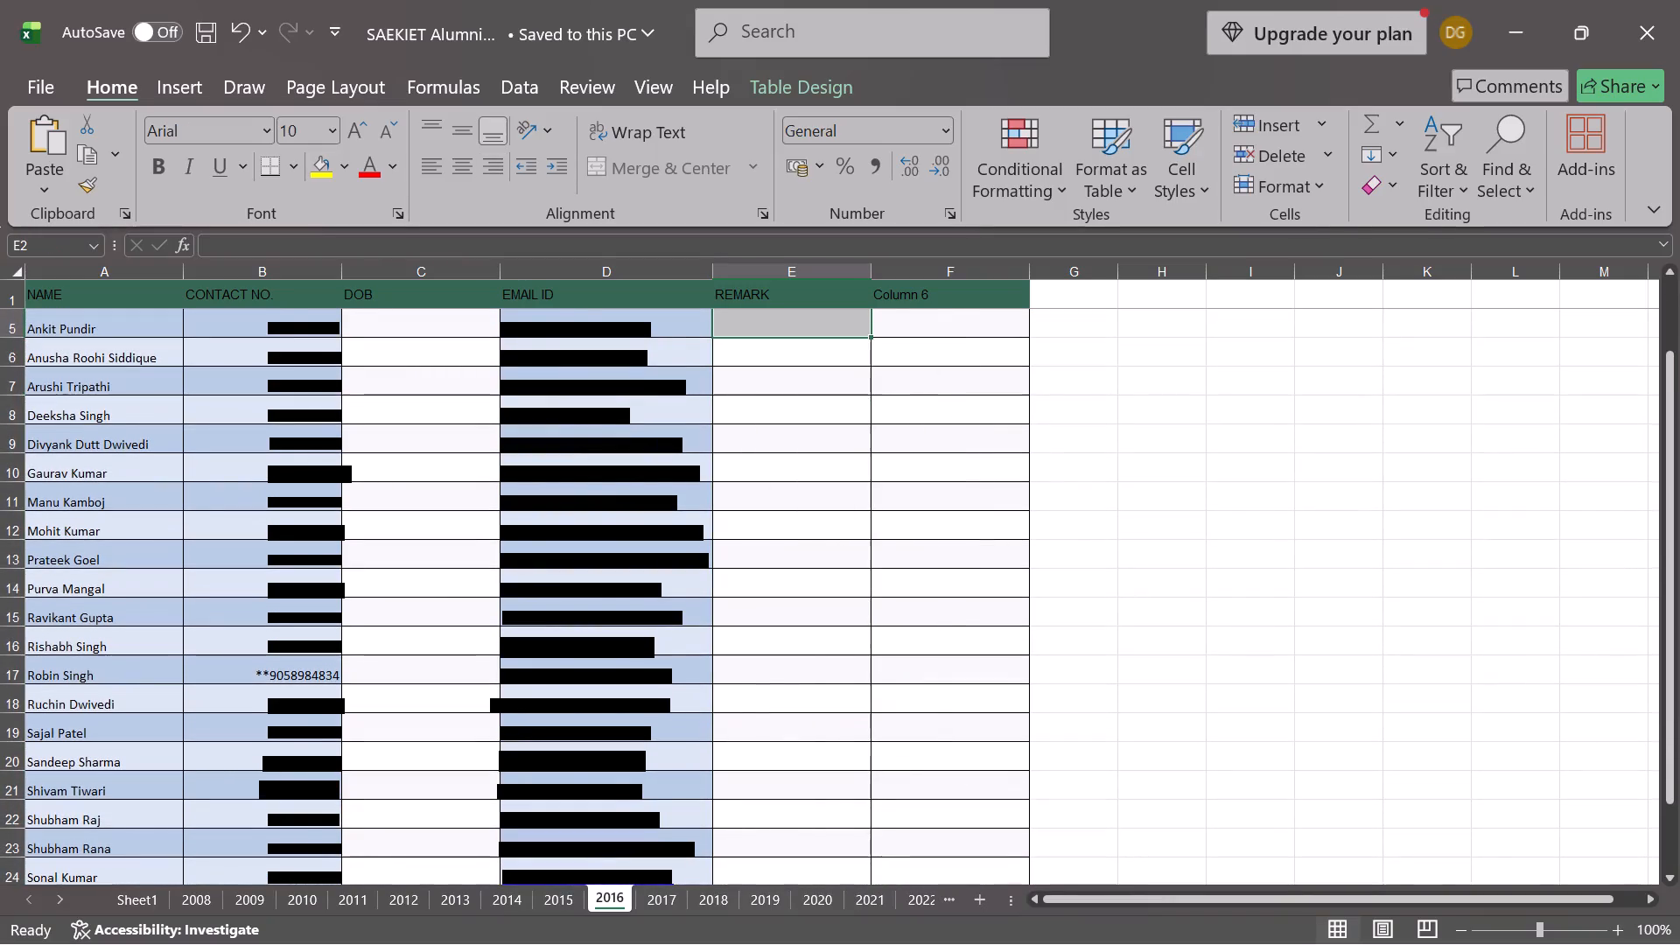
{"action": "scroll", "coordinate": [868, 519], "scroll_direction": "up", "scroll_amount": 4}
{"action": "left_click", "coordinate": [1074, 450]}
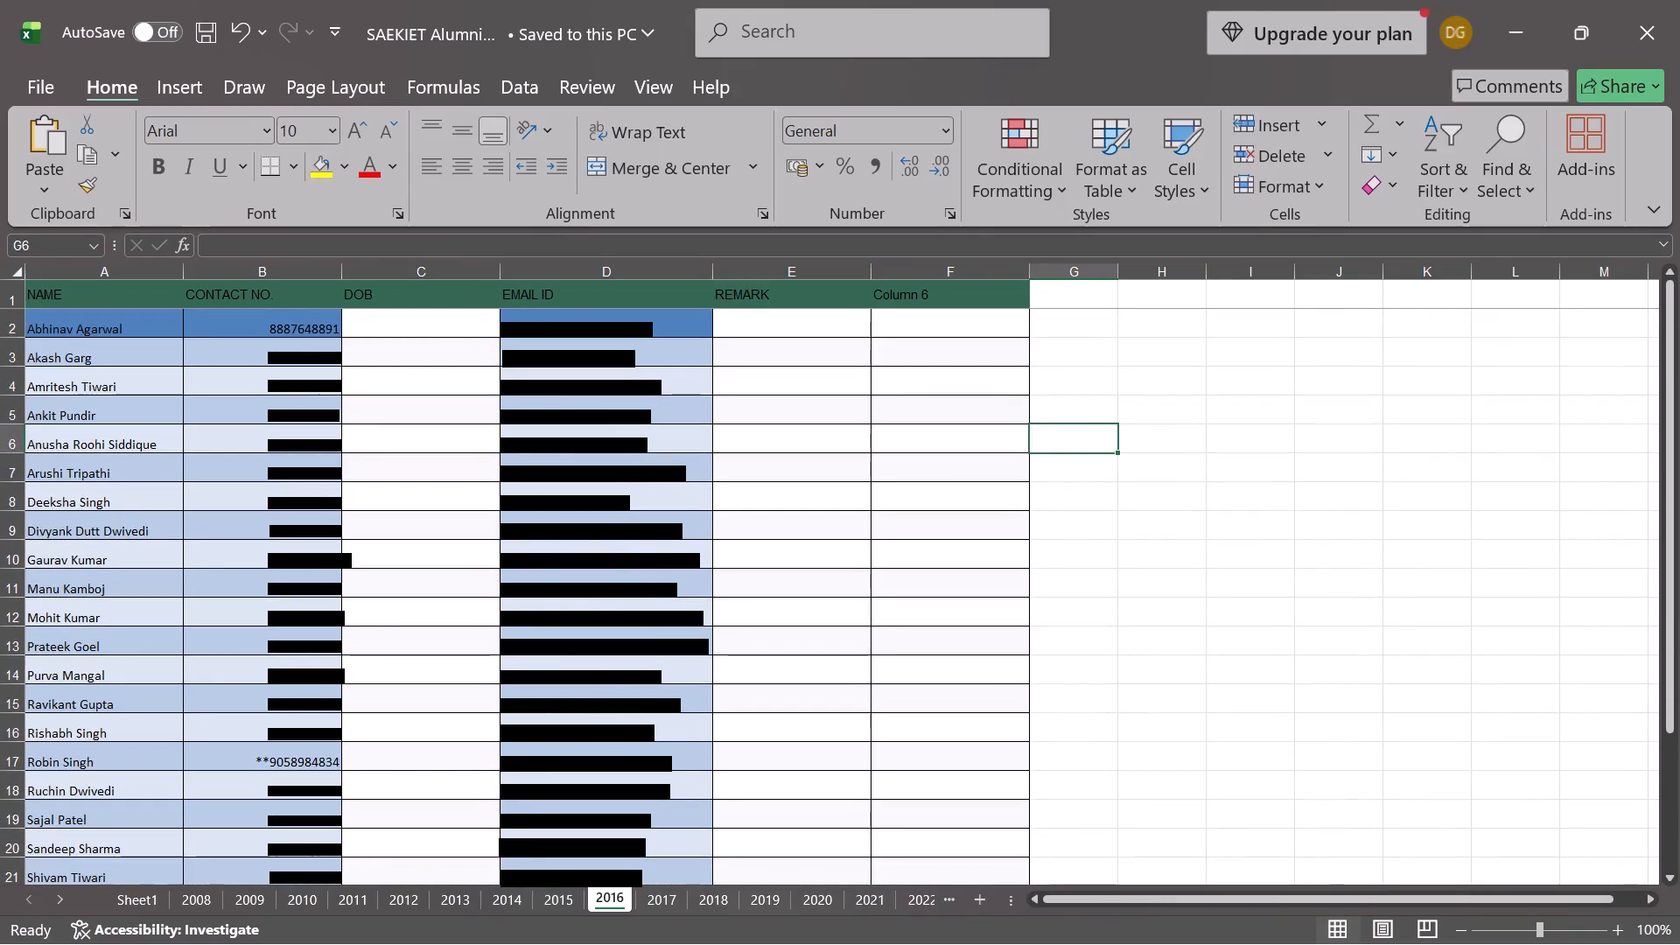
Widen the REMARK column on the 2016 sheet to about twice its width.
{"action": "left_click_drag", "start_coordinate": [872, 276], "coordinate": [1035, 272]}
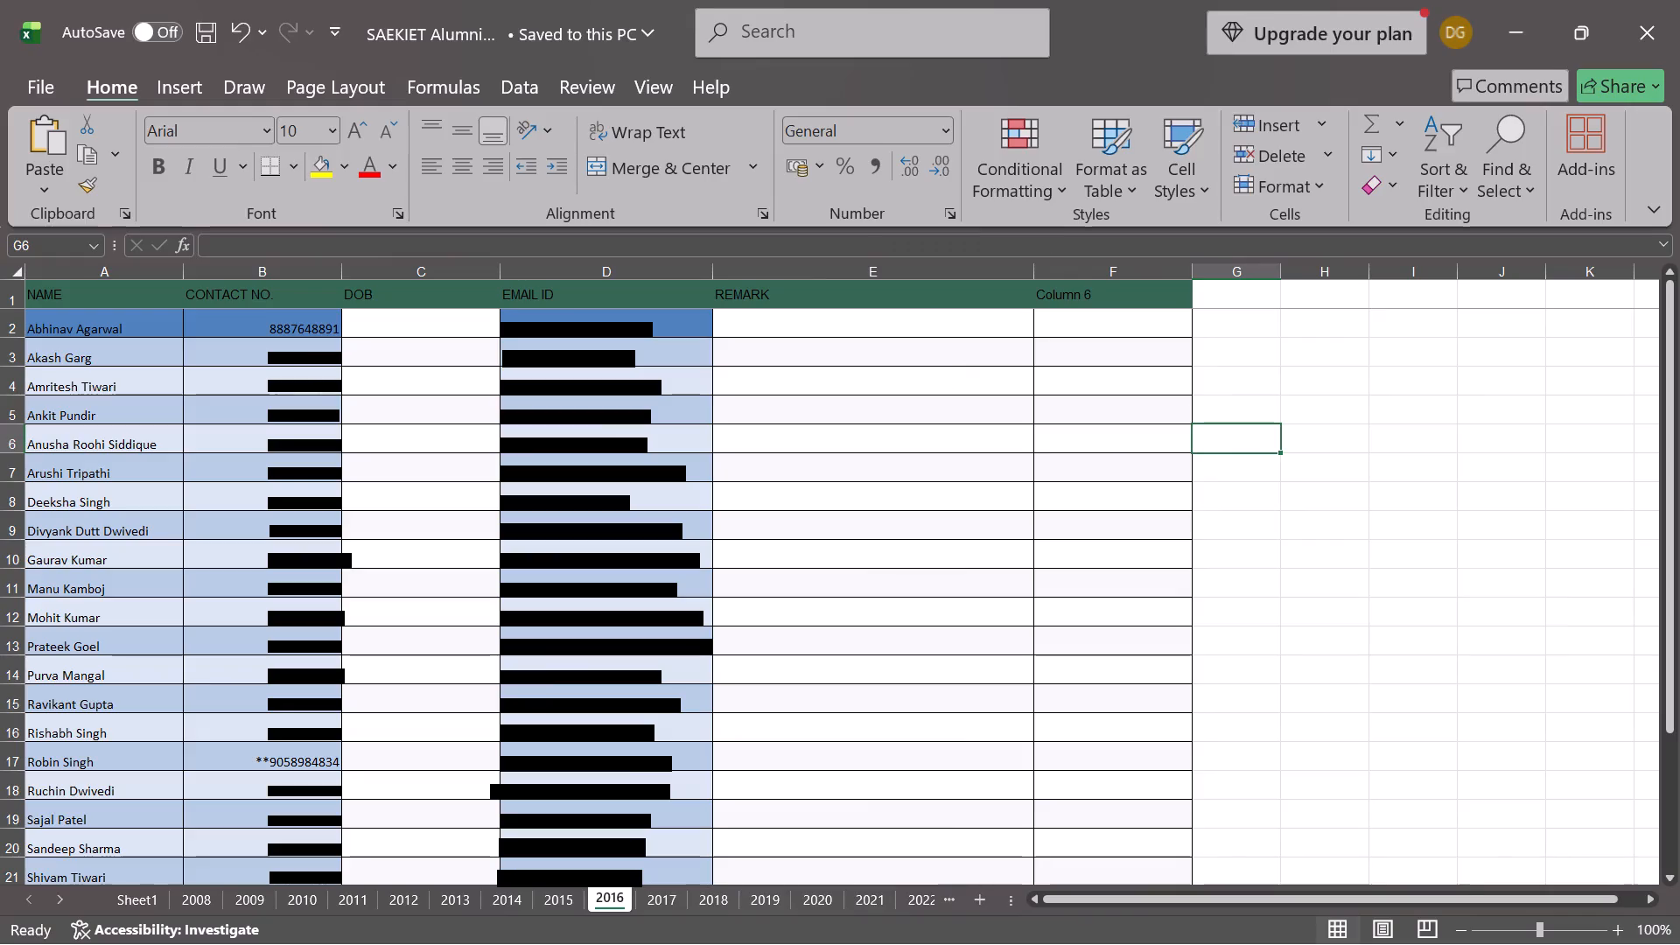
Move the remarks from Book1 cells F1:F25 into the REMARK column of the 2016 sheet, cells E2:E26.
{"action": "left_click_drag", "start_coordinate": [906, 327], "coordinate": [918, 787]}
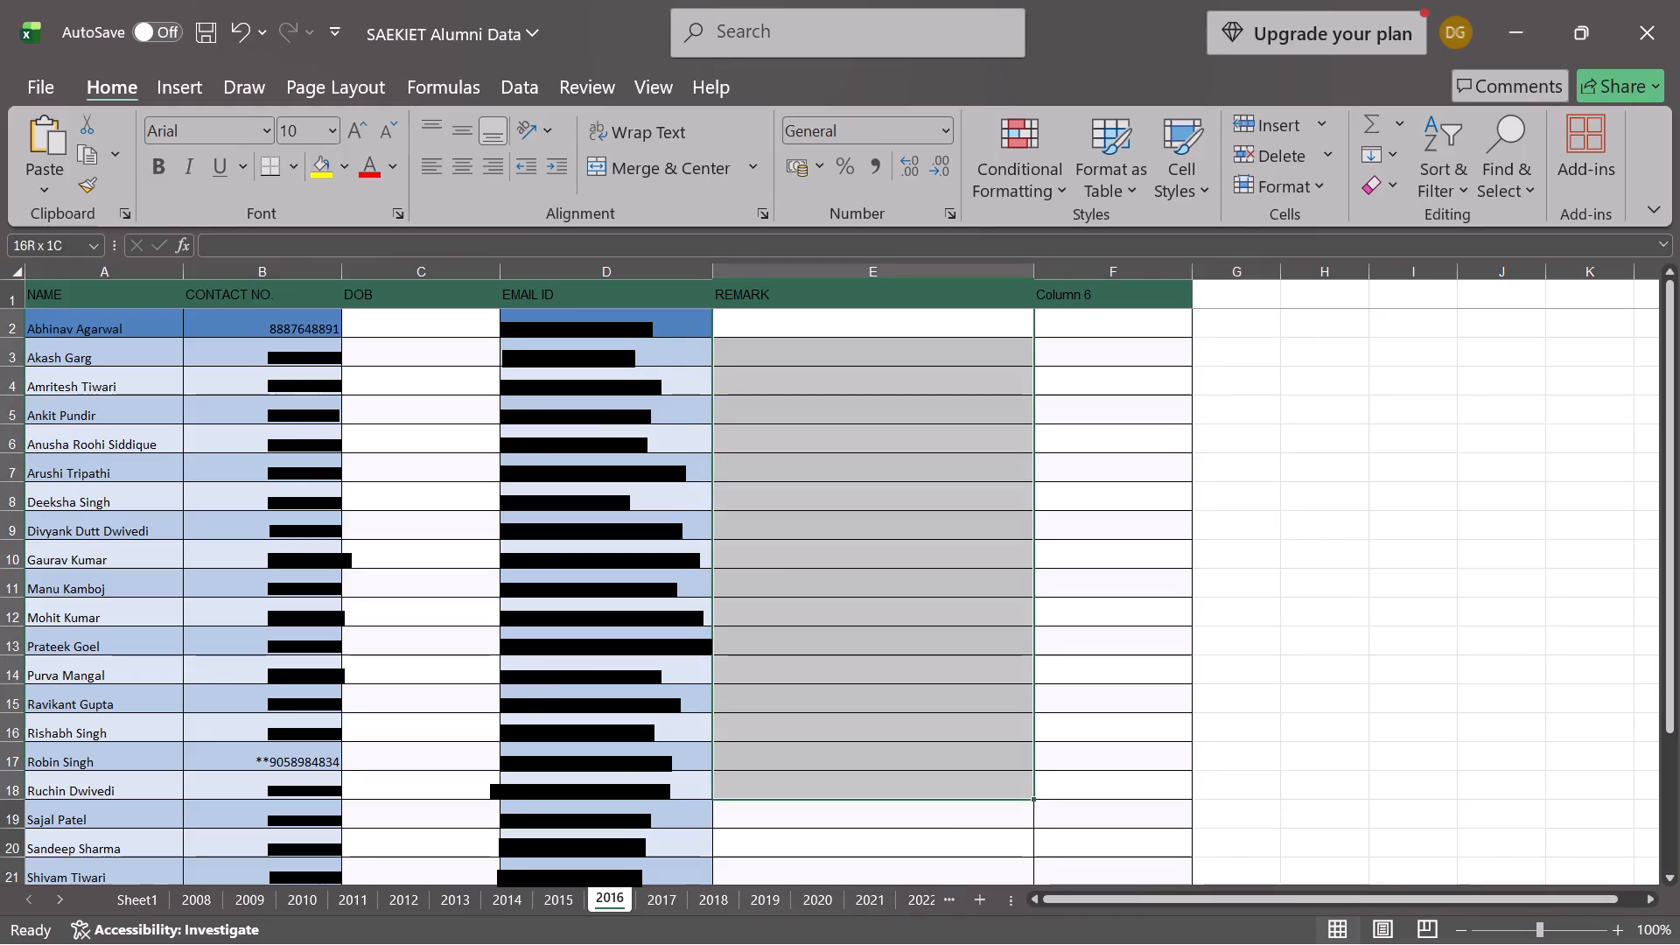
{"action": "left_click_drag", "start_coordinate": [918, 787], "coordinate": [919, 944]}
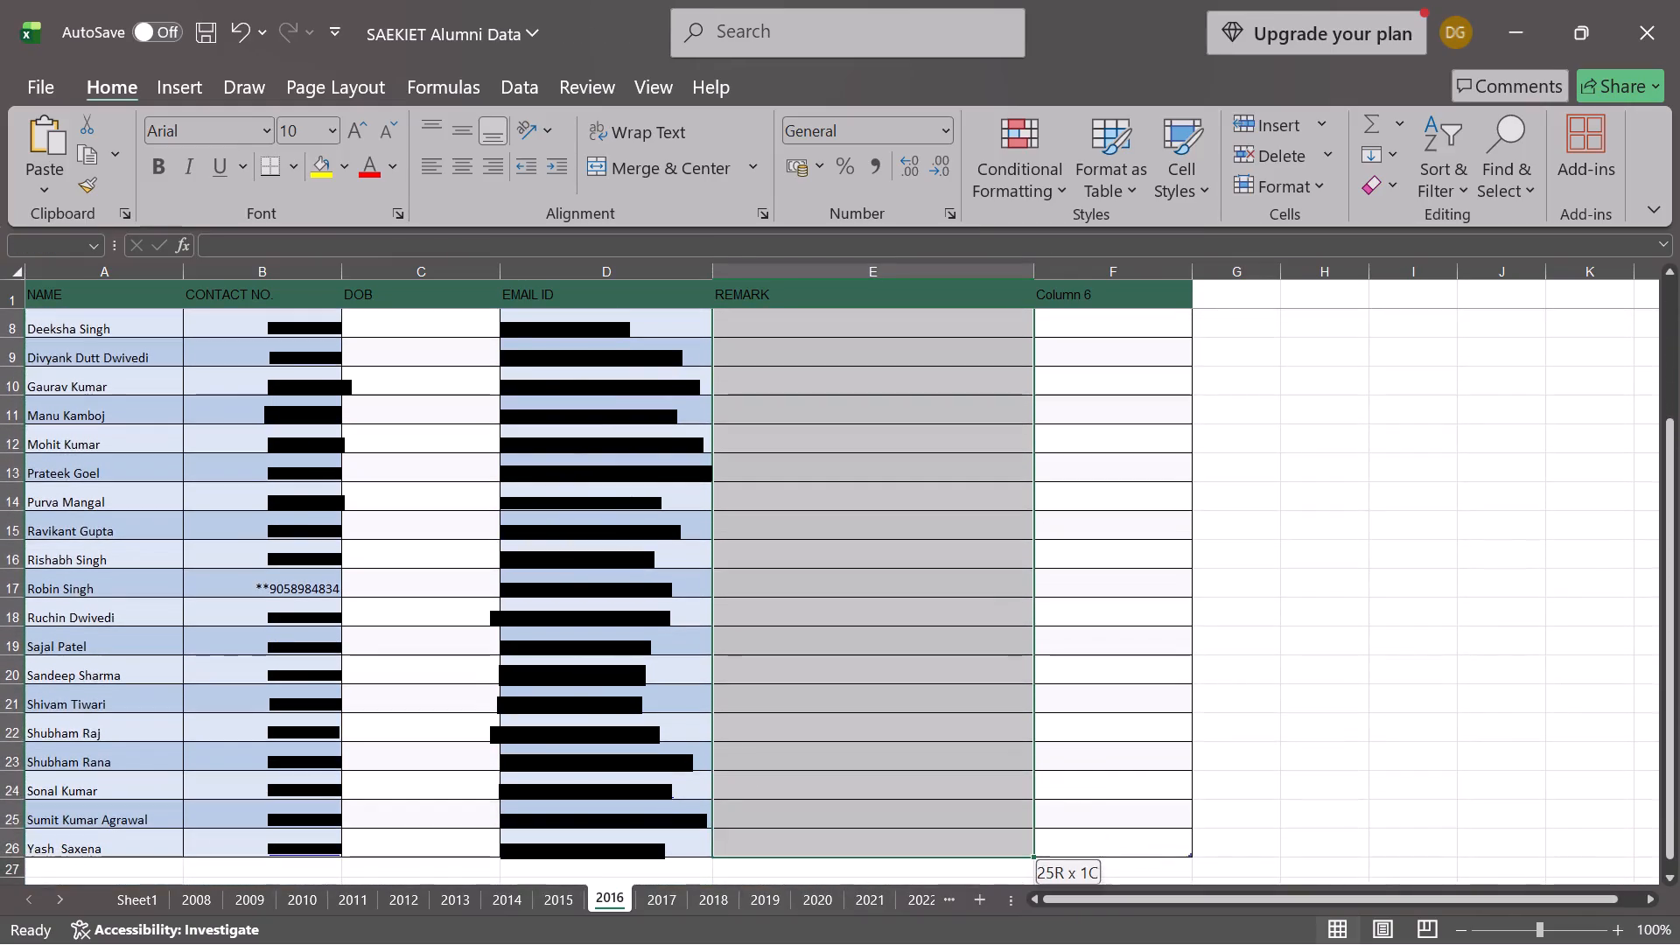
{"action": "left_click_drag", "start_coordinate": [919, 944], "coordinate": [872, 789]}
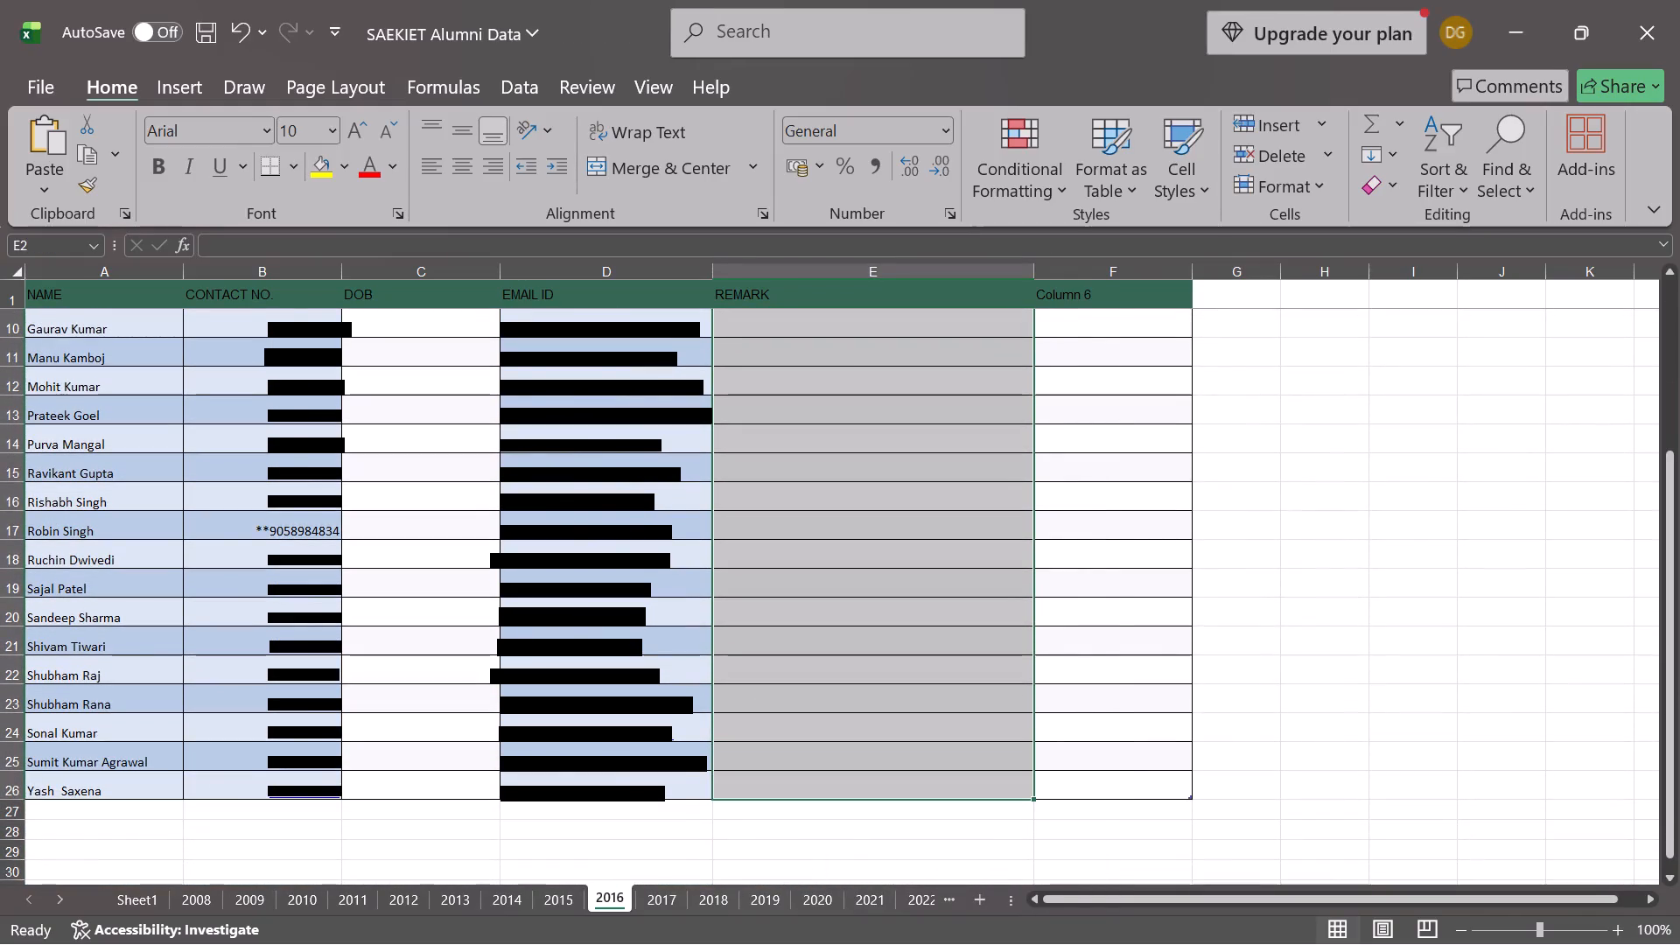
{"action": "left_click", "coordinate": [917, 918]}
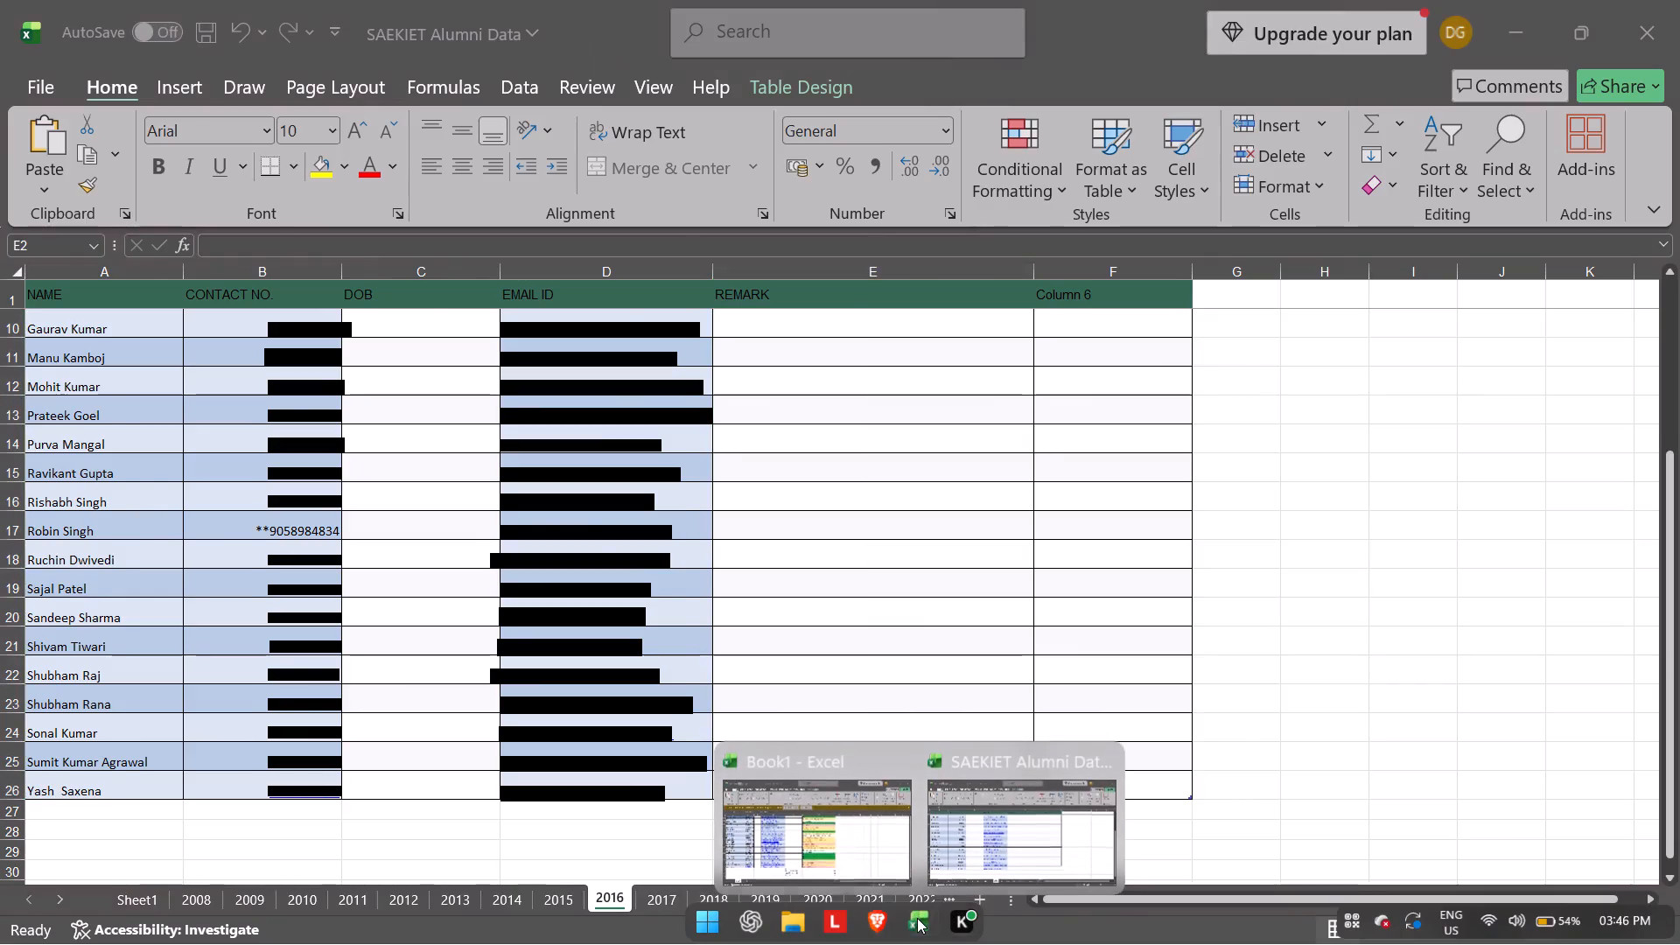
{"action": "left_click", "coordinate": [885, 827]}
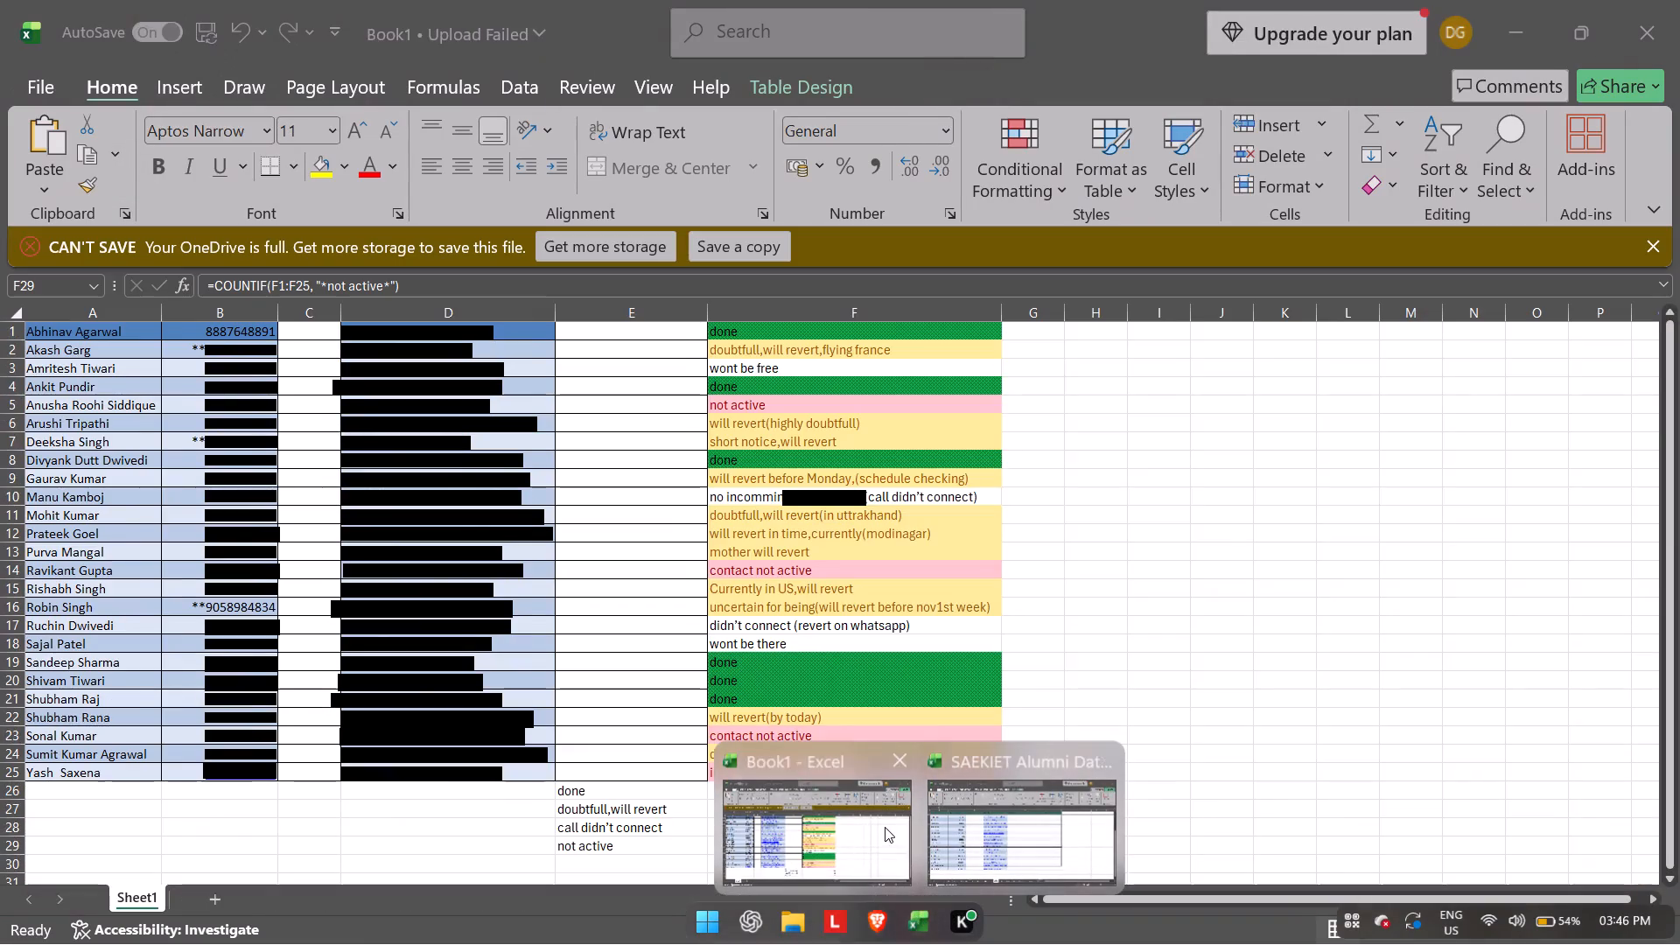
{"action": "scroll", "coordinate": [858, 553], "scroll_direction": "up", "scroll_amount": 3}
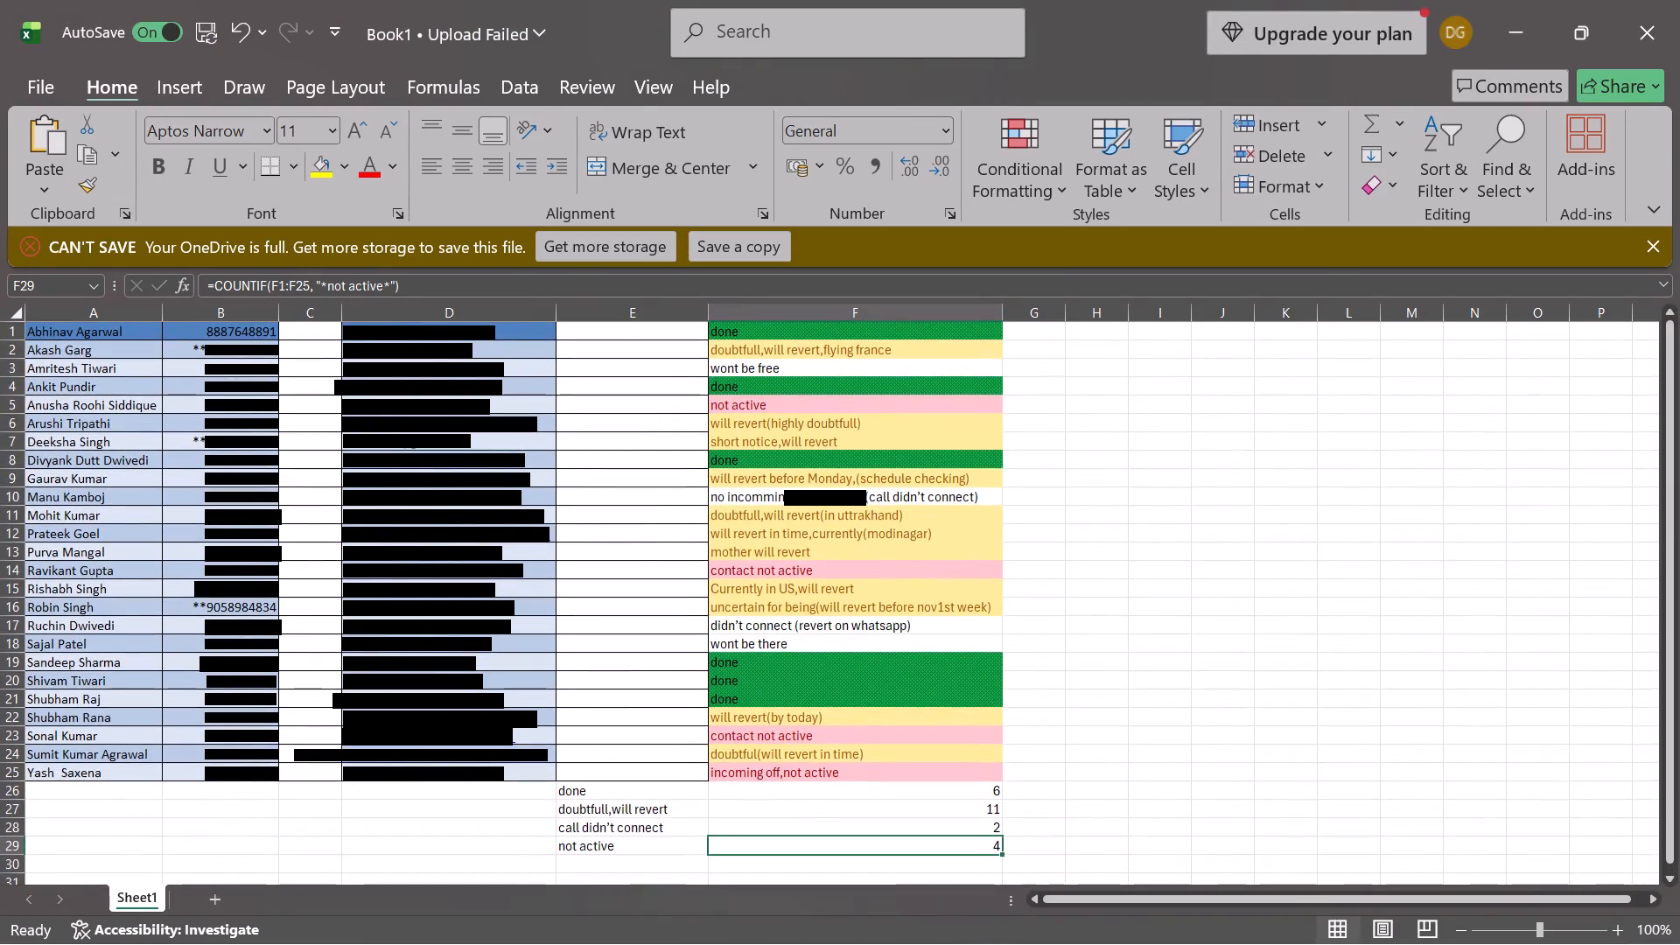
{"action": "left_click_drag", "start_coordinate": [787, 336], "coordinate": [871, 752]}
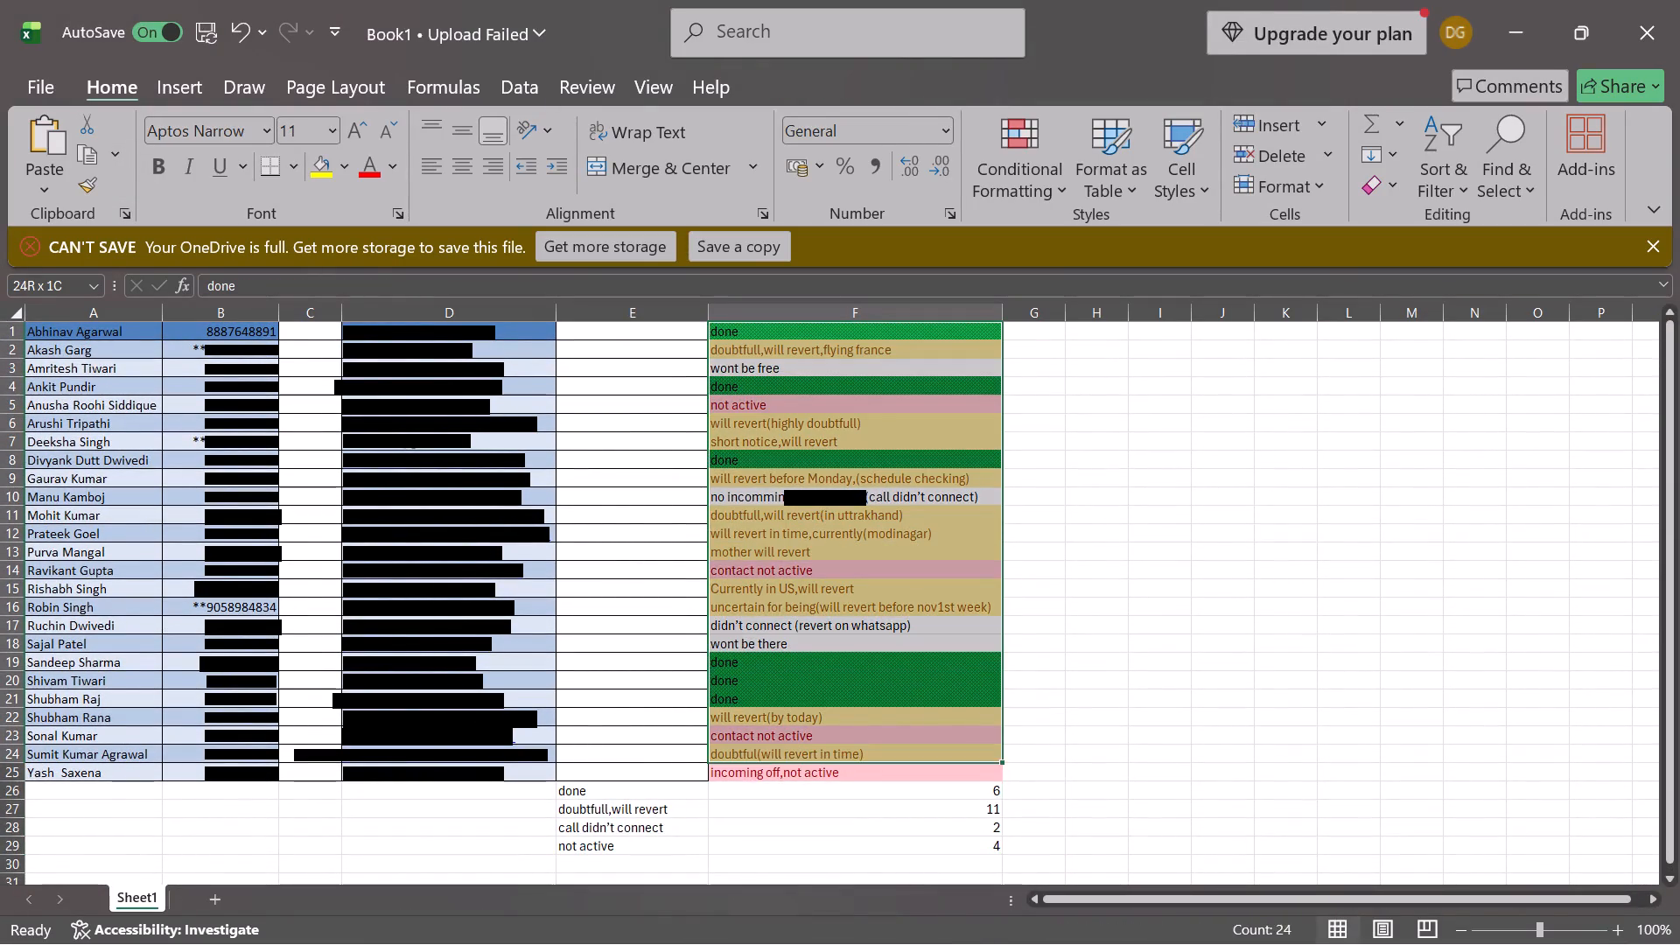
{"action": "left_click_drag", "start_coordinate": [871, 752], "coordinate": [859, 770]}
{"action": "key", "text": "ctrl+x"}
{"action": "key", "text": "alt+Tab"}
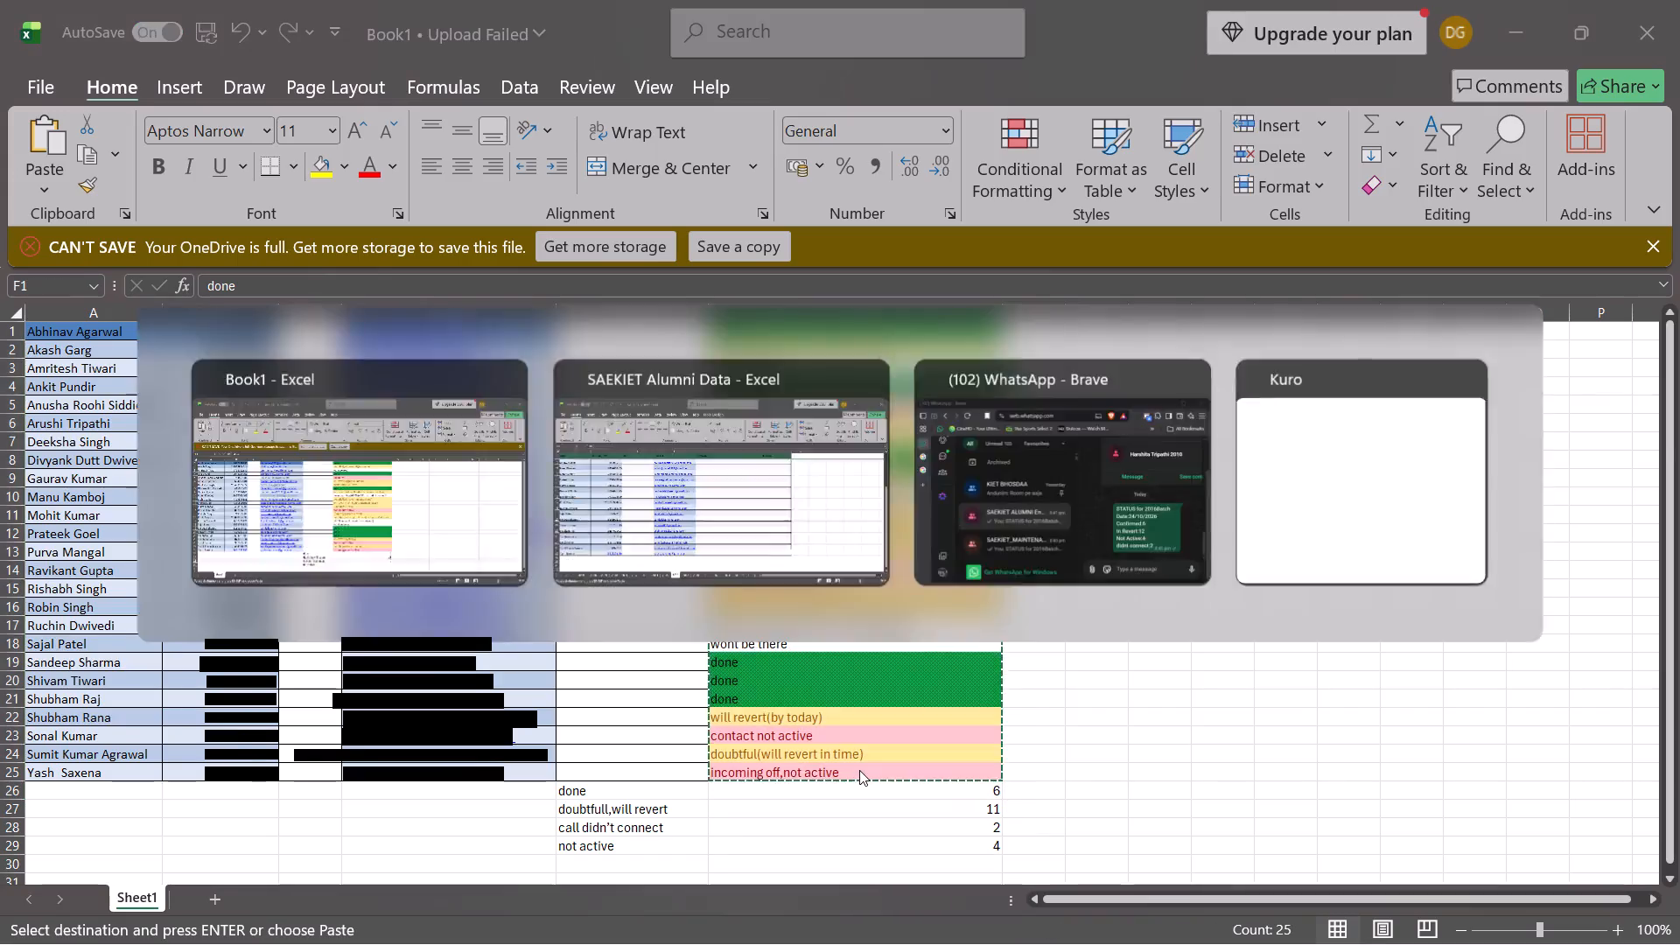
{"action": "key", "text": "ctrl+v"}
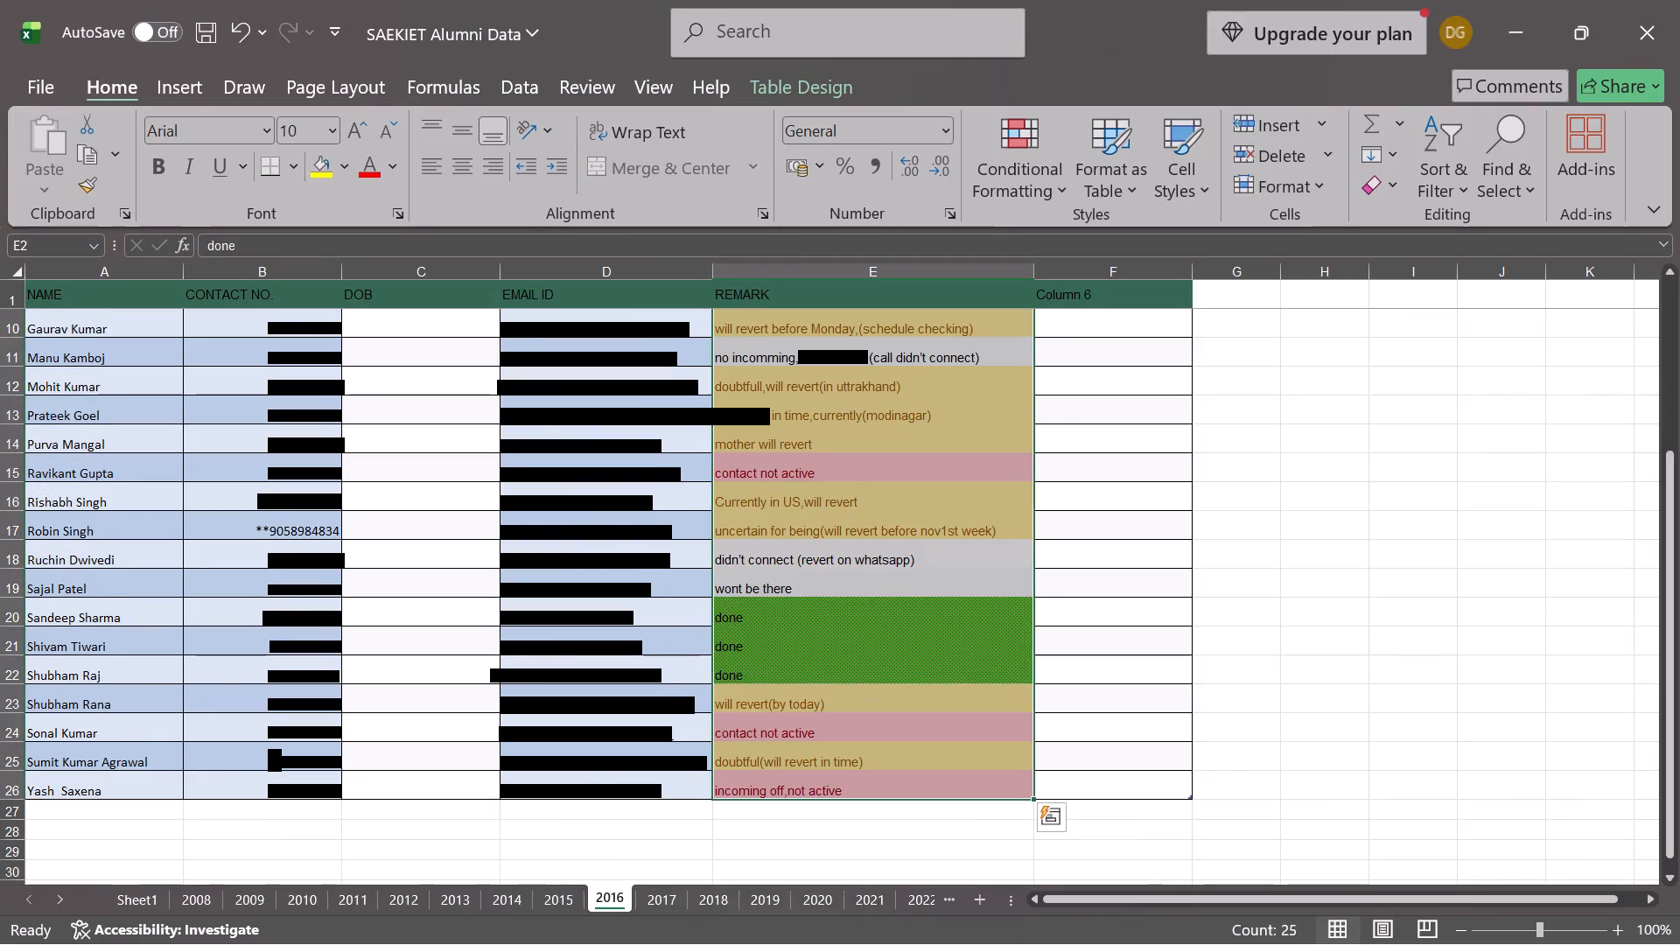
{"action": "scroll", "coordinate": [941, 361], "scroll_direction": "up", "scroll_amount": 4}
{"action": "left_click", "coordinate": [1350, 511]}
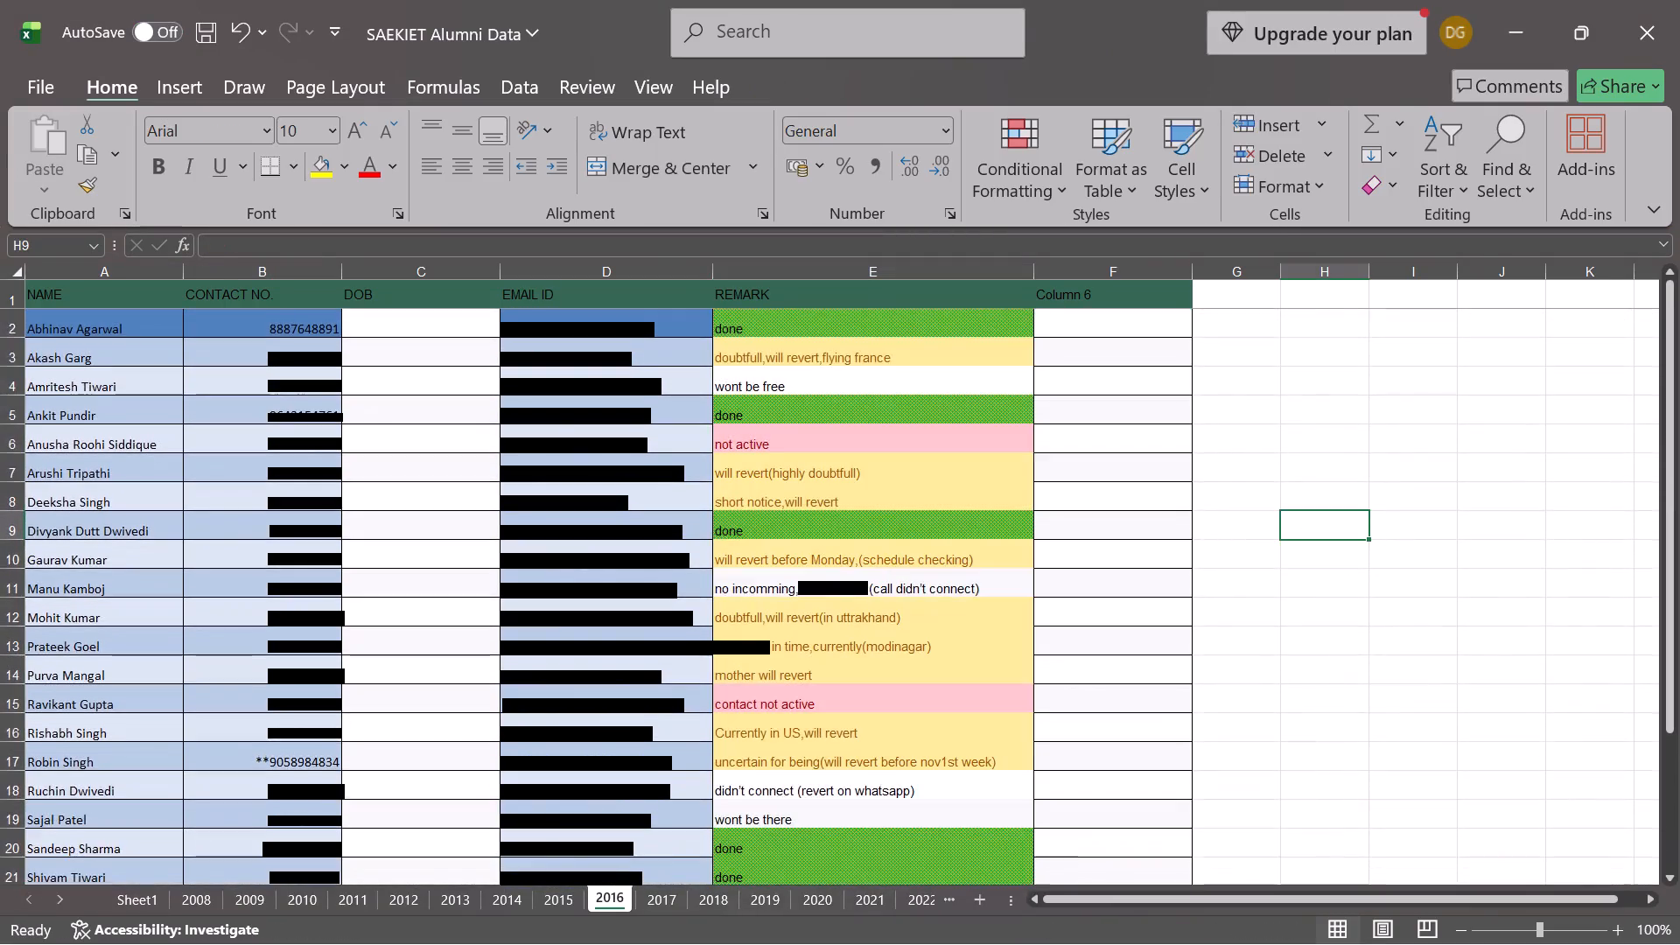
Review the REMARK entries against the alumni names across the whole 2016 sheet.
{"action": "scroll", "coordinate": [1350, 511], "scroll_direction": "down", "scroll_amount": 2}
{"action": "scroll", "coordinate": [1350, 511], "scroll_direction": "up", "scroll_amount": 2}
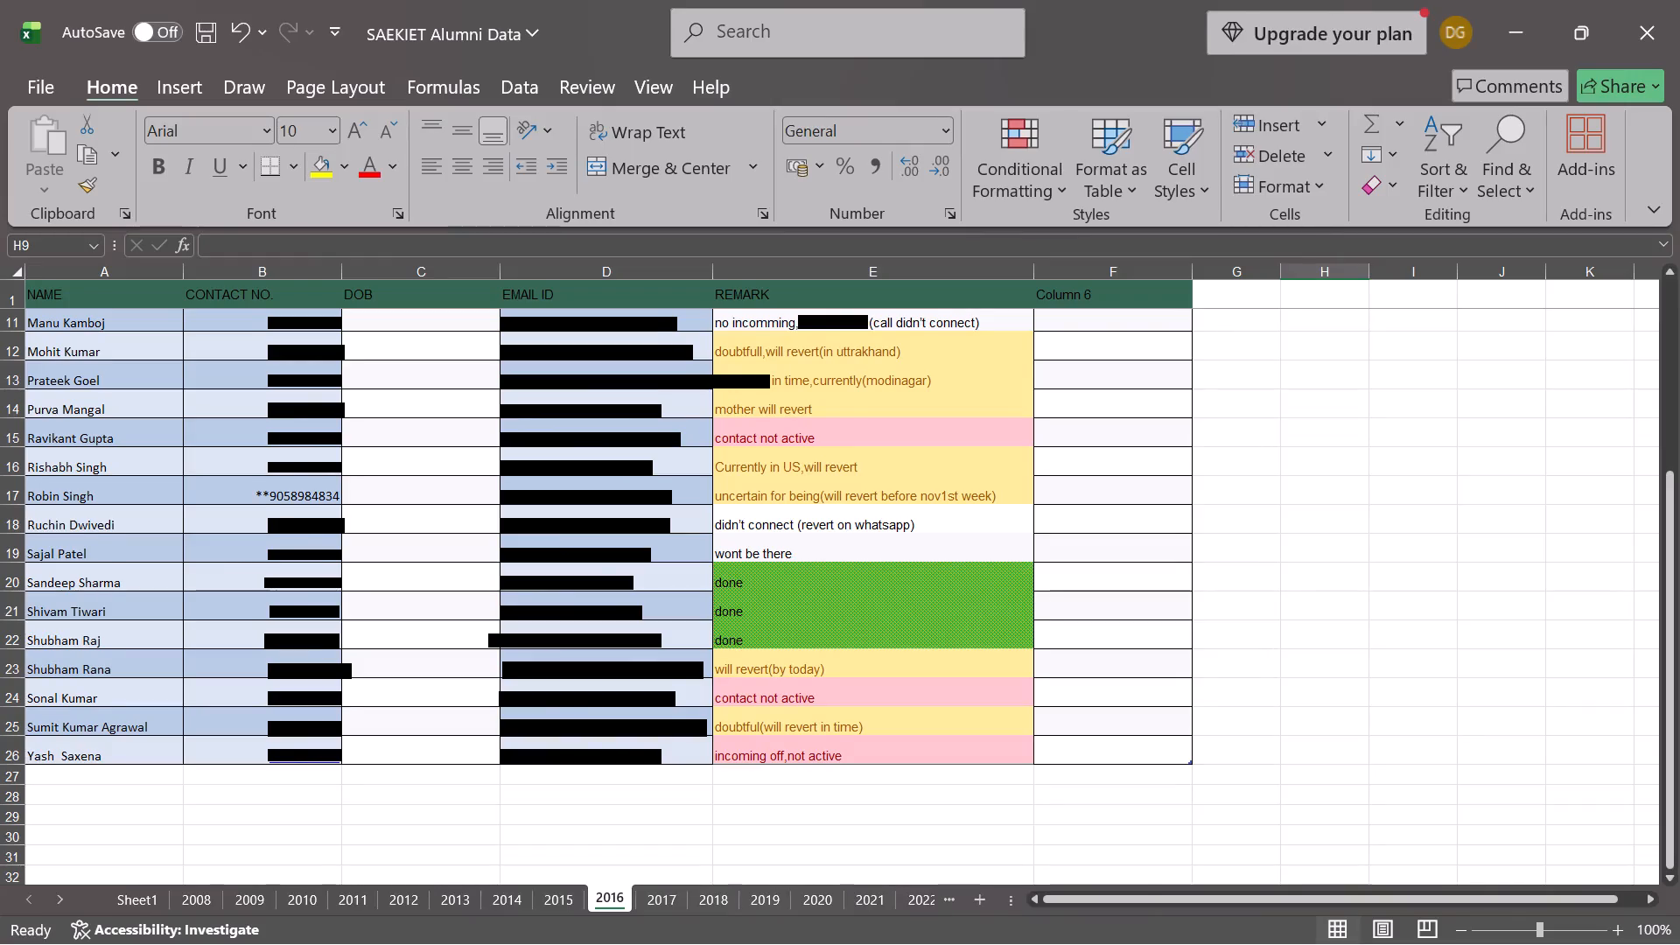
{"action": "scroll", "coordinate": [1298, 610], "scroll_direction": "up", "scroll_amount": 1}
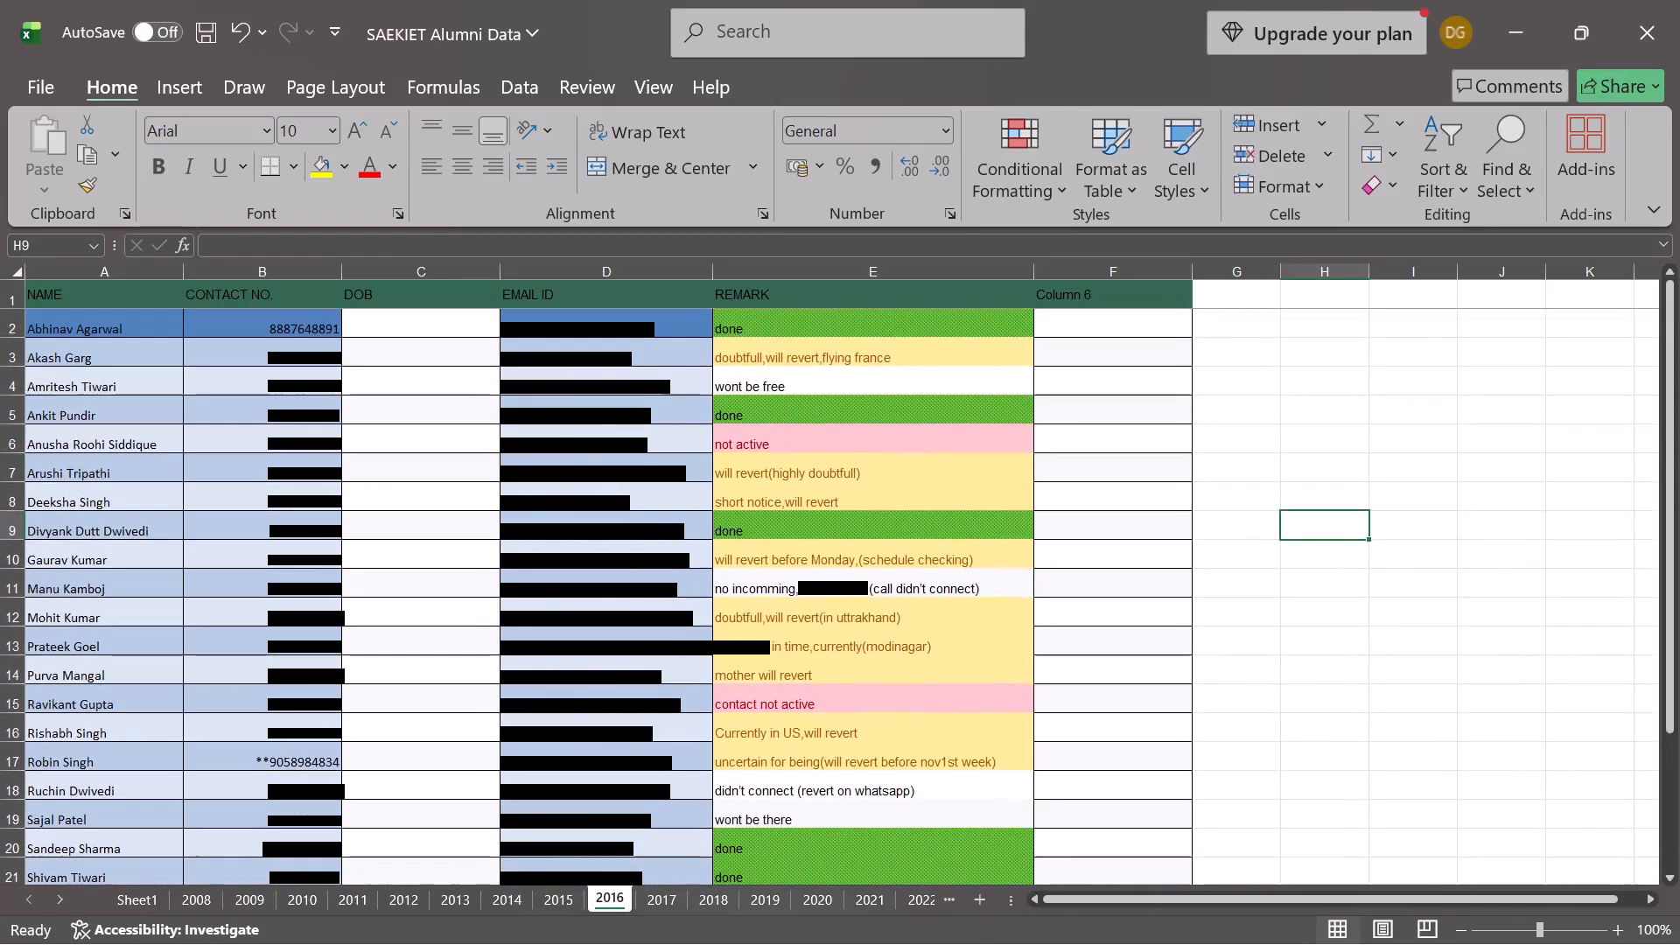
{"action": "scroll", "coordinate": [1298, 610], "scroll_direction": "down", "scroll_amount": 3}
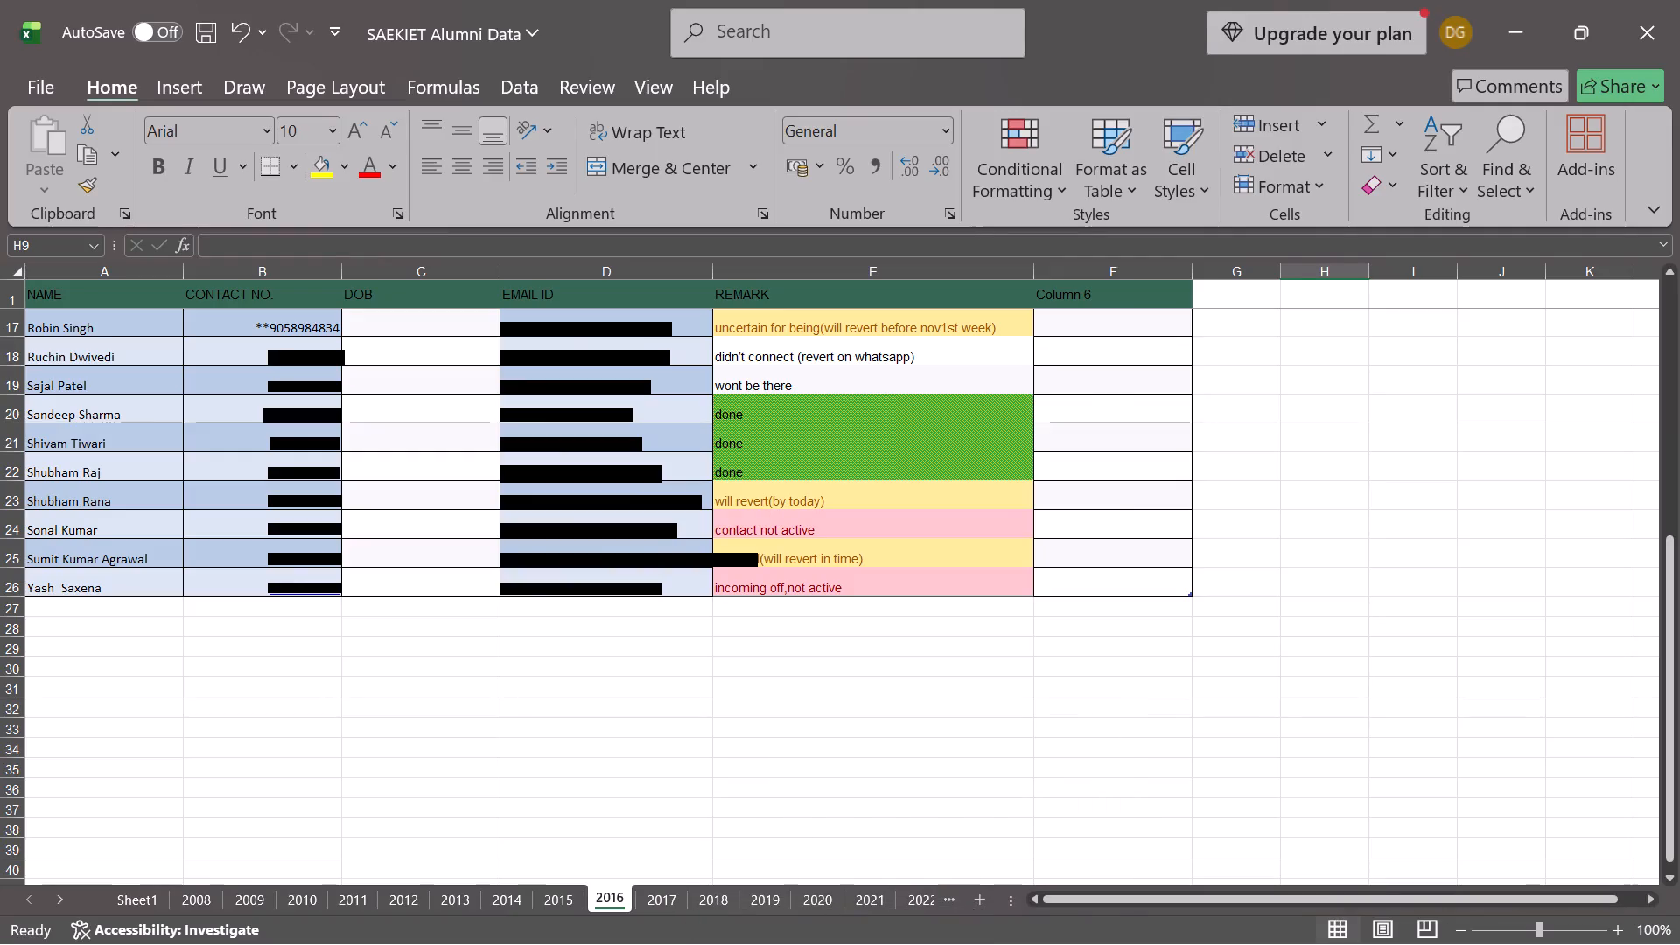
{"action": "scroll", "coordinate": [871, 563], "scroll_direction": "up", "scroll_amount": 4}
{"action": "scroll", "coordinate": [871, 563], "scroll_direction": "down", "scroll_amount": 4}
{"action": "scroll", "coordinate": [871, 563], "scroll_direction": "up", "scroll_amount": 1}
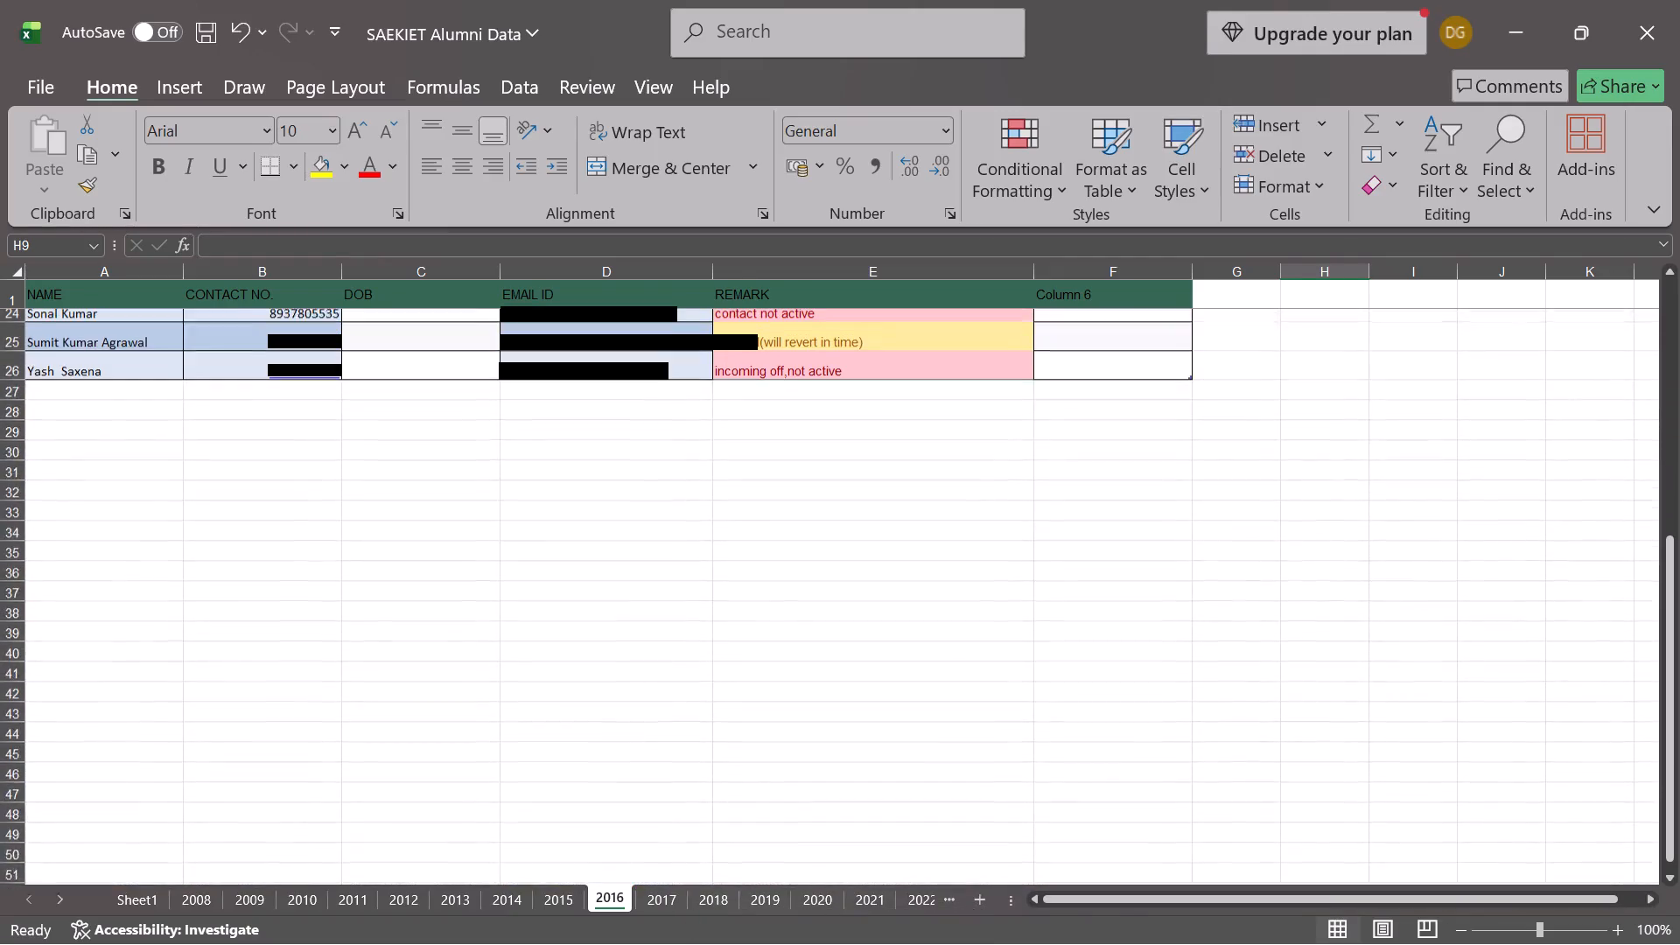
{"action": "scroll", "coordinate": [871, 563], "scroll_direction": "up", "scroll_amount": 1}
Move the status labels and counts from Book1 cells E26:F29 to below the 2016 alumni table, starting at D27.
{"action": "left_click", "coordinate": [930, 935]}
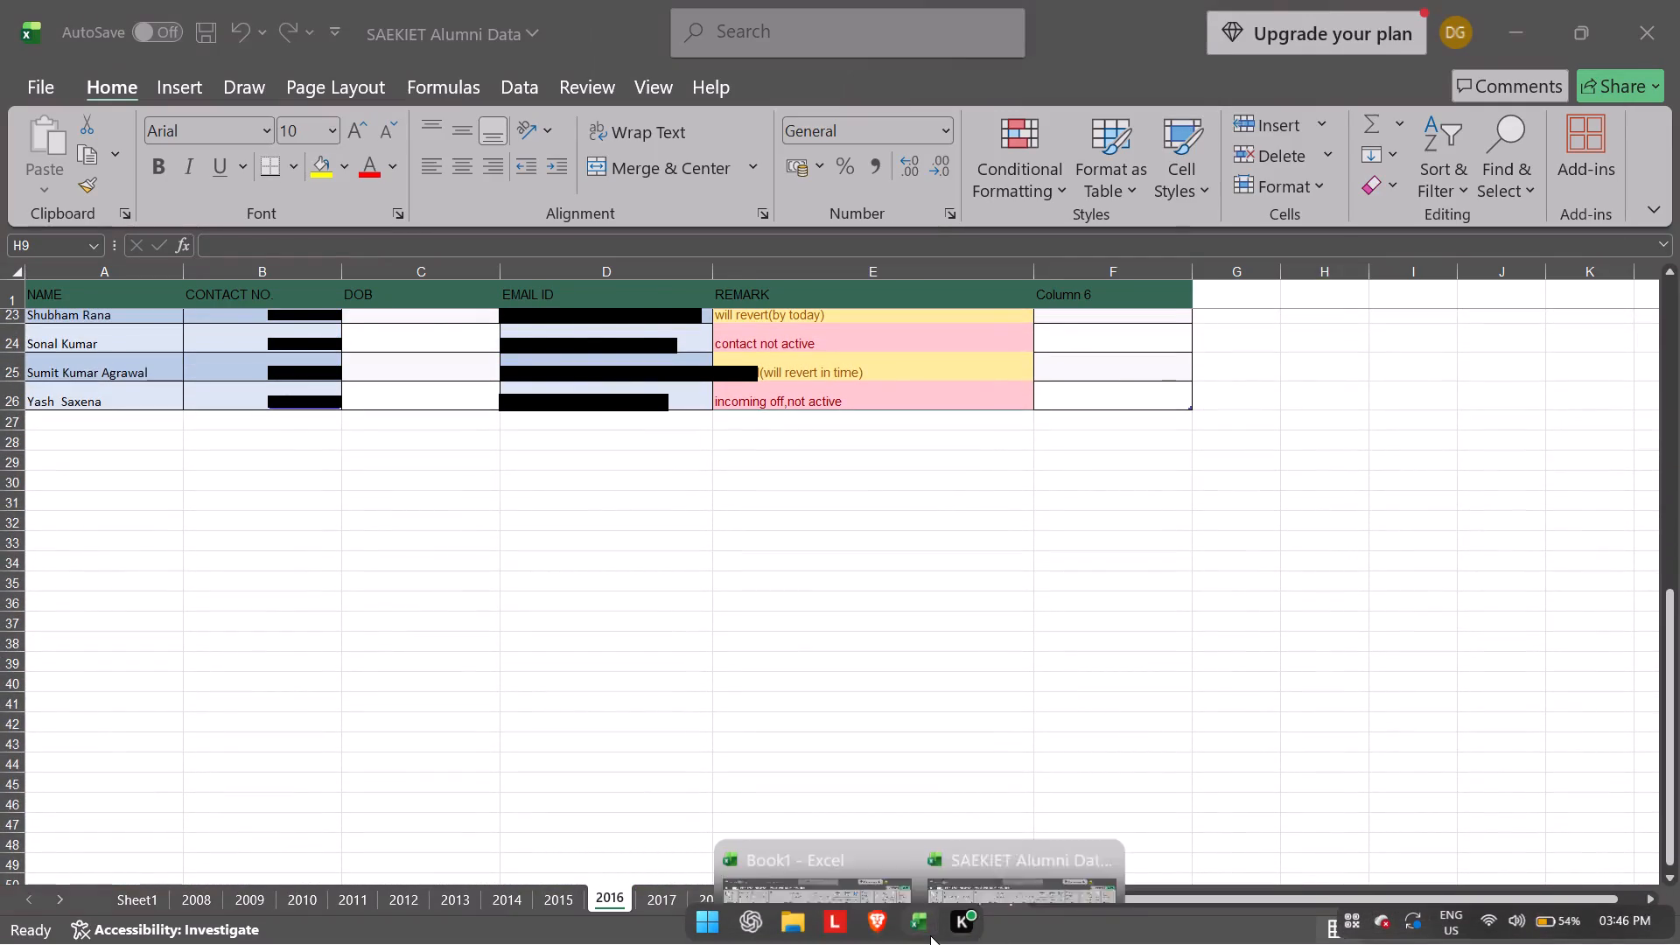
{"action": "left_click", "coordinate": [826, 843]}
{"action": "left_click_drag", "start_coordinate": [643, 789], "coordinate": [912, 836]}
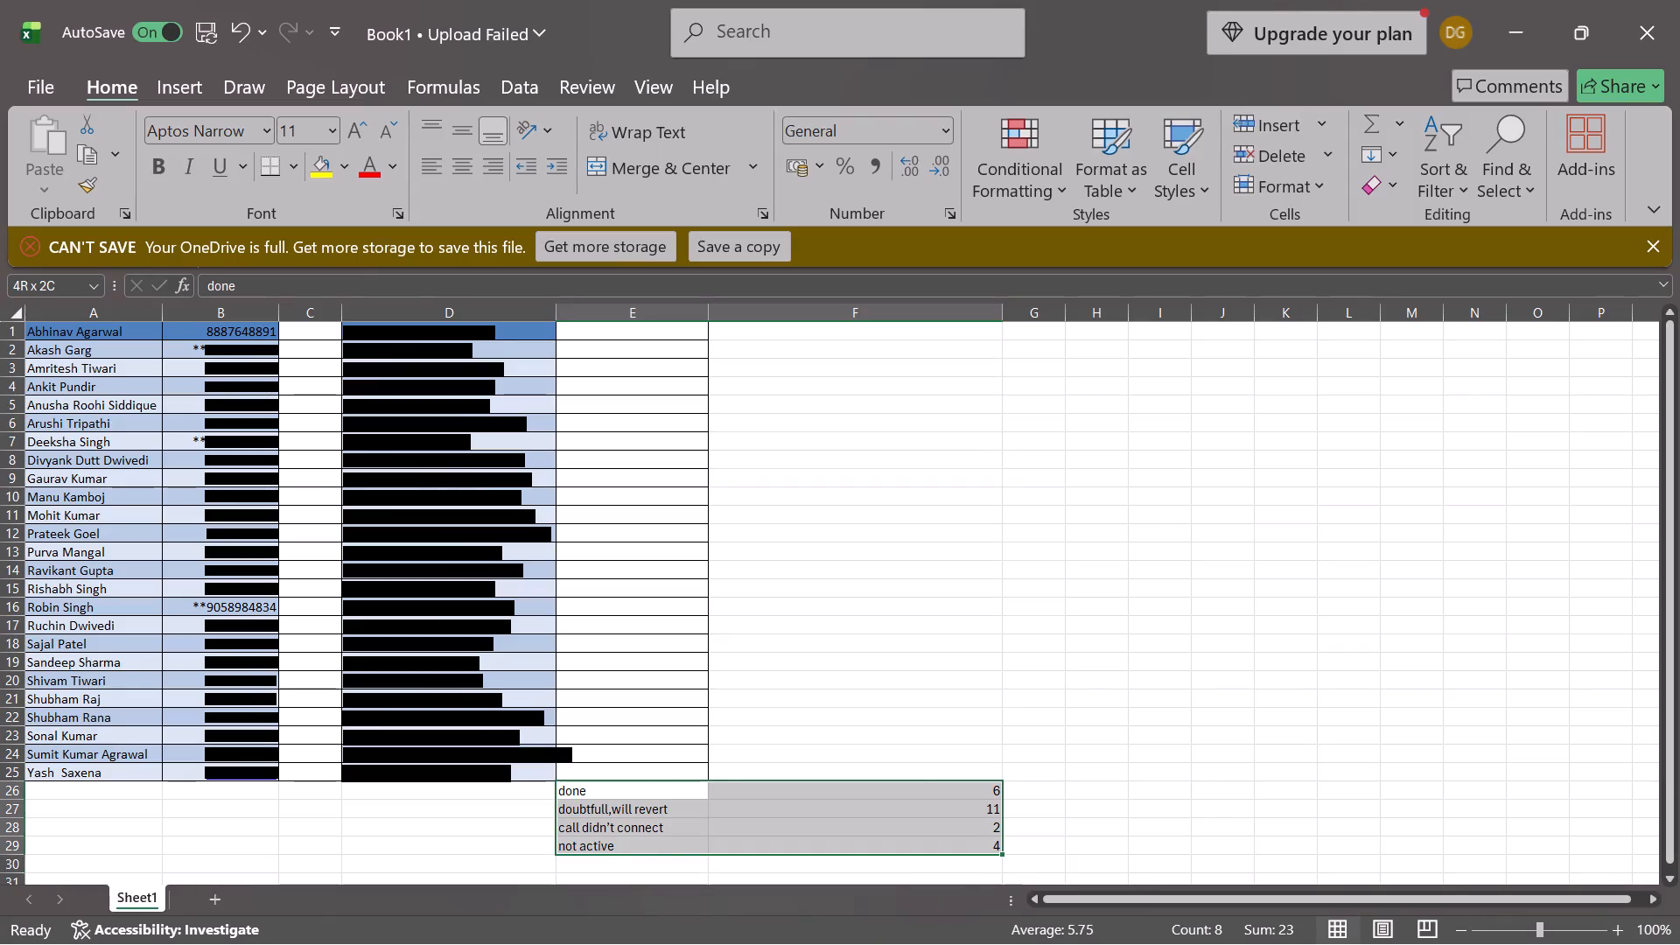
{"action": "key", "text": "ctrl+x"}
{"action": "key", "text": "alt+Tab"}
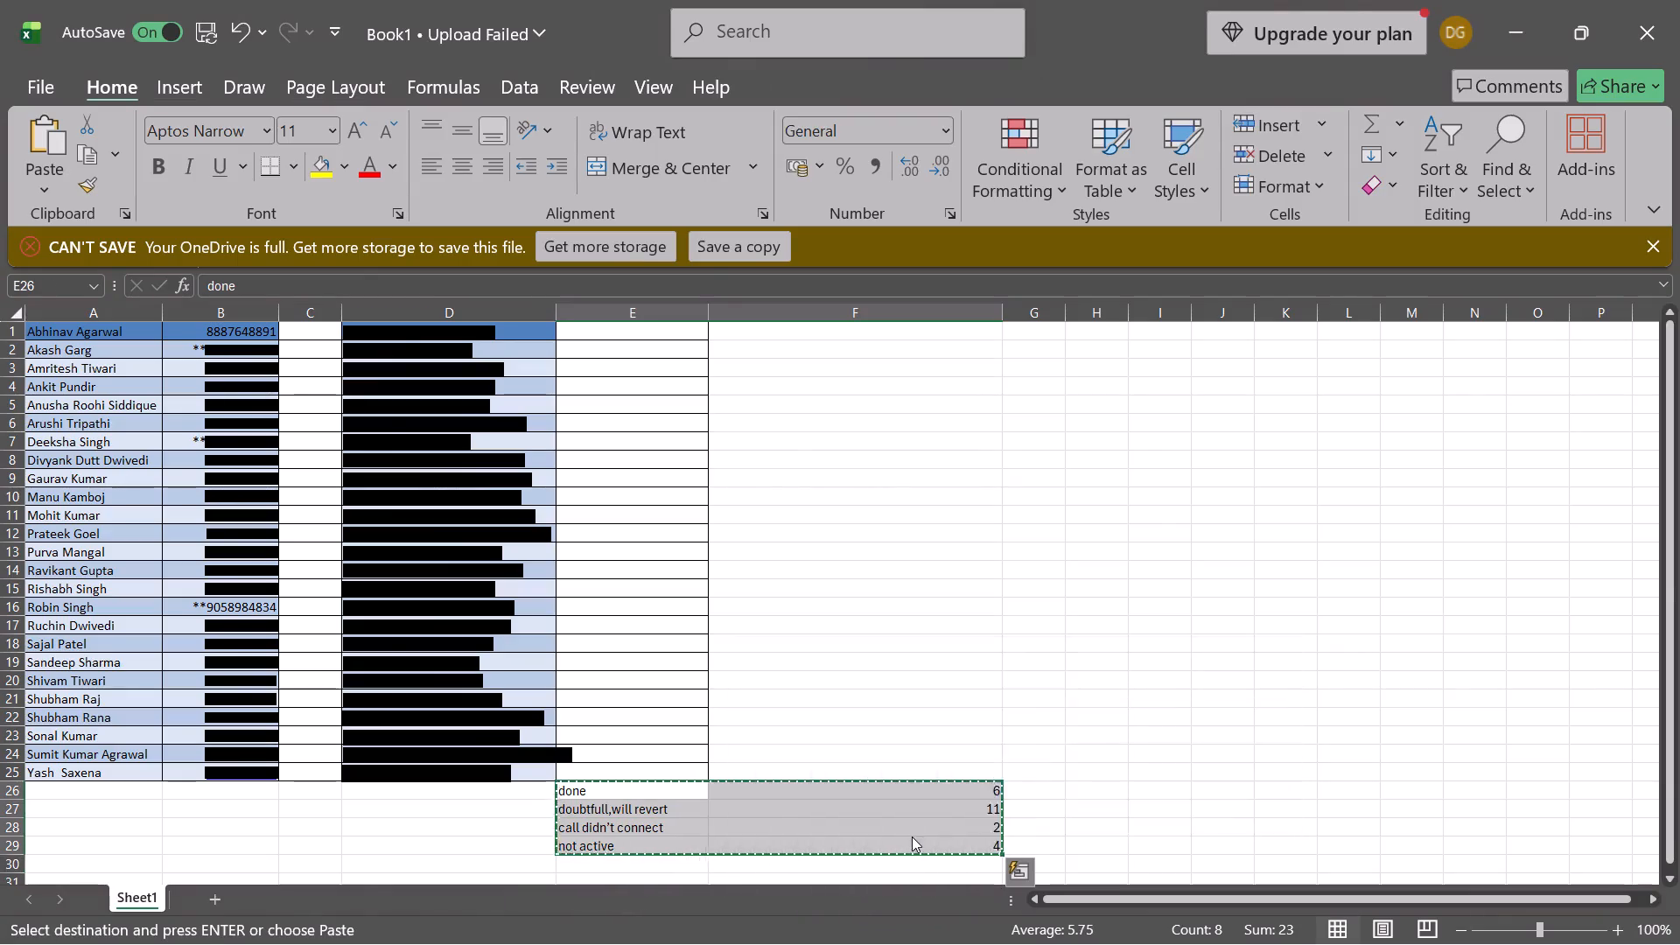
{"action": "scroll", "coordinate": [707, 384], "scroll_direction": "up", "scroll_amount": 4}
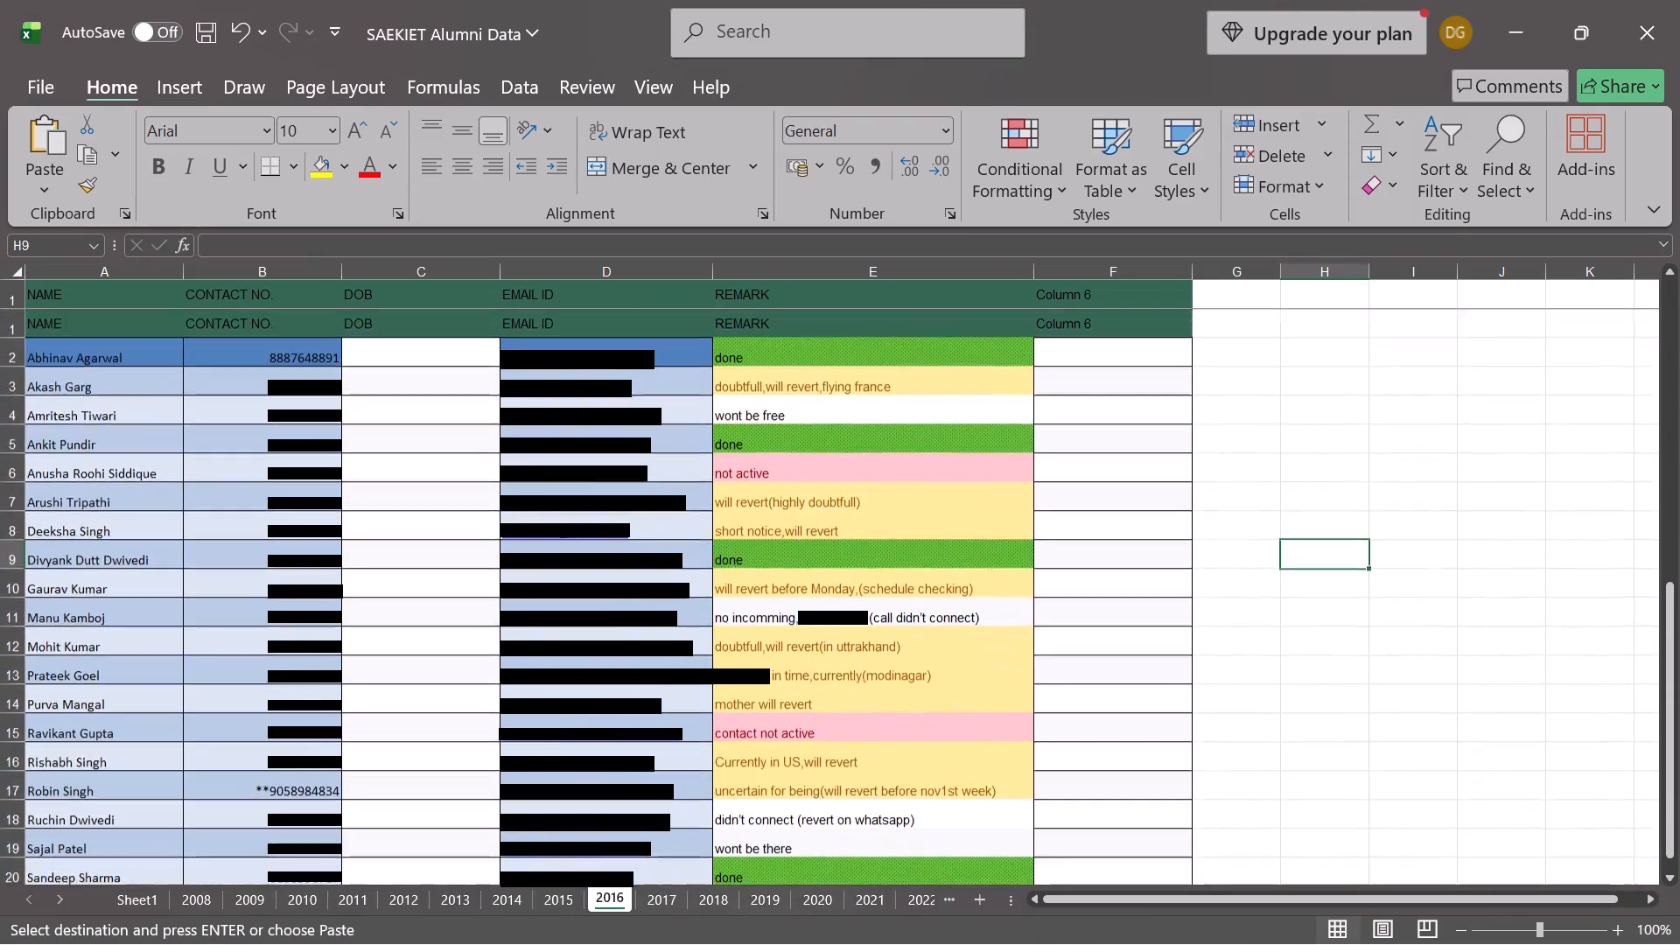
{"action": "scroll", "coordinate": [707, 384], "scroll_direction": "down", "scroll_amount": 3}
{"action": "scroll", "coordinate": [707, 384], "scroll_direction": "up", "scroll_amount": 1}
{"action": "left_click", "coordinate": [652, 514]}
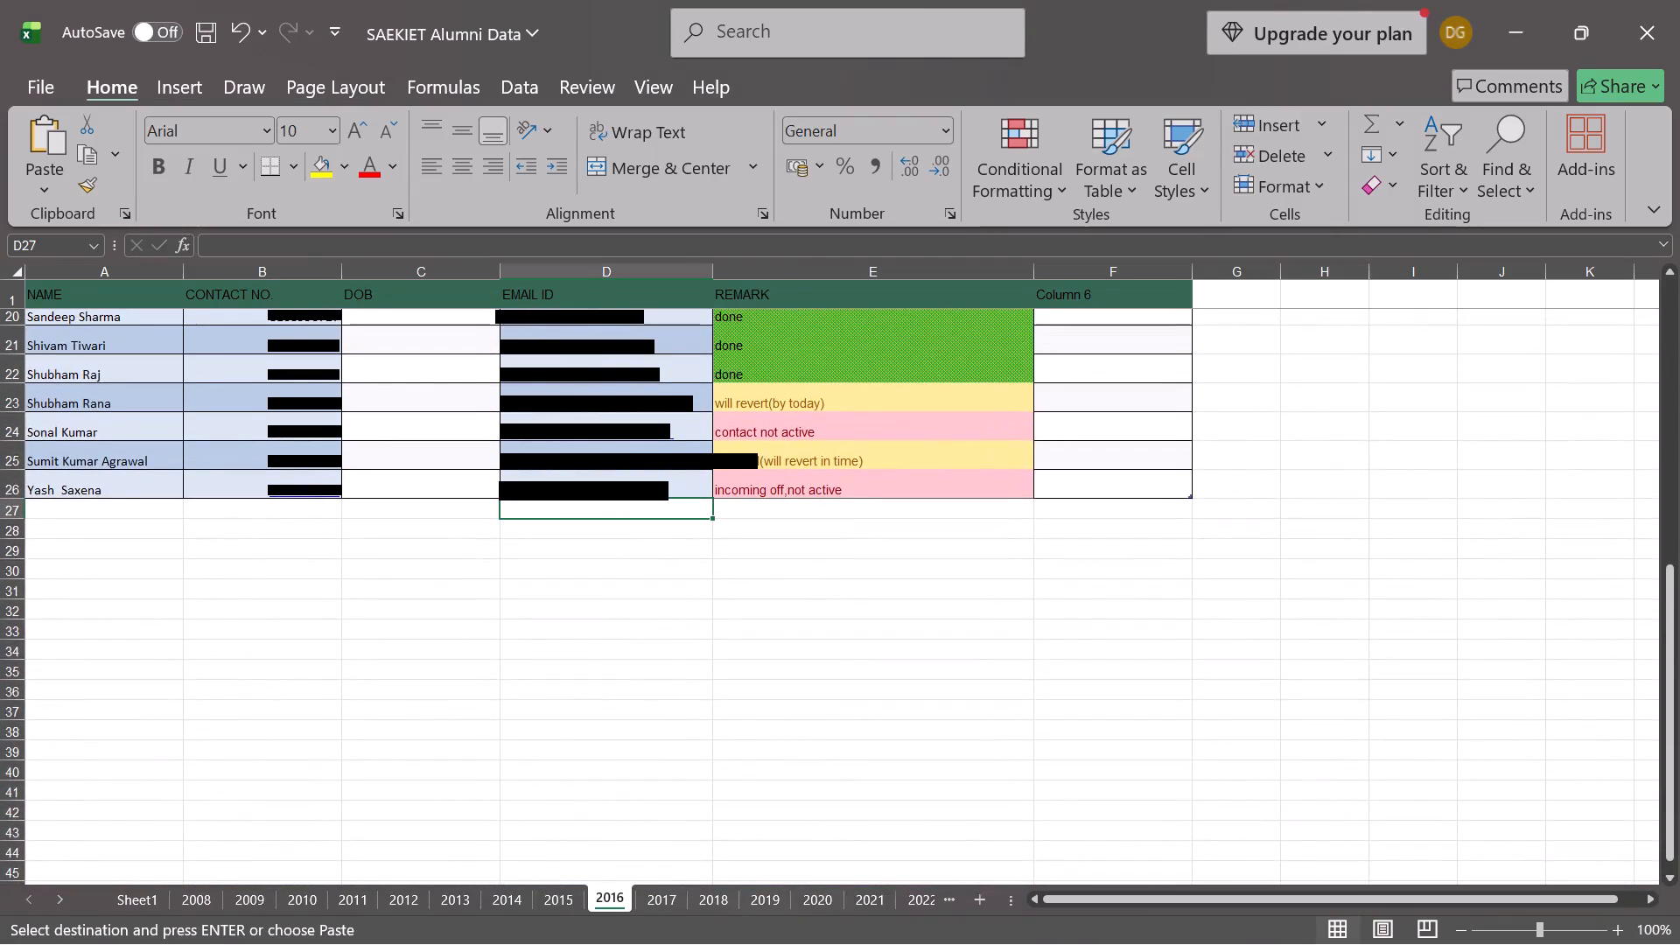
{"action": "key", "text": "ctrl+v"}
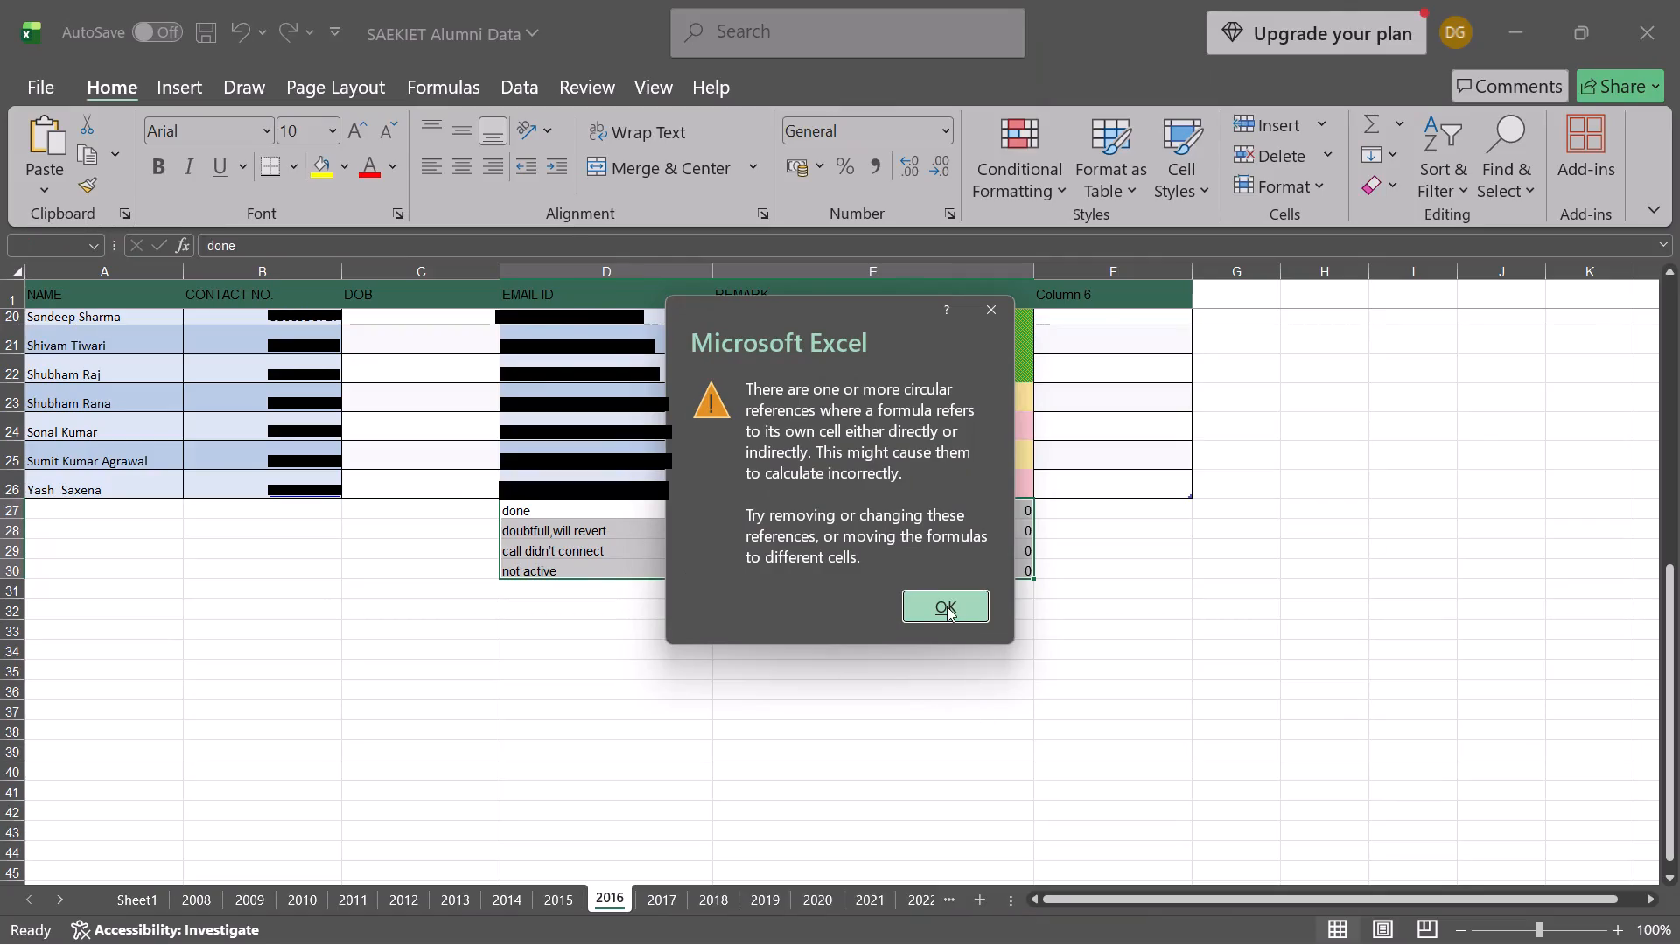
{"action": "left_click", "coordinate": [947, 606]}
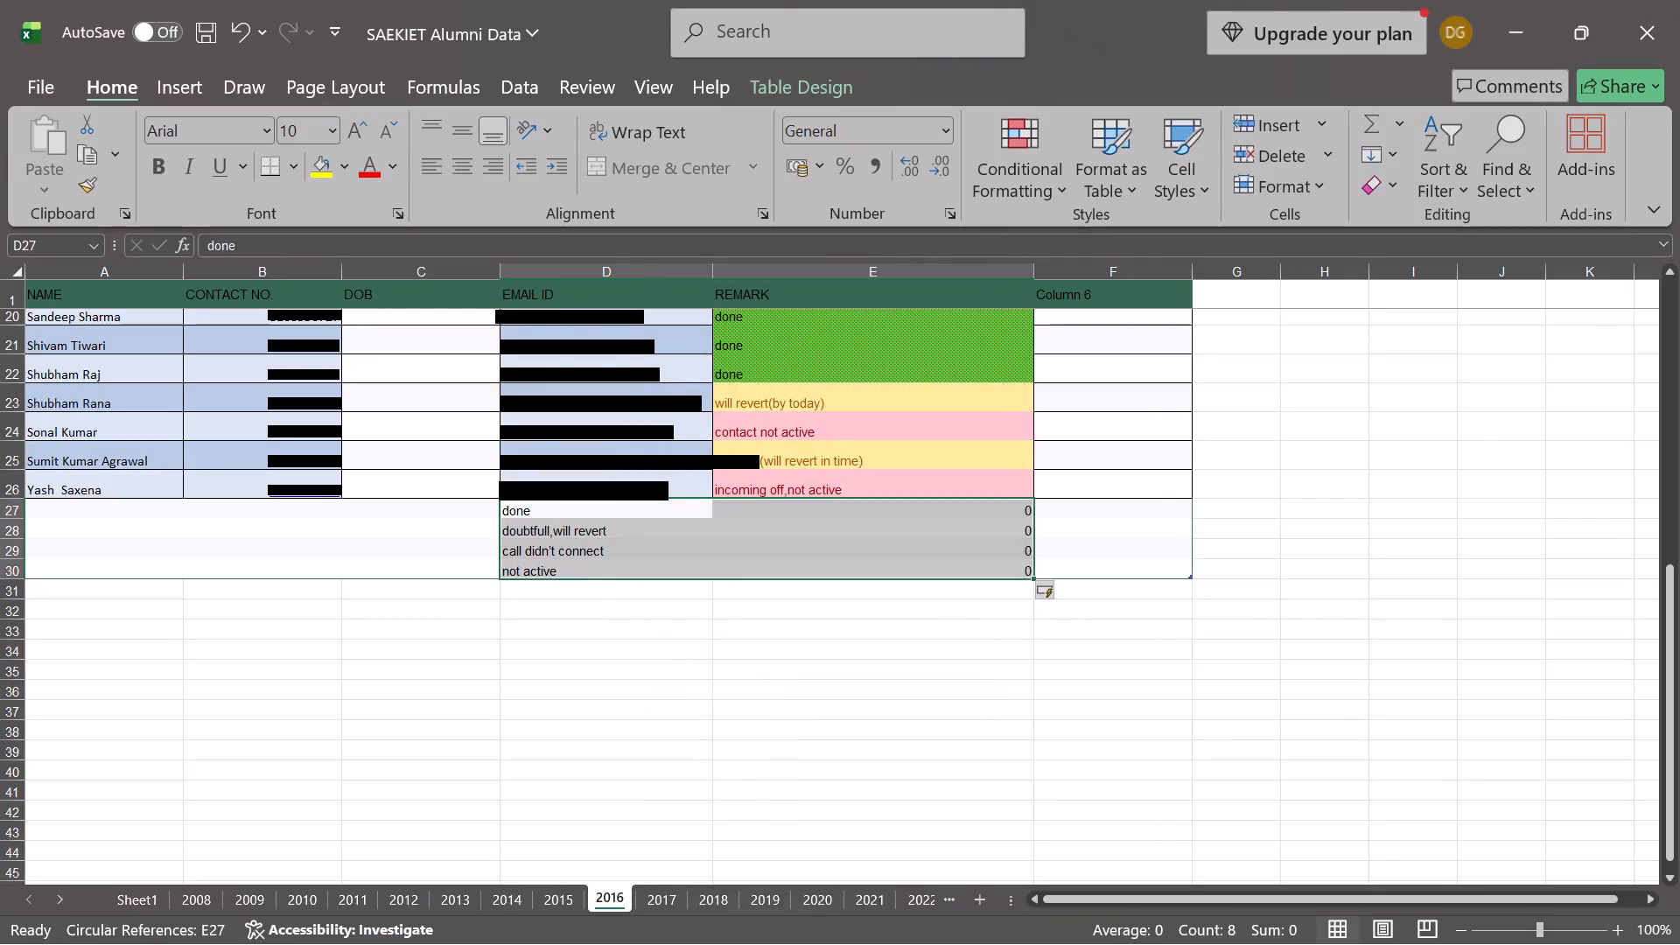
Undo the table's automatic expansion over rows 27 to 30, keeping the moved status counts.
{"action": "key", "text": "ctrl+z"}
{"action": "left_click", "coordinate": [1298, 655]}
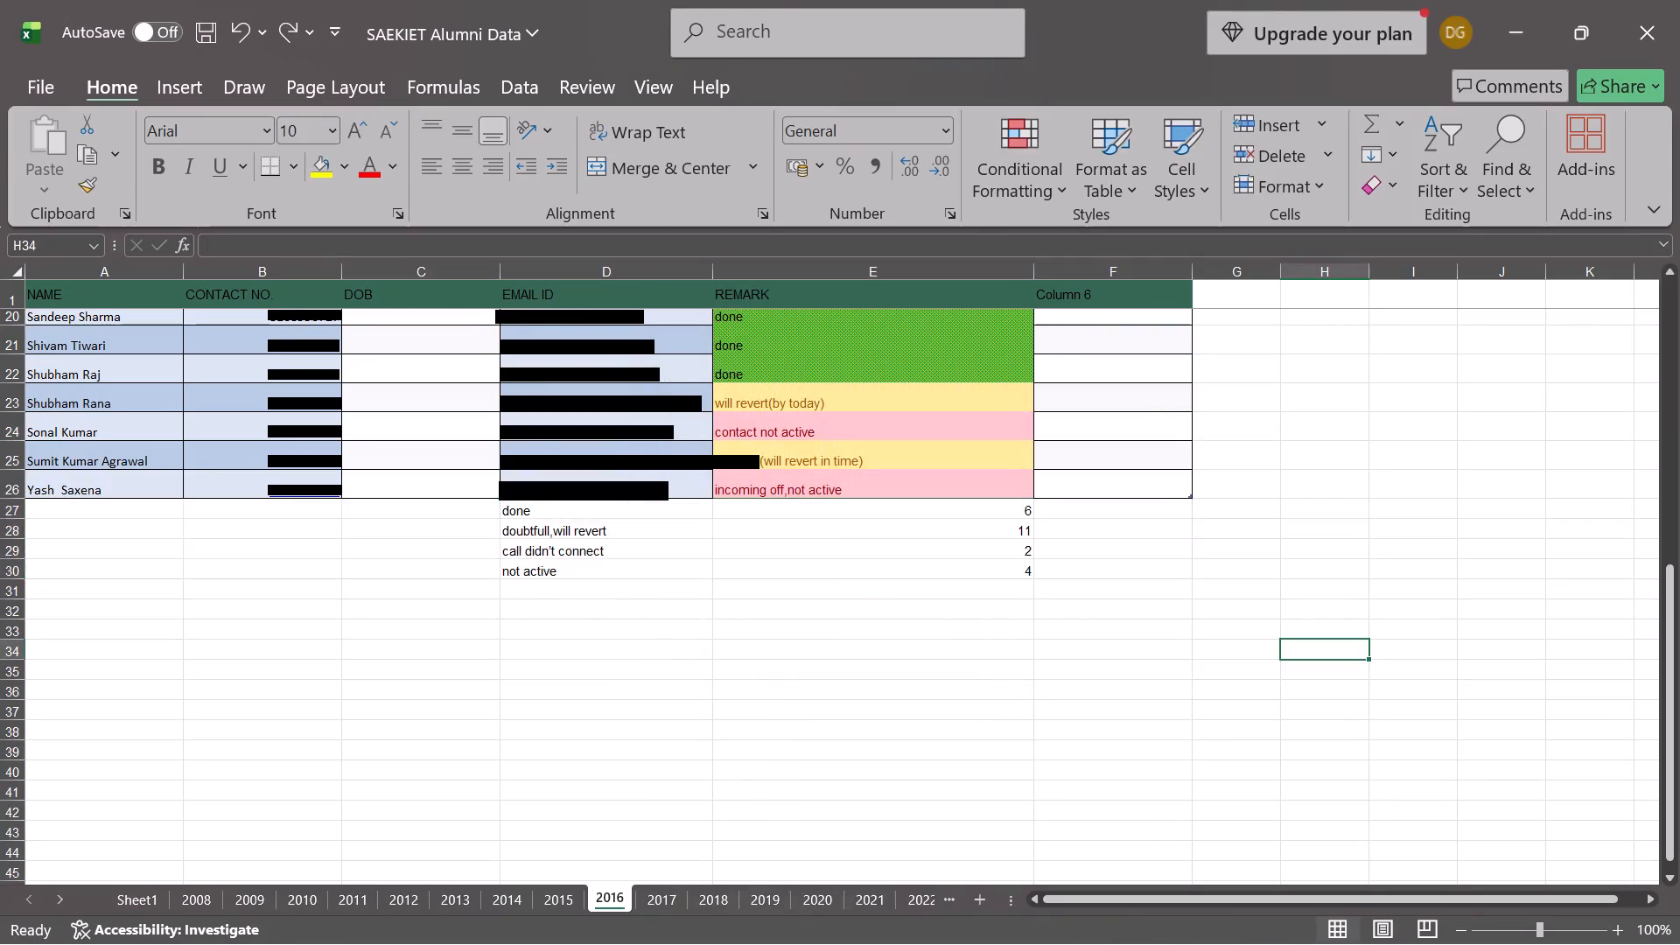
Check the remarks and the status counts beneath the alumni table on the 2016 sheet.
{"action": "scroll", "coordinate": [1298, 655], "scroll_direction": "up", "scroll_amount": 2}
{"action": "scroll", "coordinate": [1298, 655], "scroll_direction": "down", "scroll_amount": 1}
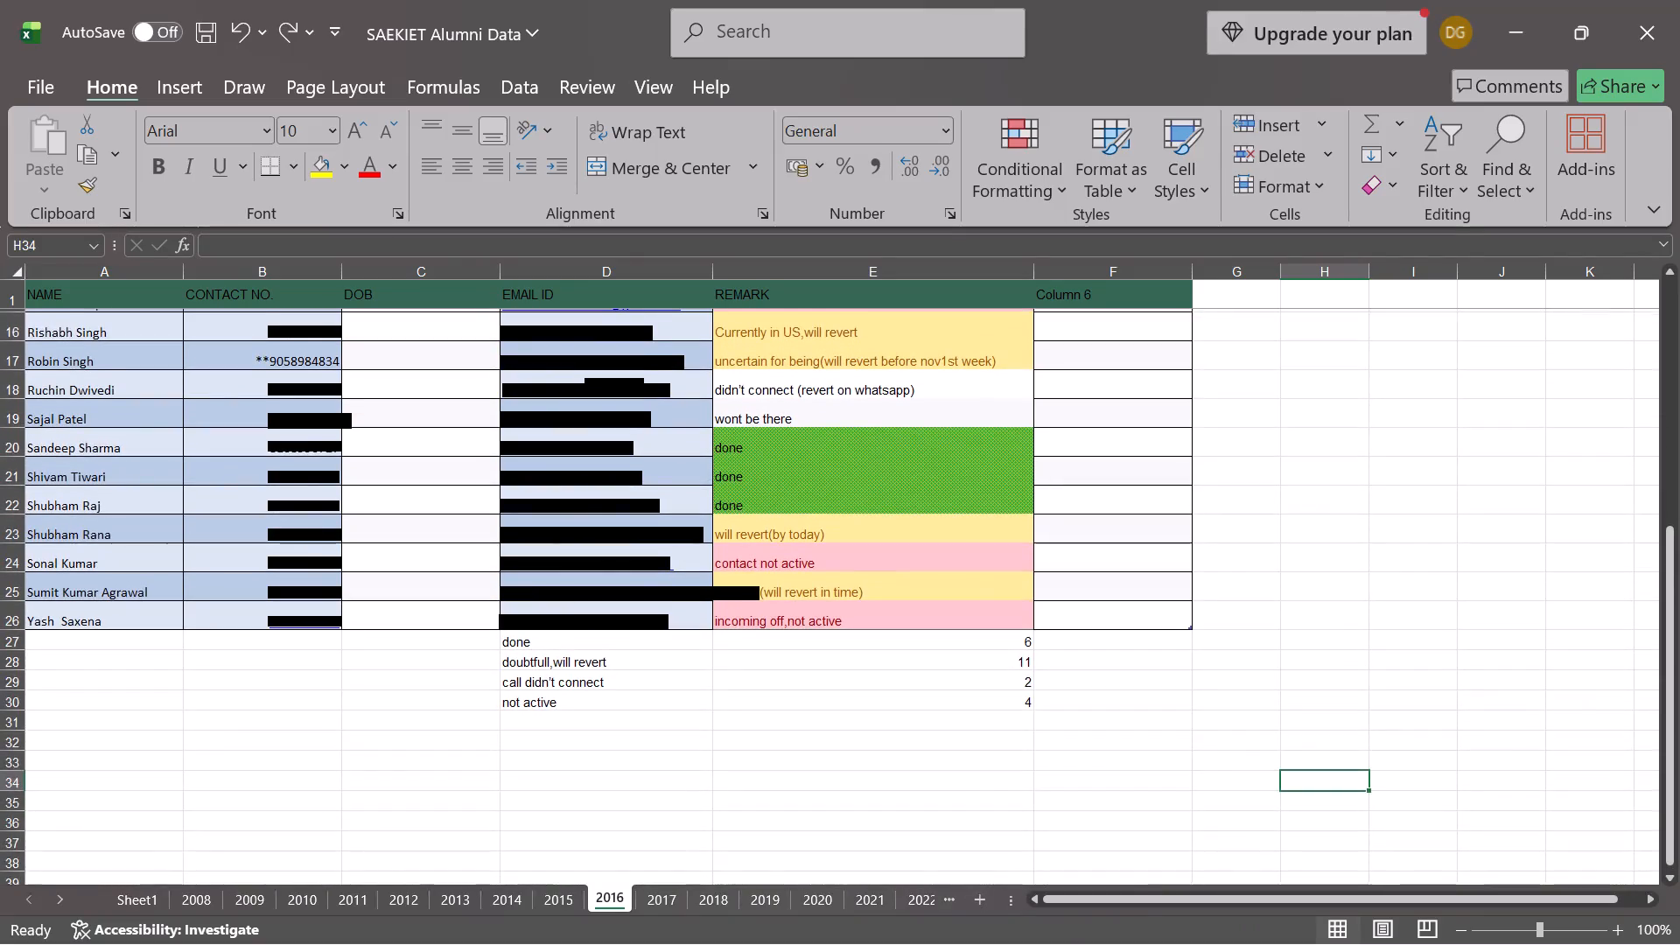
{"action": "scroll", "coordinate": [1298, 655], "scroll_direction": "up", "scroll_amount": 2}
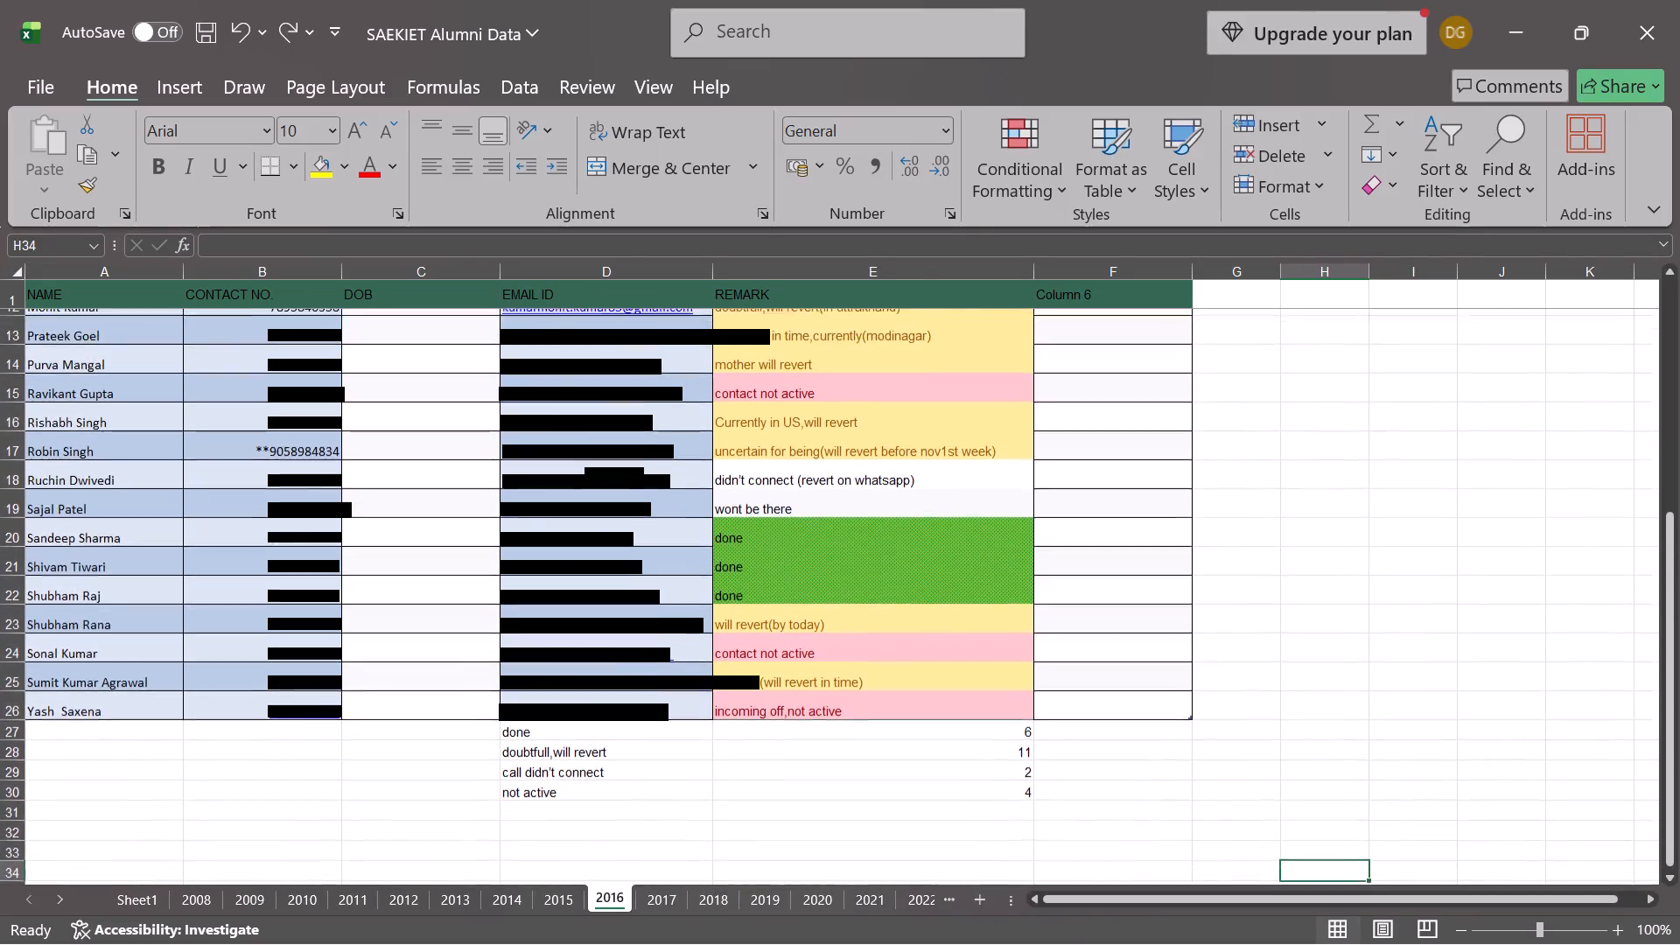
{"action": "scroll", "coordinate": [1282, 724], "scroll_direction": "up", "scroll_amount": 1}
{"action": "scroll", "coordinate": [1282, 724], "scroll_direction": "down", "scroll_amount": 1}
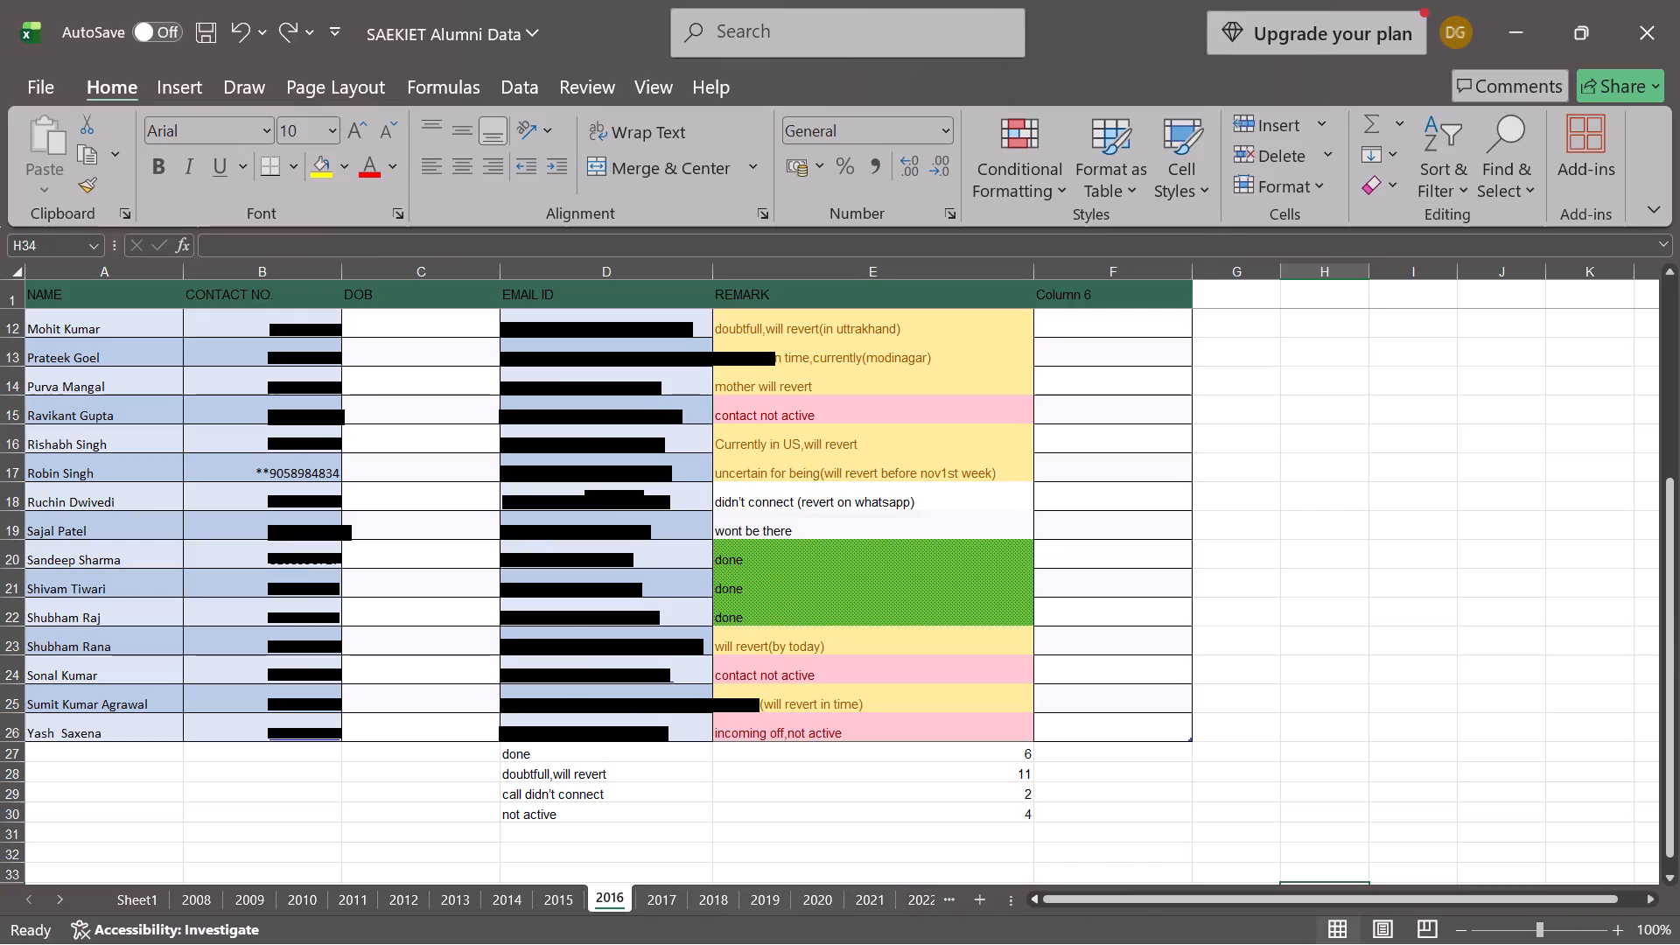
Add the status label "wont" in cell D31, directly below "not active" in the status counts.
{"action": "scroll", "coordinate": [1046, 781], "scroll_direction": "up", "scroll_amount": 2}
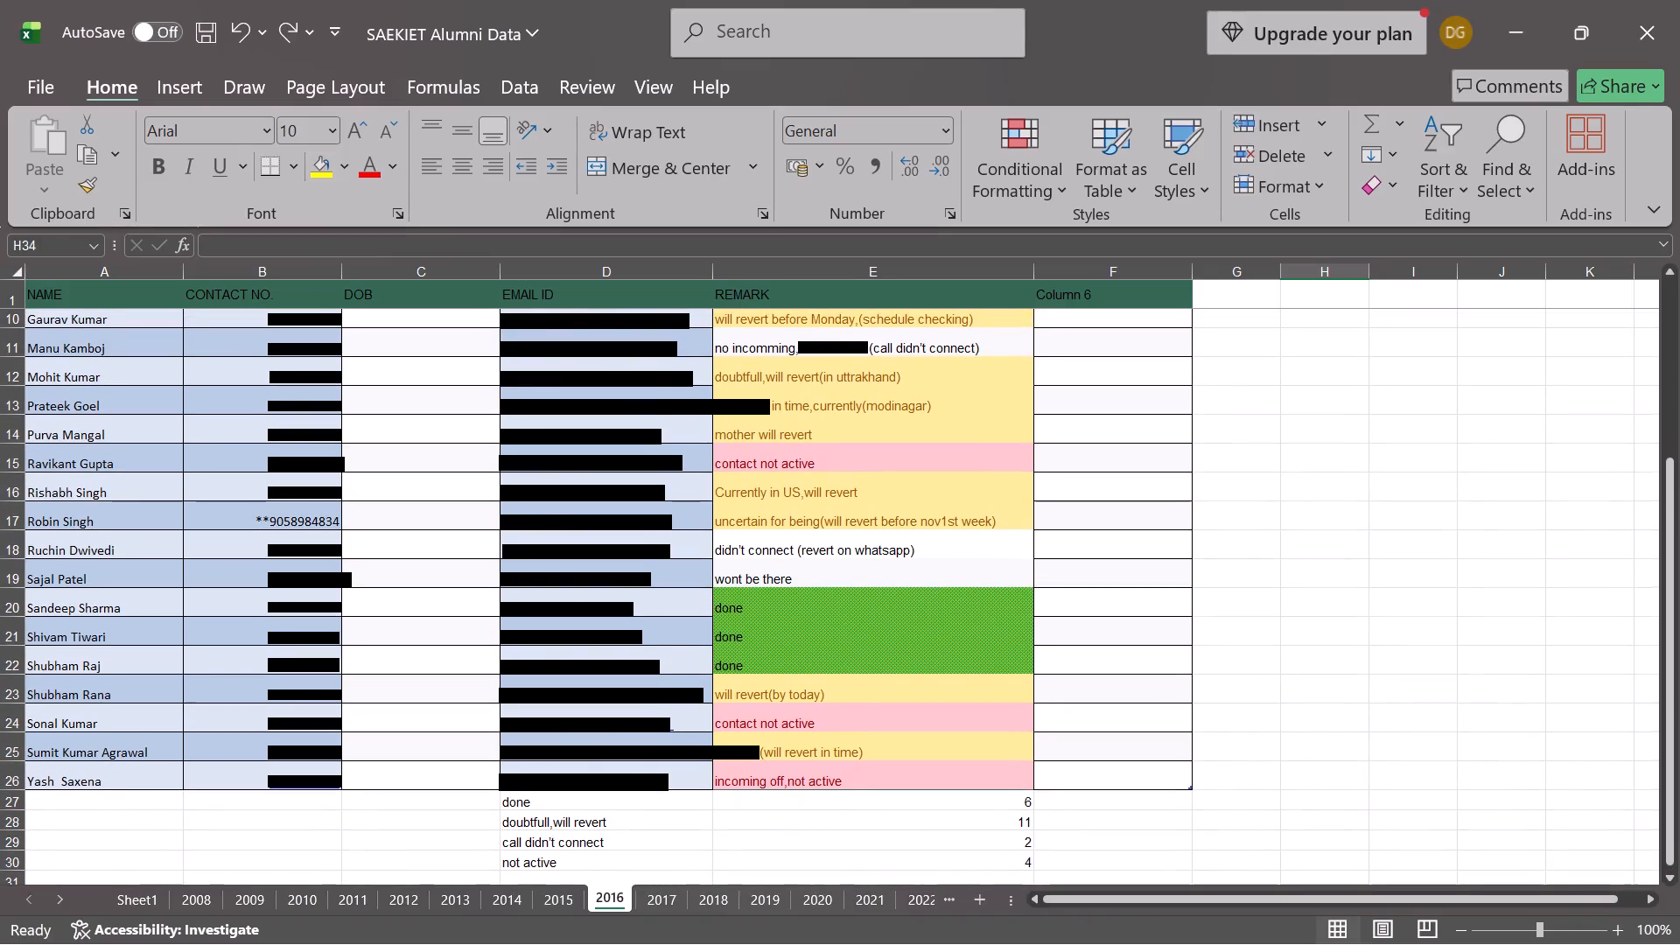
{"action": "scroll", "coordinate": [1046, 781], "scroll_direction": "up", "scroll_amount": 1}
{"action": "scroll", "coordinate": [1046, 781], "scroll_direction": "down", "scroll_amount": 1}
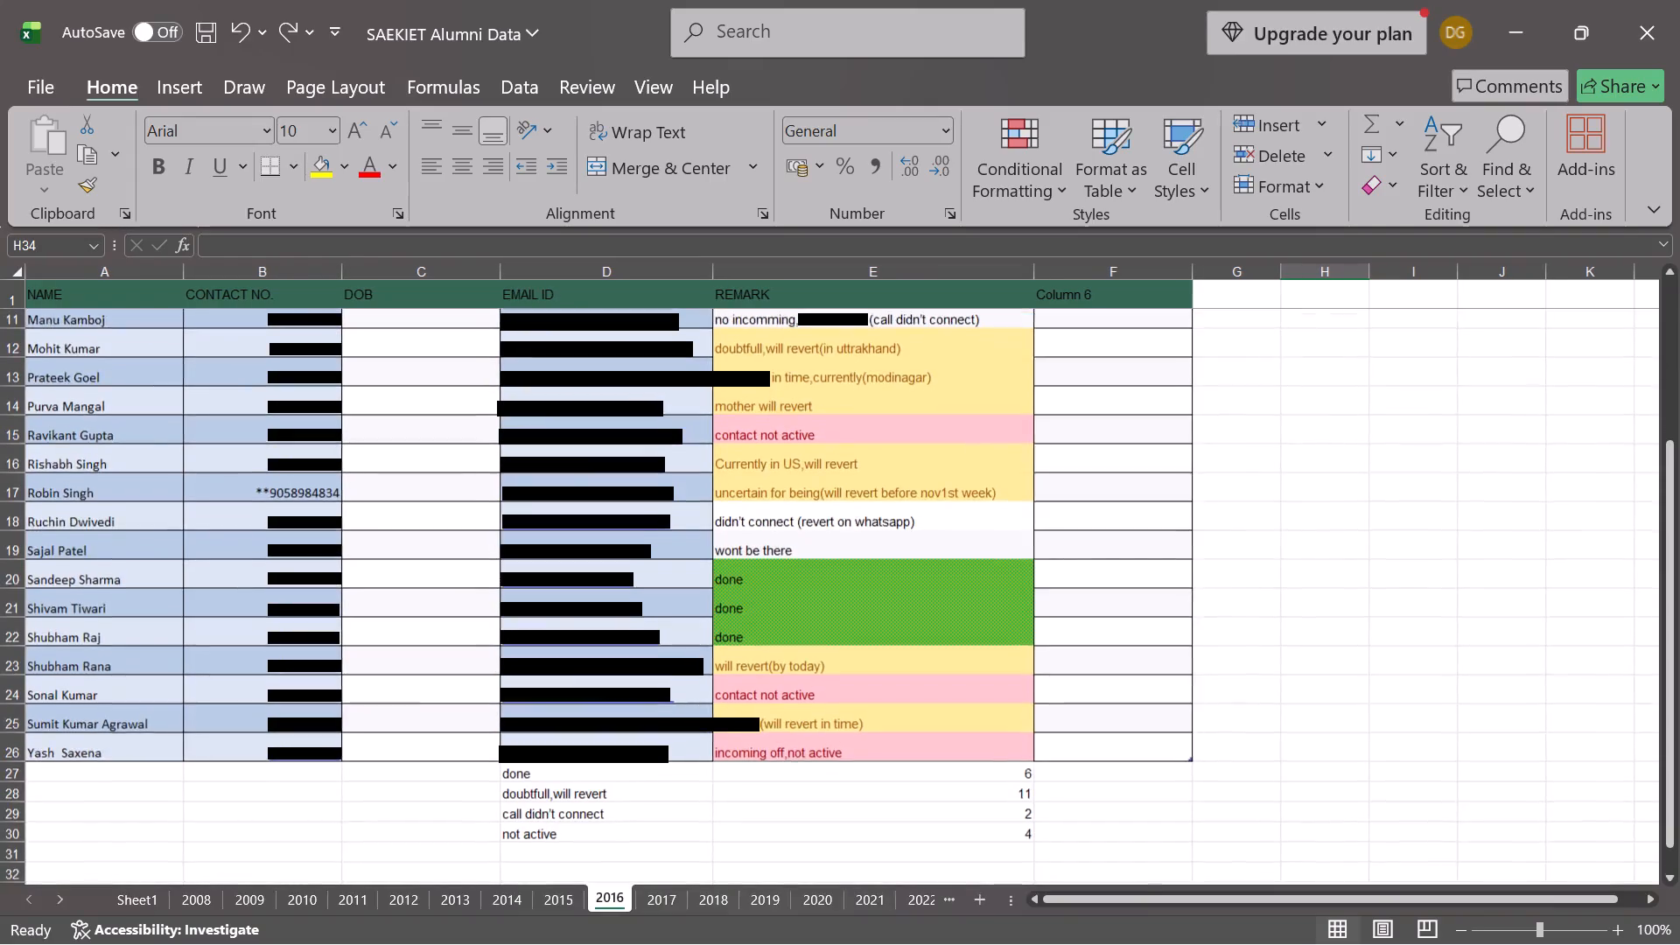
{"action": "scroll", "coordinate": [1046, 781], "scroll_direction": "down", "scroll_amount": 1}
{"action": "left_click", "coordinate": [550, 774]}
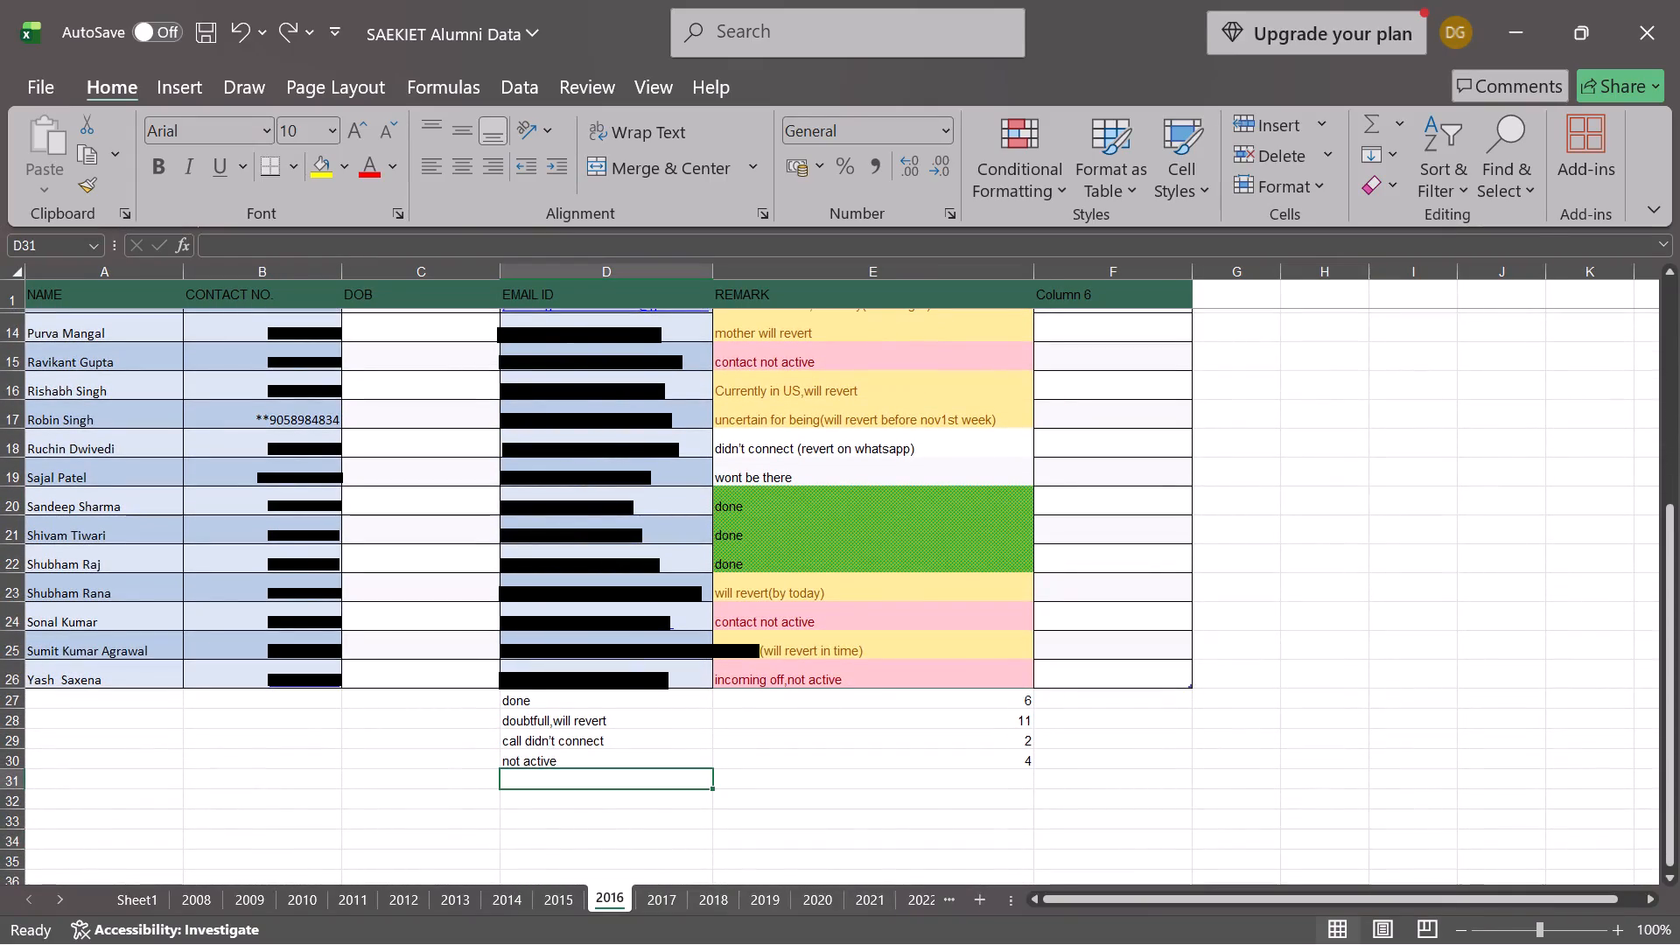
{"action": "type", "text": "wont"}
{"action": "key", "text": "space"}
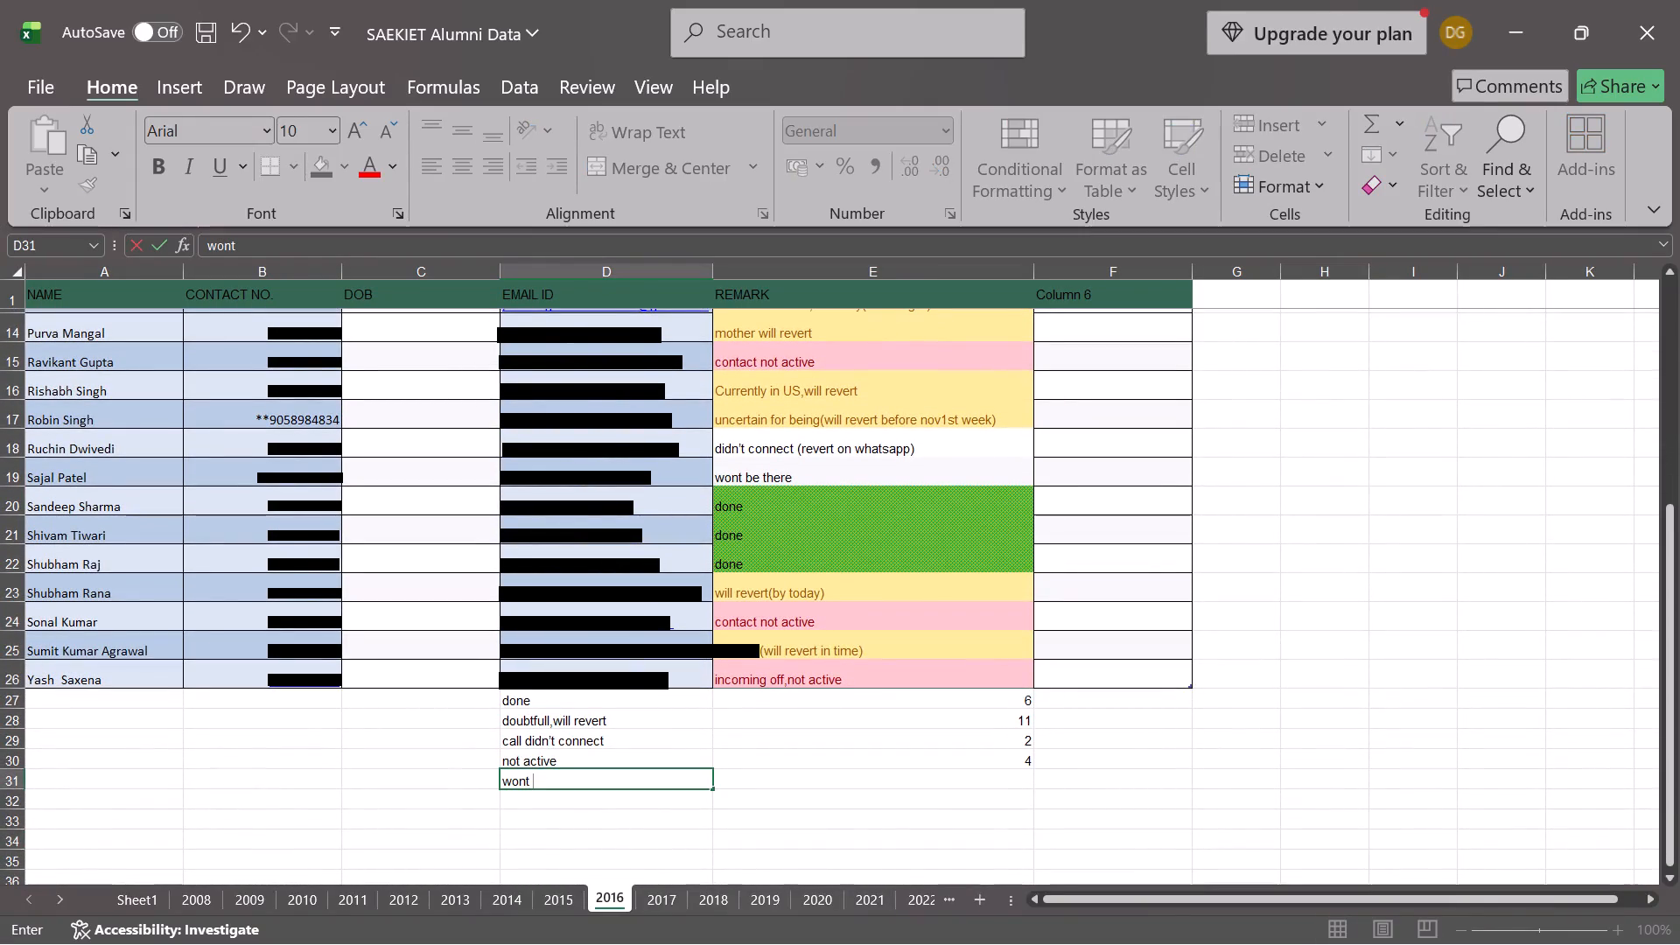
{"action": "left_click", "coordinate": [993, 780]}
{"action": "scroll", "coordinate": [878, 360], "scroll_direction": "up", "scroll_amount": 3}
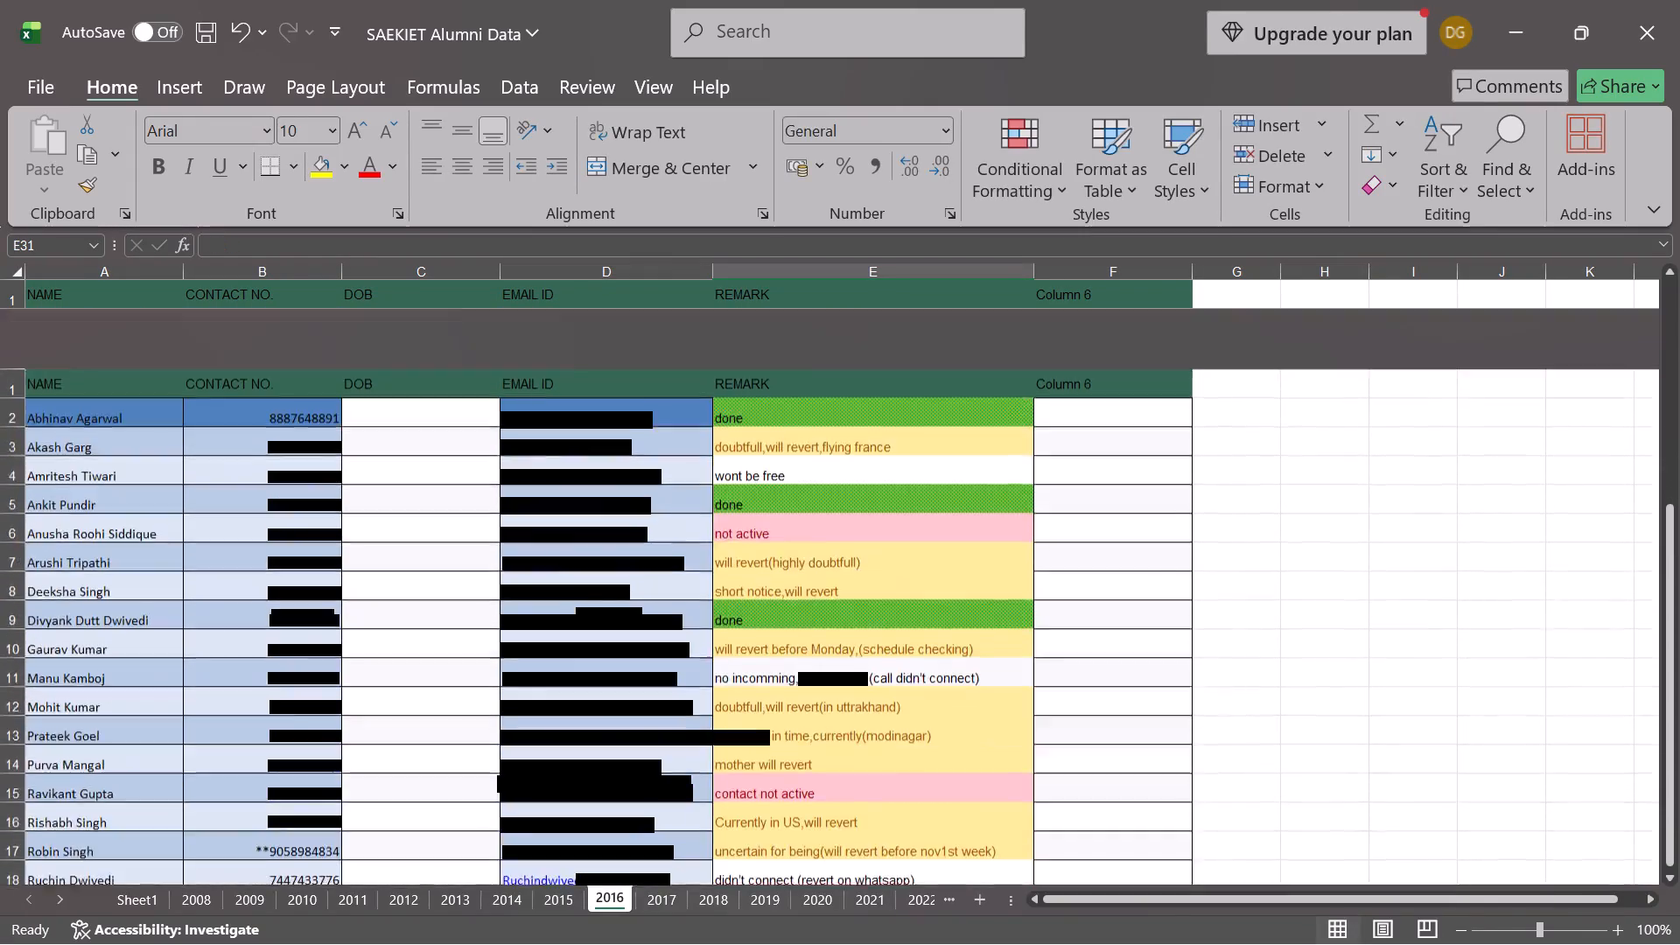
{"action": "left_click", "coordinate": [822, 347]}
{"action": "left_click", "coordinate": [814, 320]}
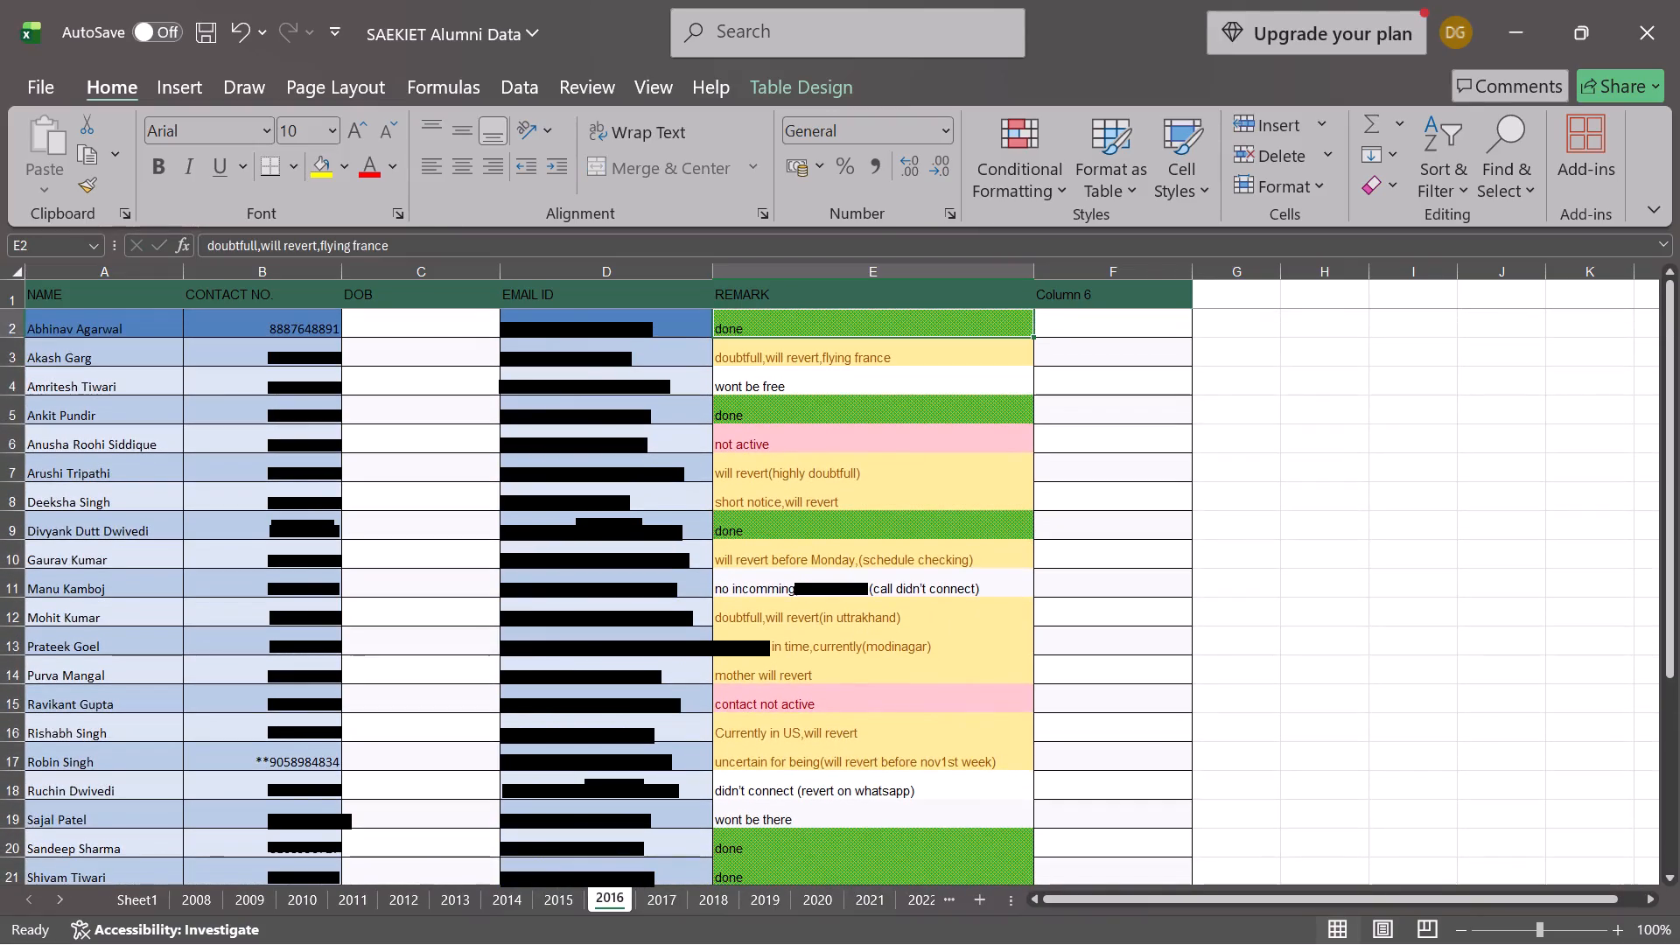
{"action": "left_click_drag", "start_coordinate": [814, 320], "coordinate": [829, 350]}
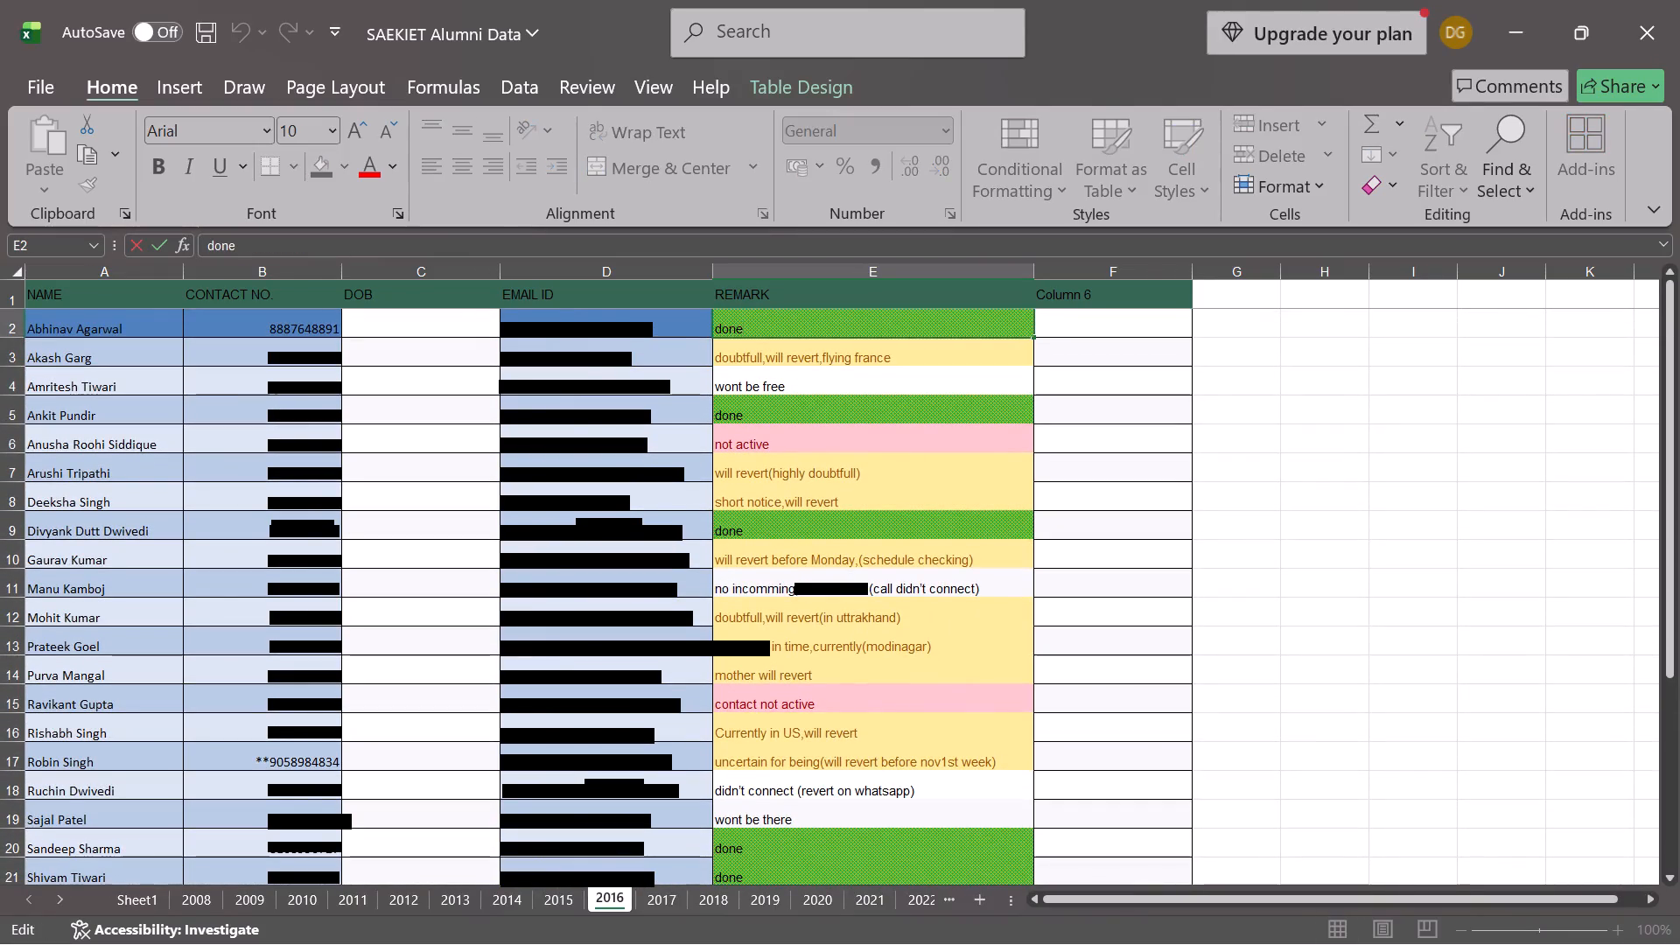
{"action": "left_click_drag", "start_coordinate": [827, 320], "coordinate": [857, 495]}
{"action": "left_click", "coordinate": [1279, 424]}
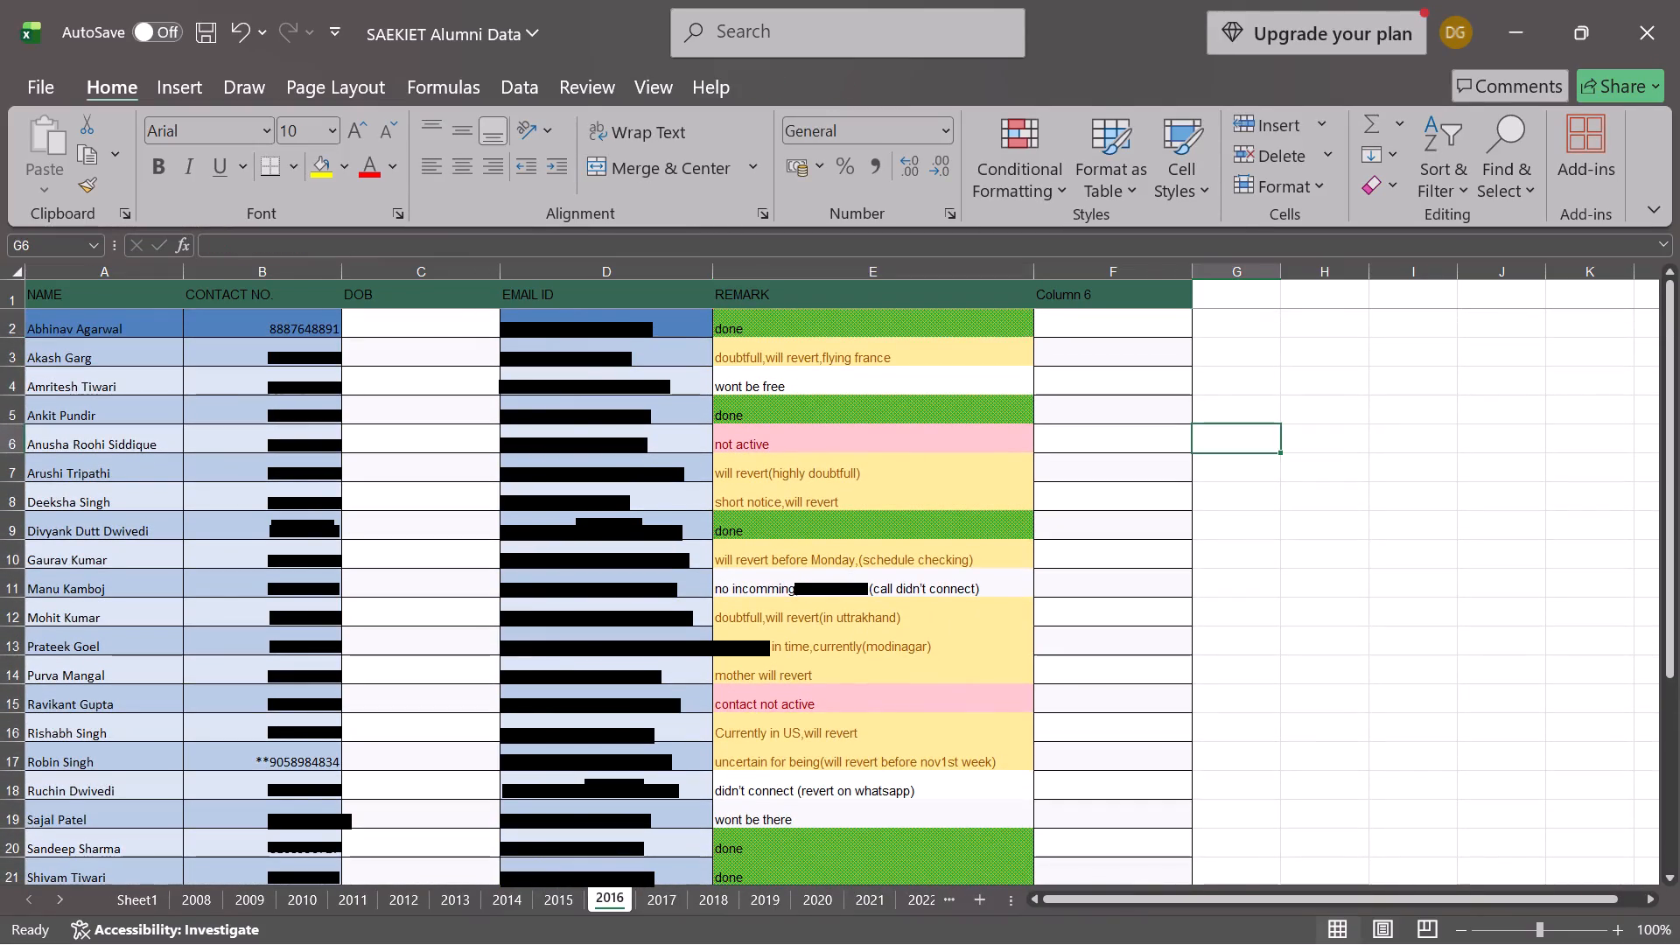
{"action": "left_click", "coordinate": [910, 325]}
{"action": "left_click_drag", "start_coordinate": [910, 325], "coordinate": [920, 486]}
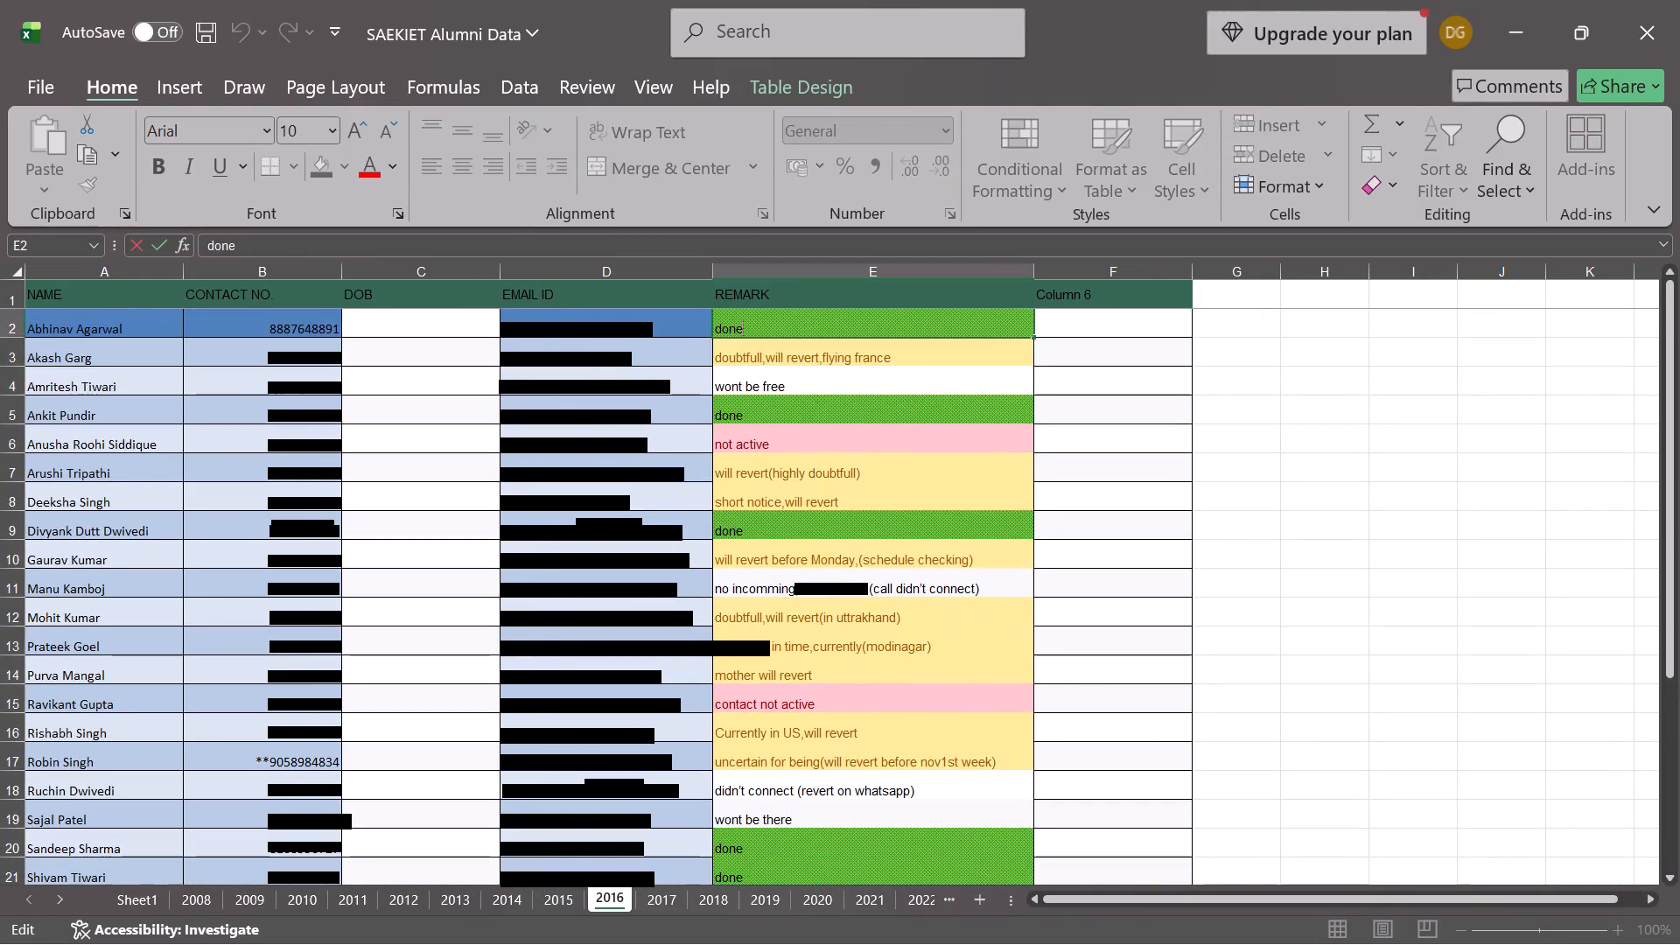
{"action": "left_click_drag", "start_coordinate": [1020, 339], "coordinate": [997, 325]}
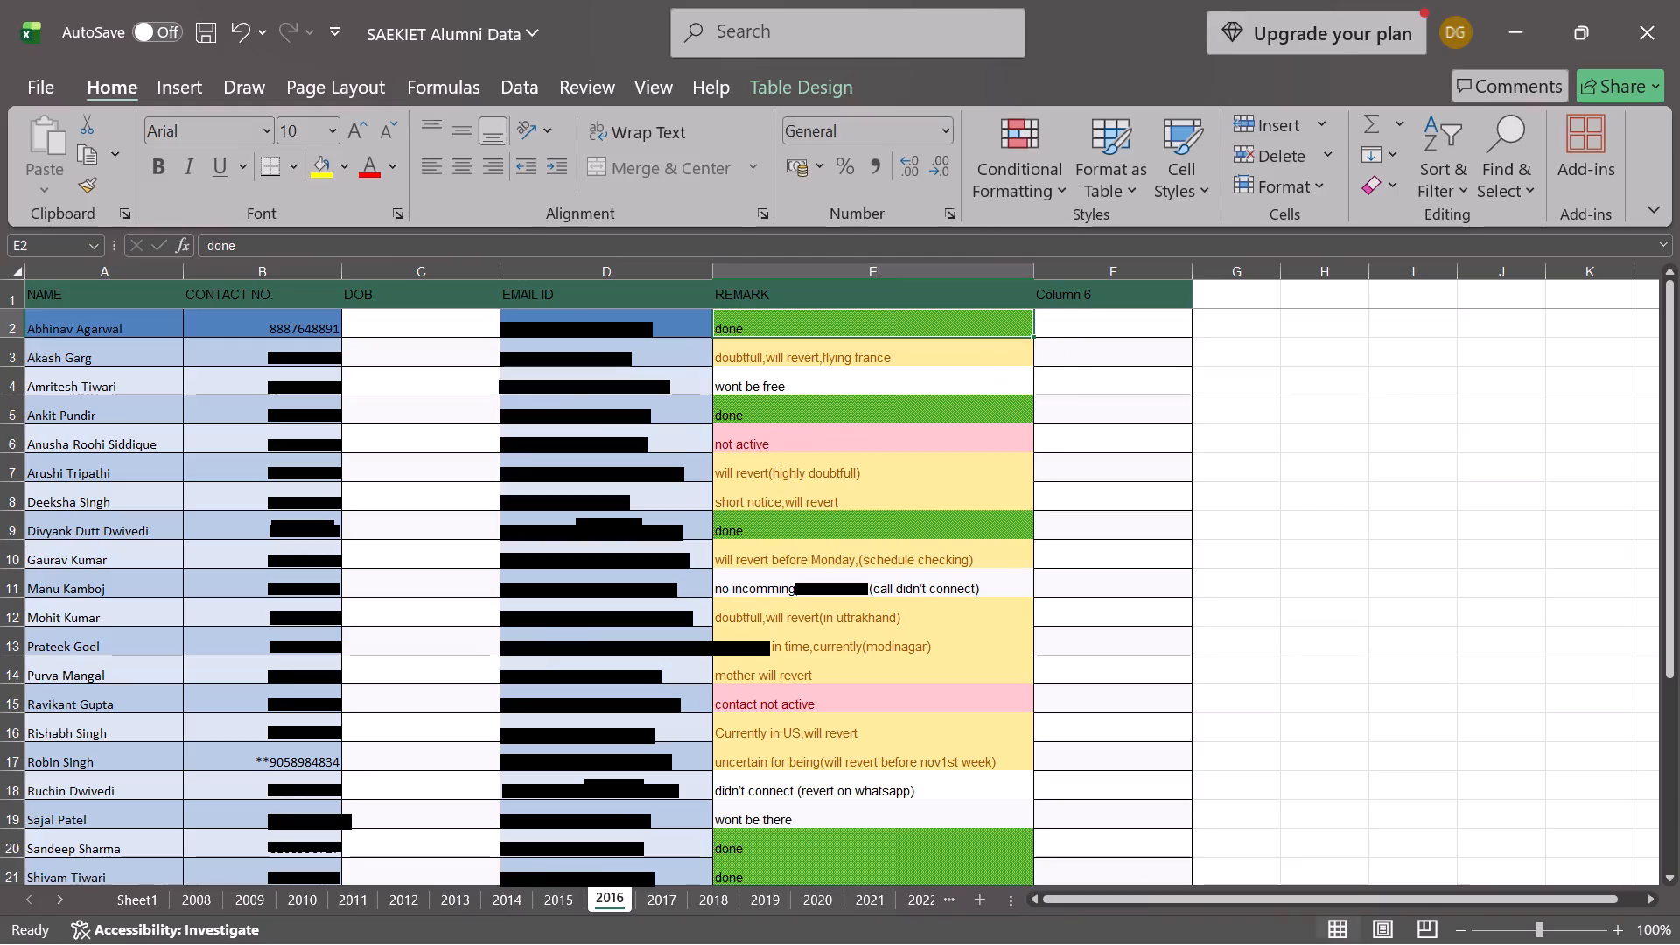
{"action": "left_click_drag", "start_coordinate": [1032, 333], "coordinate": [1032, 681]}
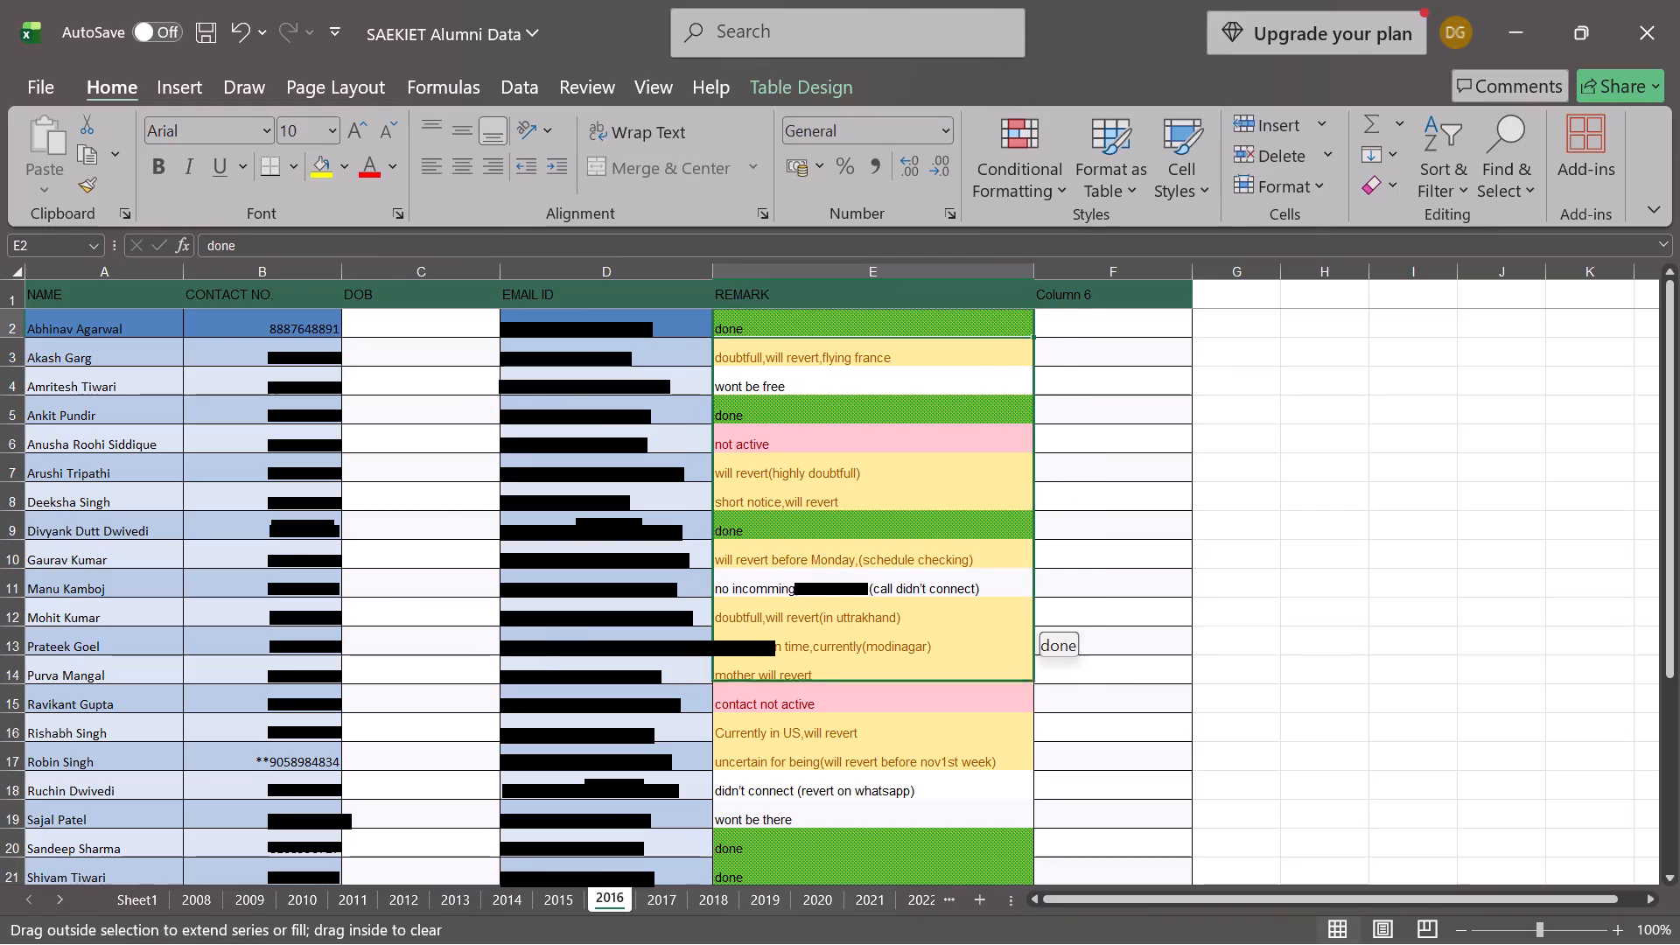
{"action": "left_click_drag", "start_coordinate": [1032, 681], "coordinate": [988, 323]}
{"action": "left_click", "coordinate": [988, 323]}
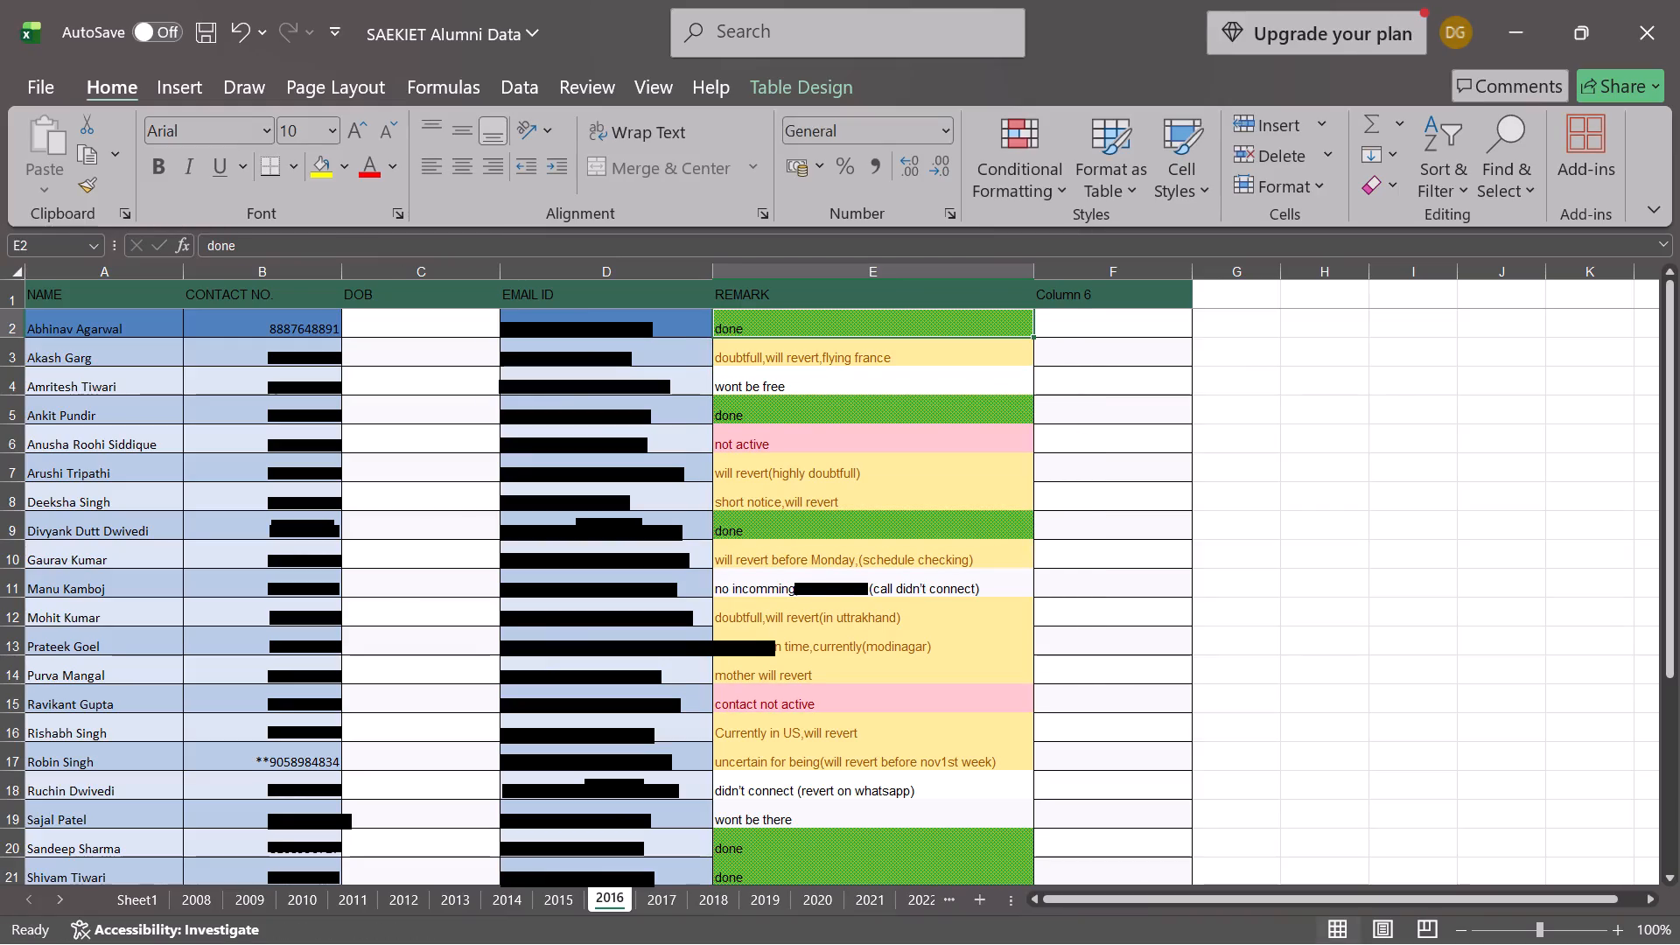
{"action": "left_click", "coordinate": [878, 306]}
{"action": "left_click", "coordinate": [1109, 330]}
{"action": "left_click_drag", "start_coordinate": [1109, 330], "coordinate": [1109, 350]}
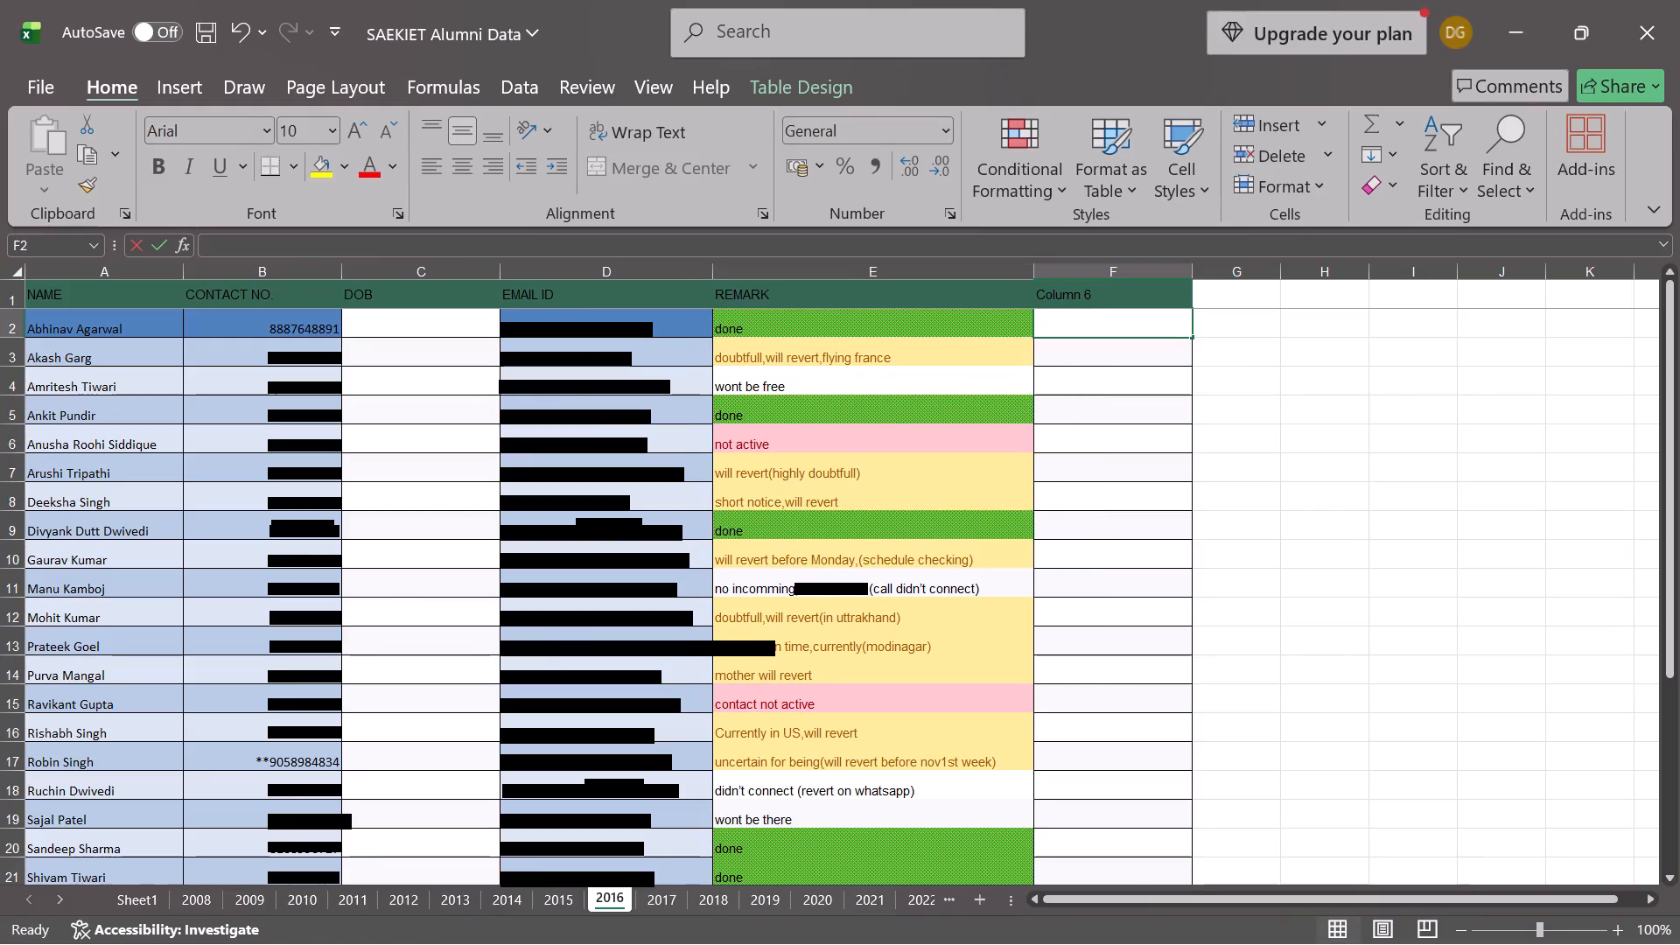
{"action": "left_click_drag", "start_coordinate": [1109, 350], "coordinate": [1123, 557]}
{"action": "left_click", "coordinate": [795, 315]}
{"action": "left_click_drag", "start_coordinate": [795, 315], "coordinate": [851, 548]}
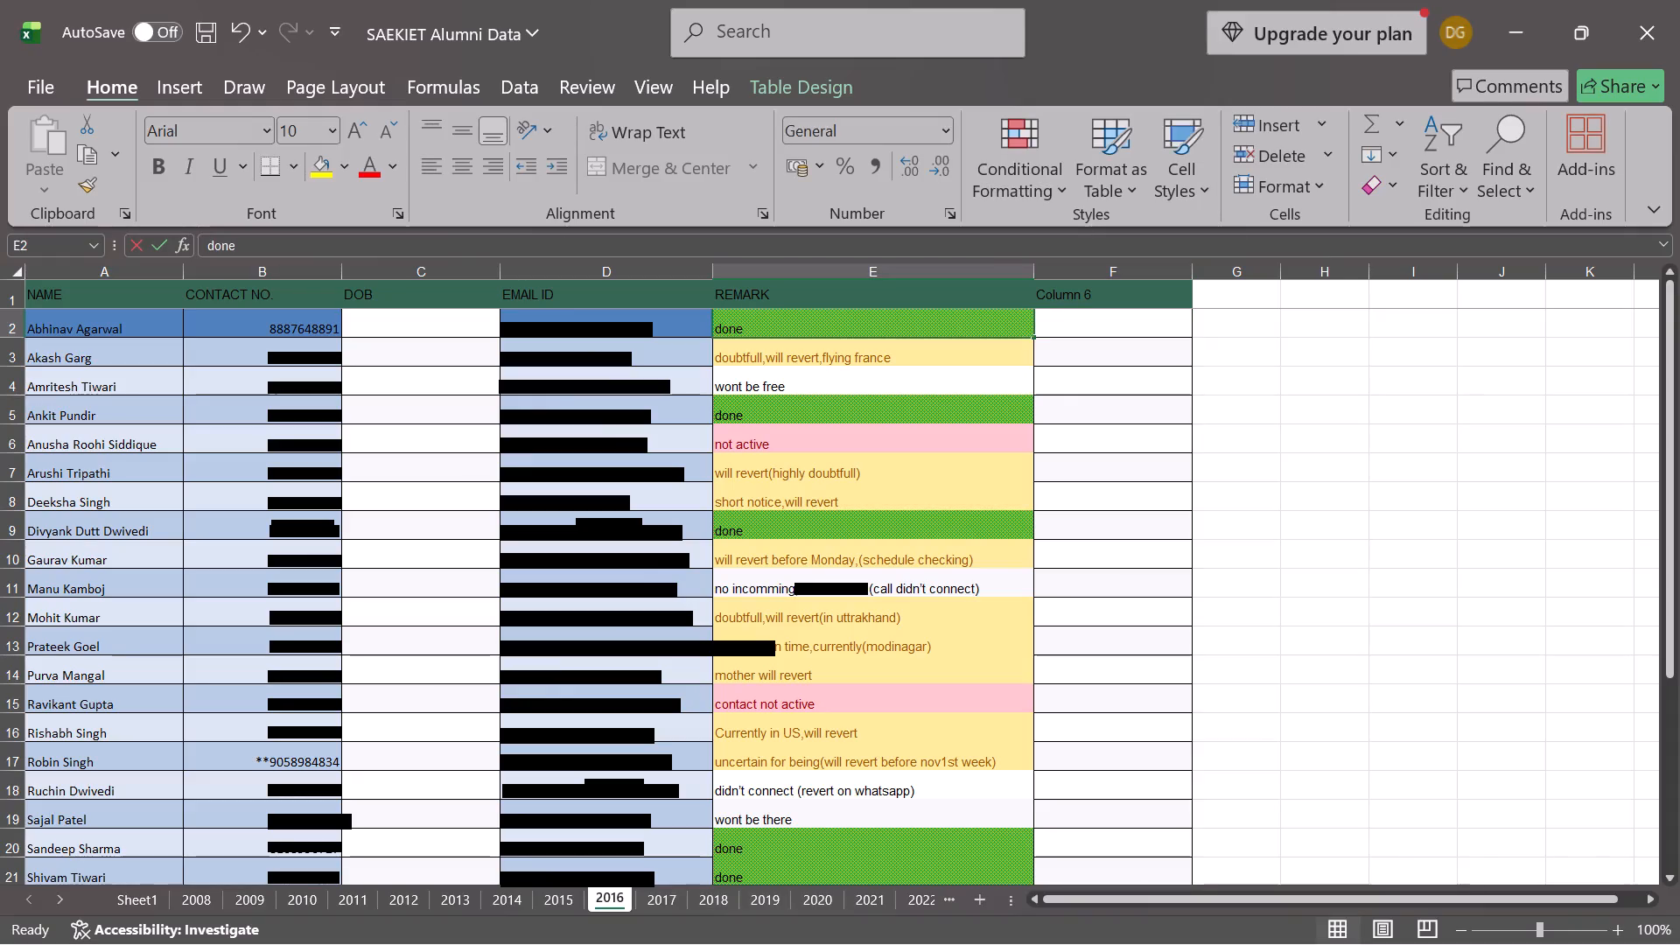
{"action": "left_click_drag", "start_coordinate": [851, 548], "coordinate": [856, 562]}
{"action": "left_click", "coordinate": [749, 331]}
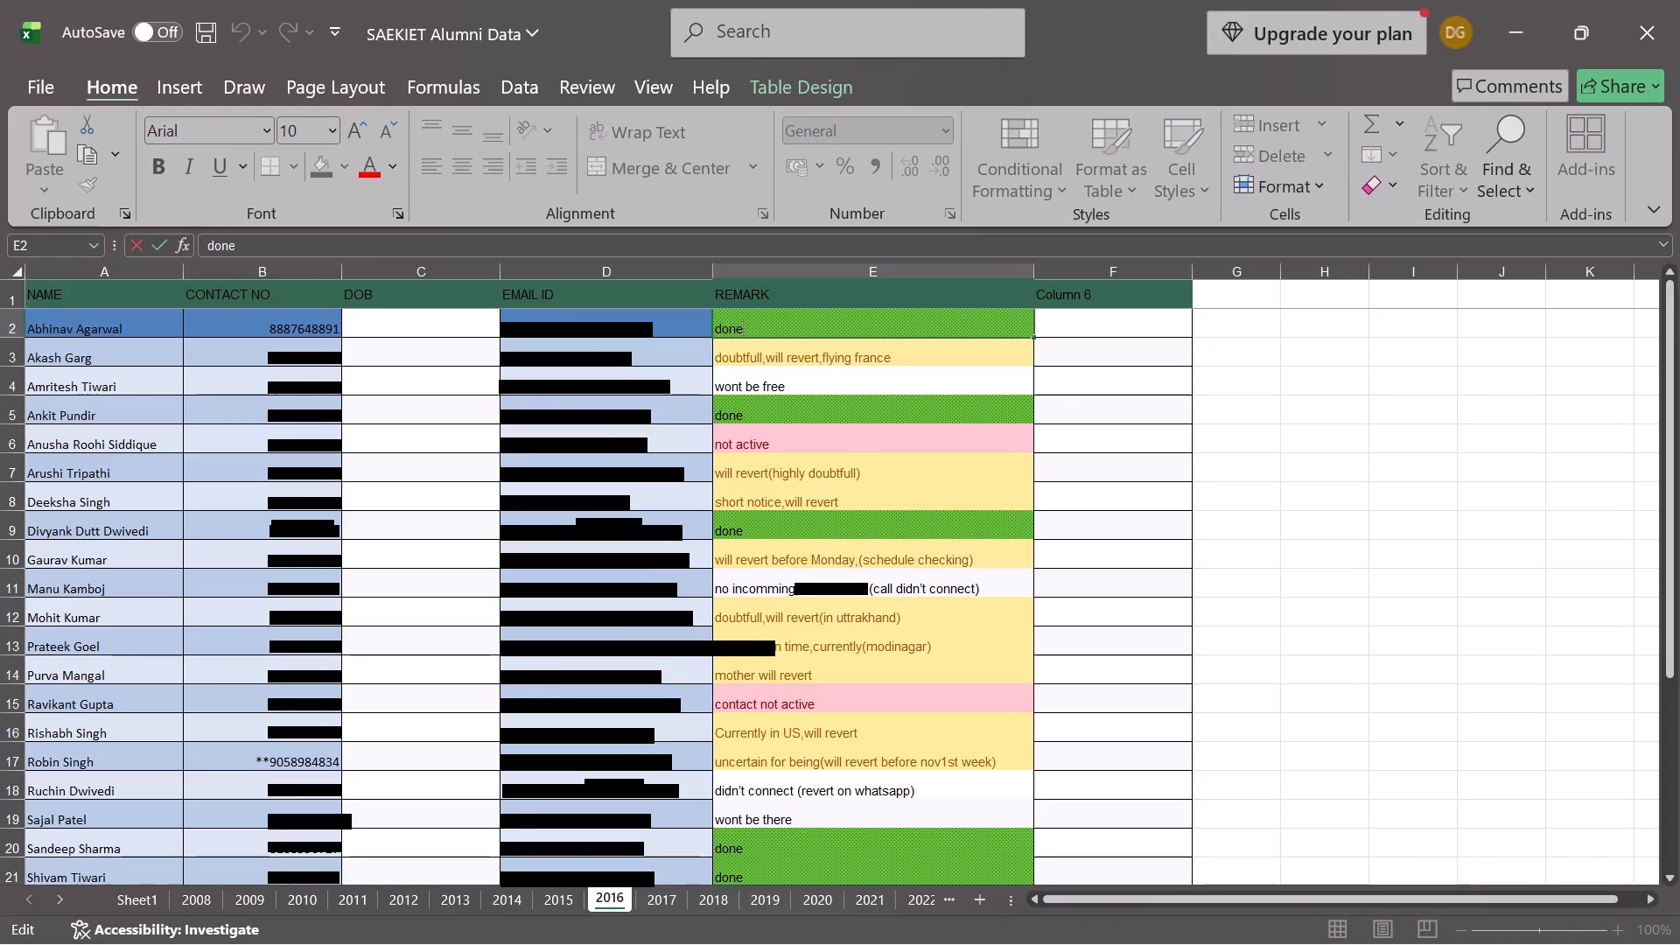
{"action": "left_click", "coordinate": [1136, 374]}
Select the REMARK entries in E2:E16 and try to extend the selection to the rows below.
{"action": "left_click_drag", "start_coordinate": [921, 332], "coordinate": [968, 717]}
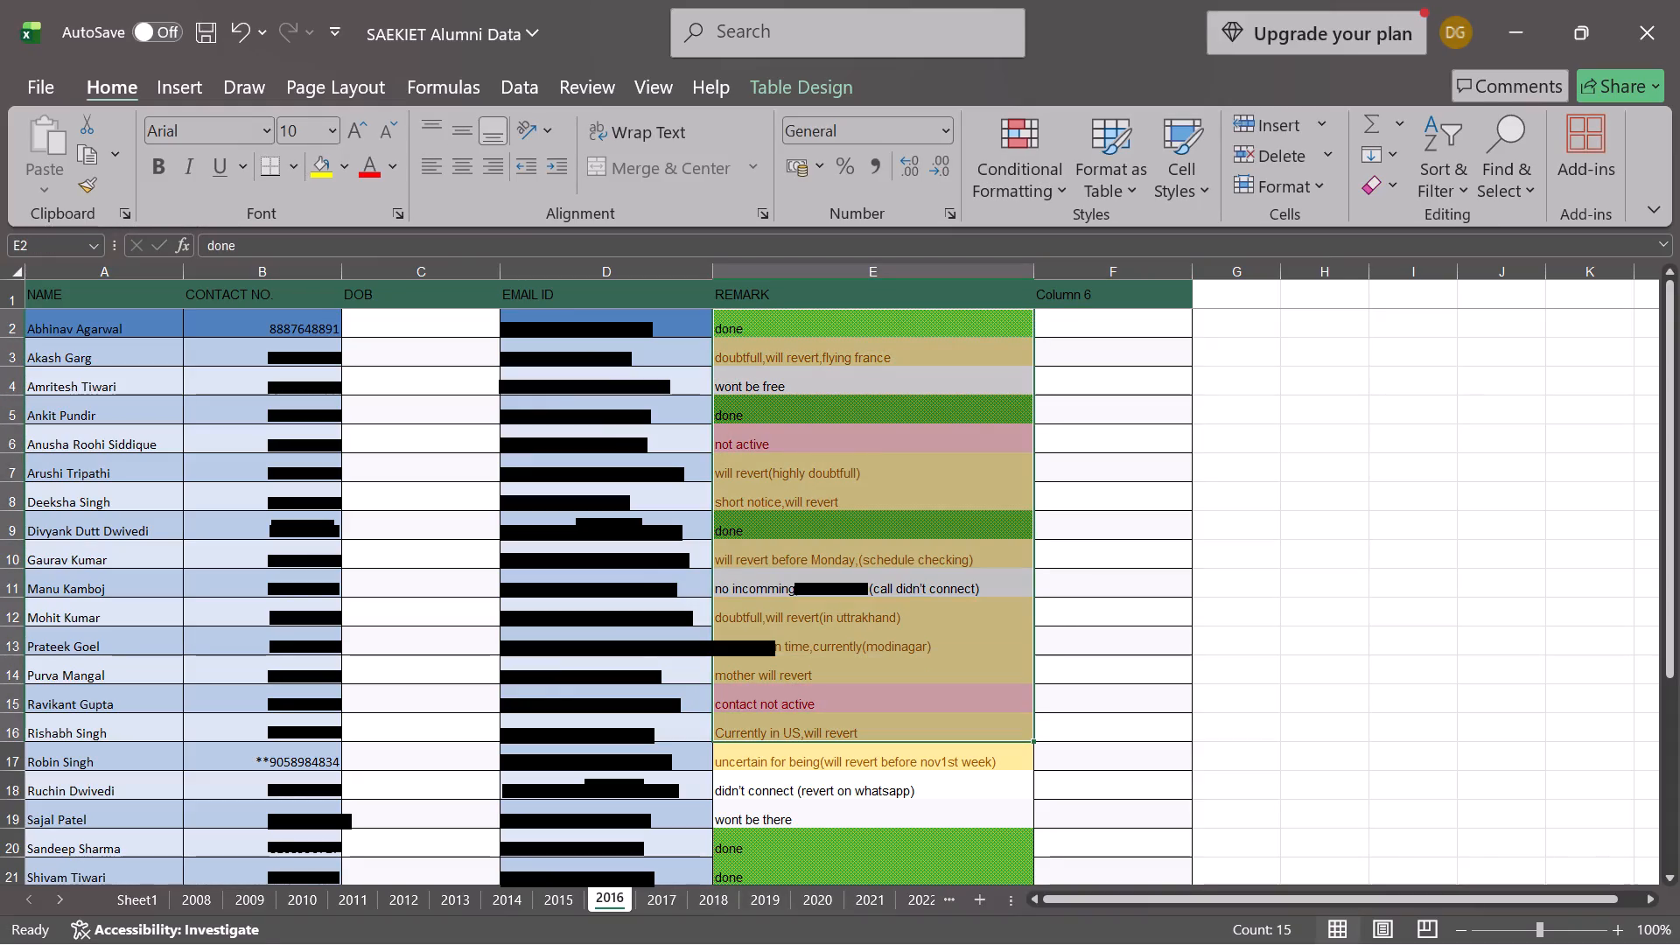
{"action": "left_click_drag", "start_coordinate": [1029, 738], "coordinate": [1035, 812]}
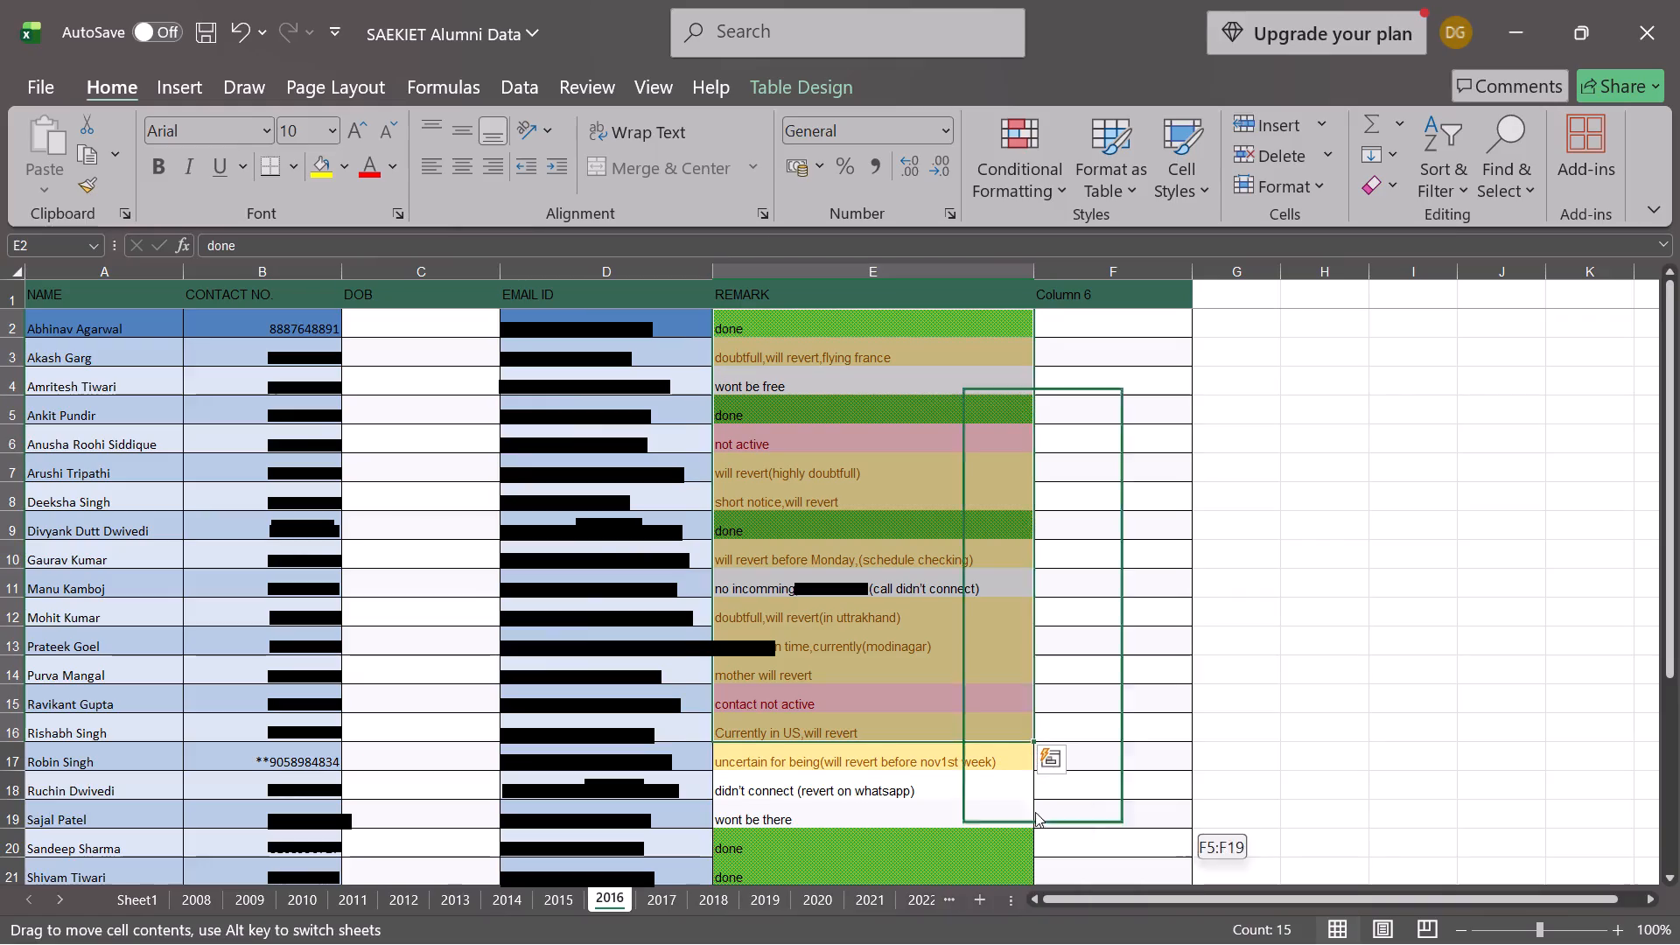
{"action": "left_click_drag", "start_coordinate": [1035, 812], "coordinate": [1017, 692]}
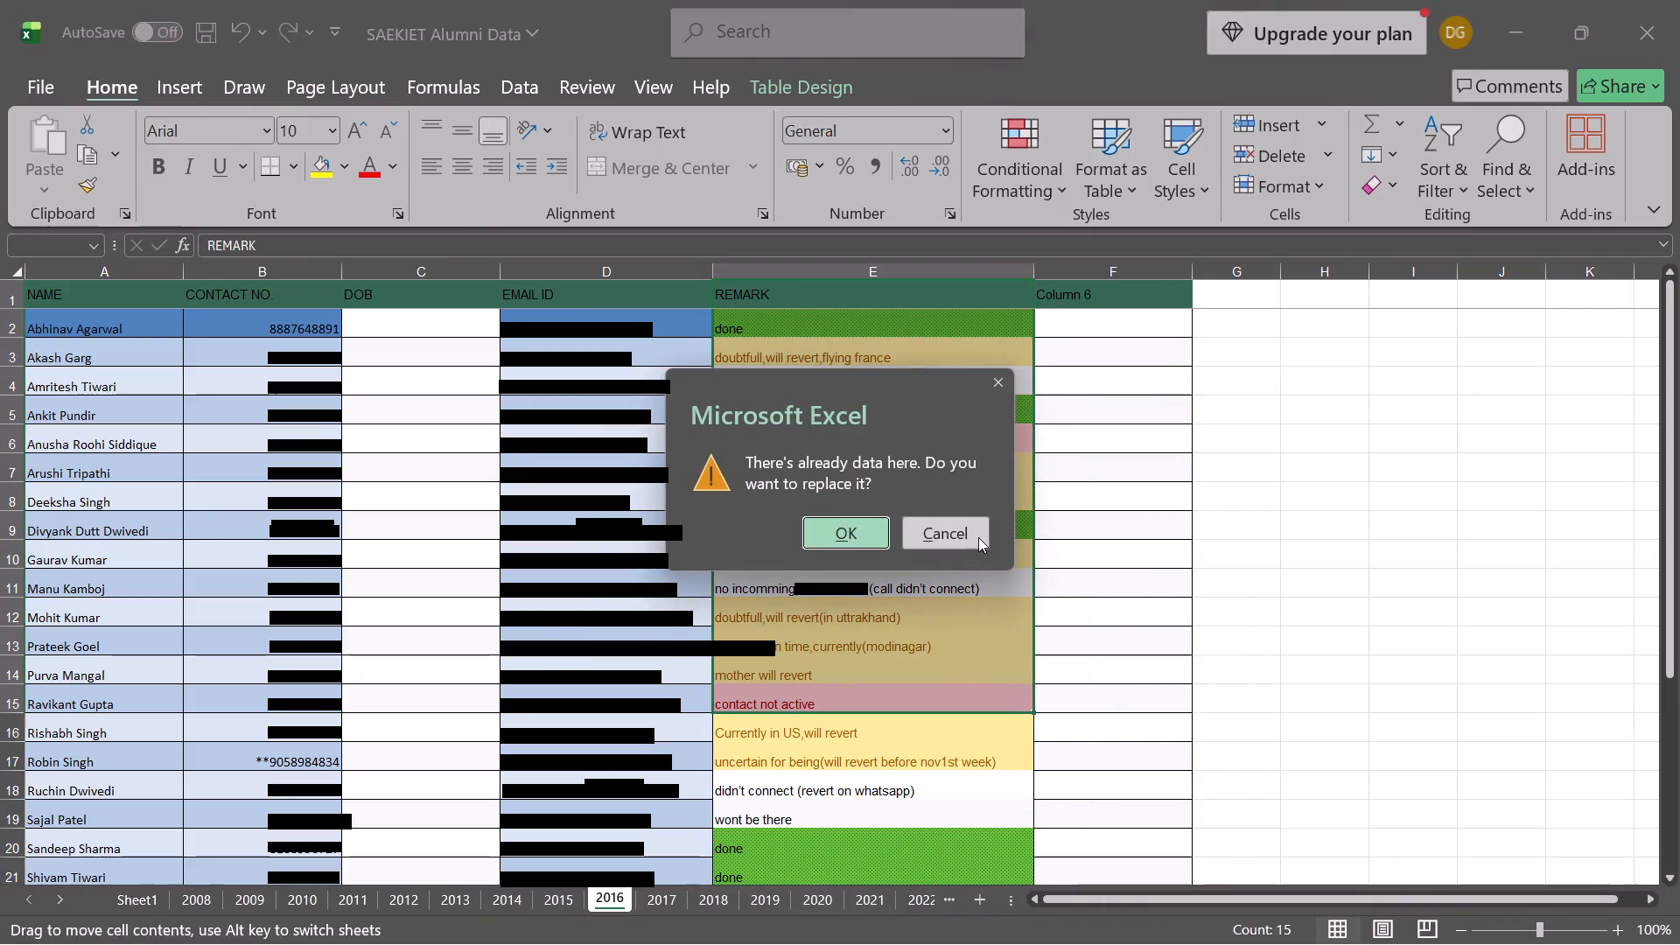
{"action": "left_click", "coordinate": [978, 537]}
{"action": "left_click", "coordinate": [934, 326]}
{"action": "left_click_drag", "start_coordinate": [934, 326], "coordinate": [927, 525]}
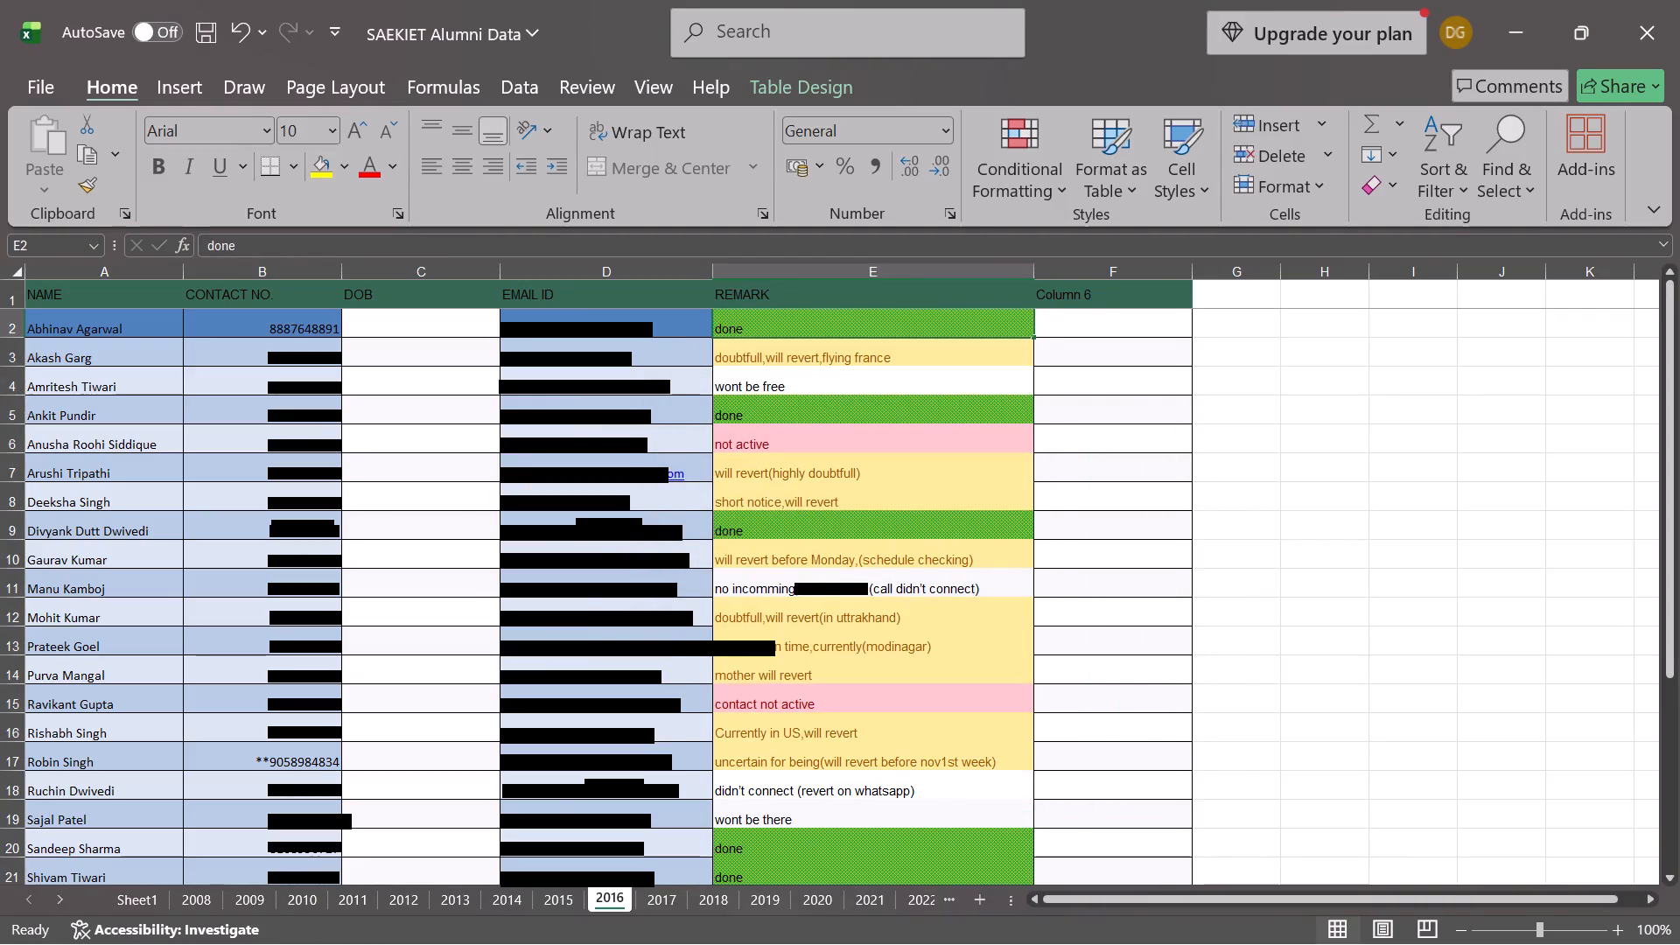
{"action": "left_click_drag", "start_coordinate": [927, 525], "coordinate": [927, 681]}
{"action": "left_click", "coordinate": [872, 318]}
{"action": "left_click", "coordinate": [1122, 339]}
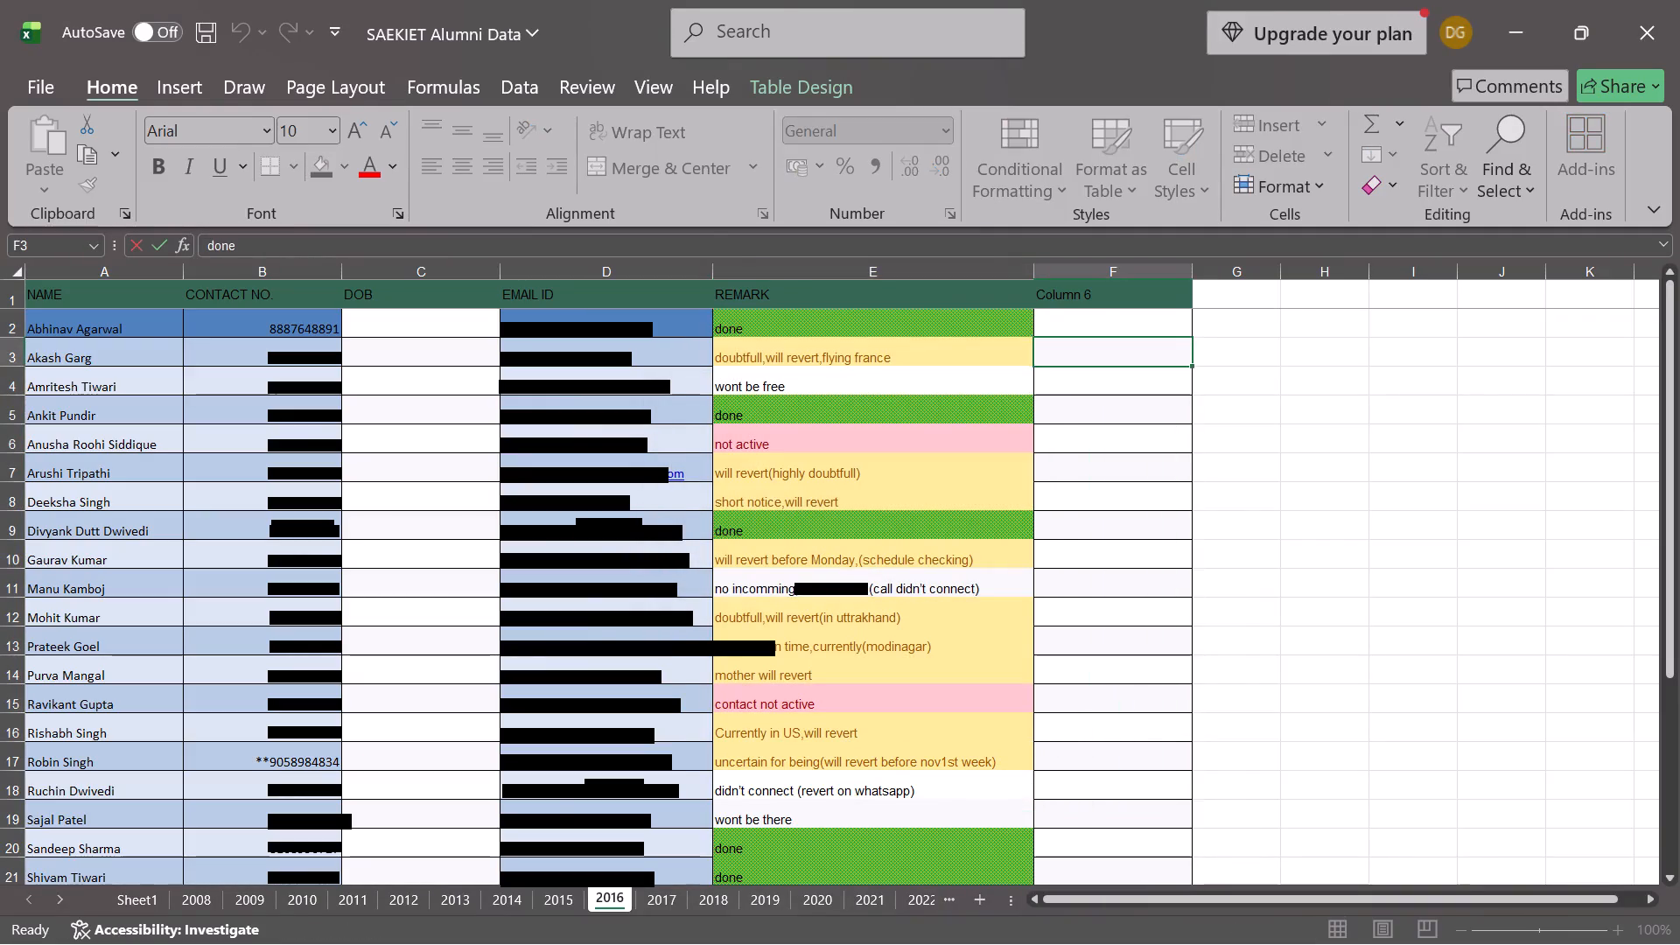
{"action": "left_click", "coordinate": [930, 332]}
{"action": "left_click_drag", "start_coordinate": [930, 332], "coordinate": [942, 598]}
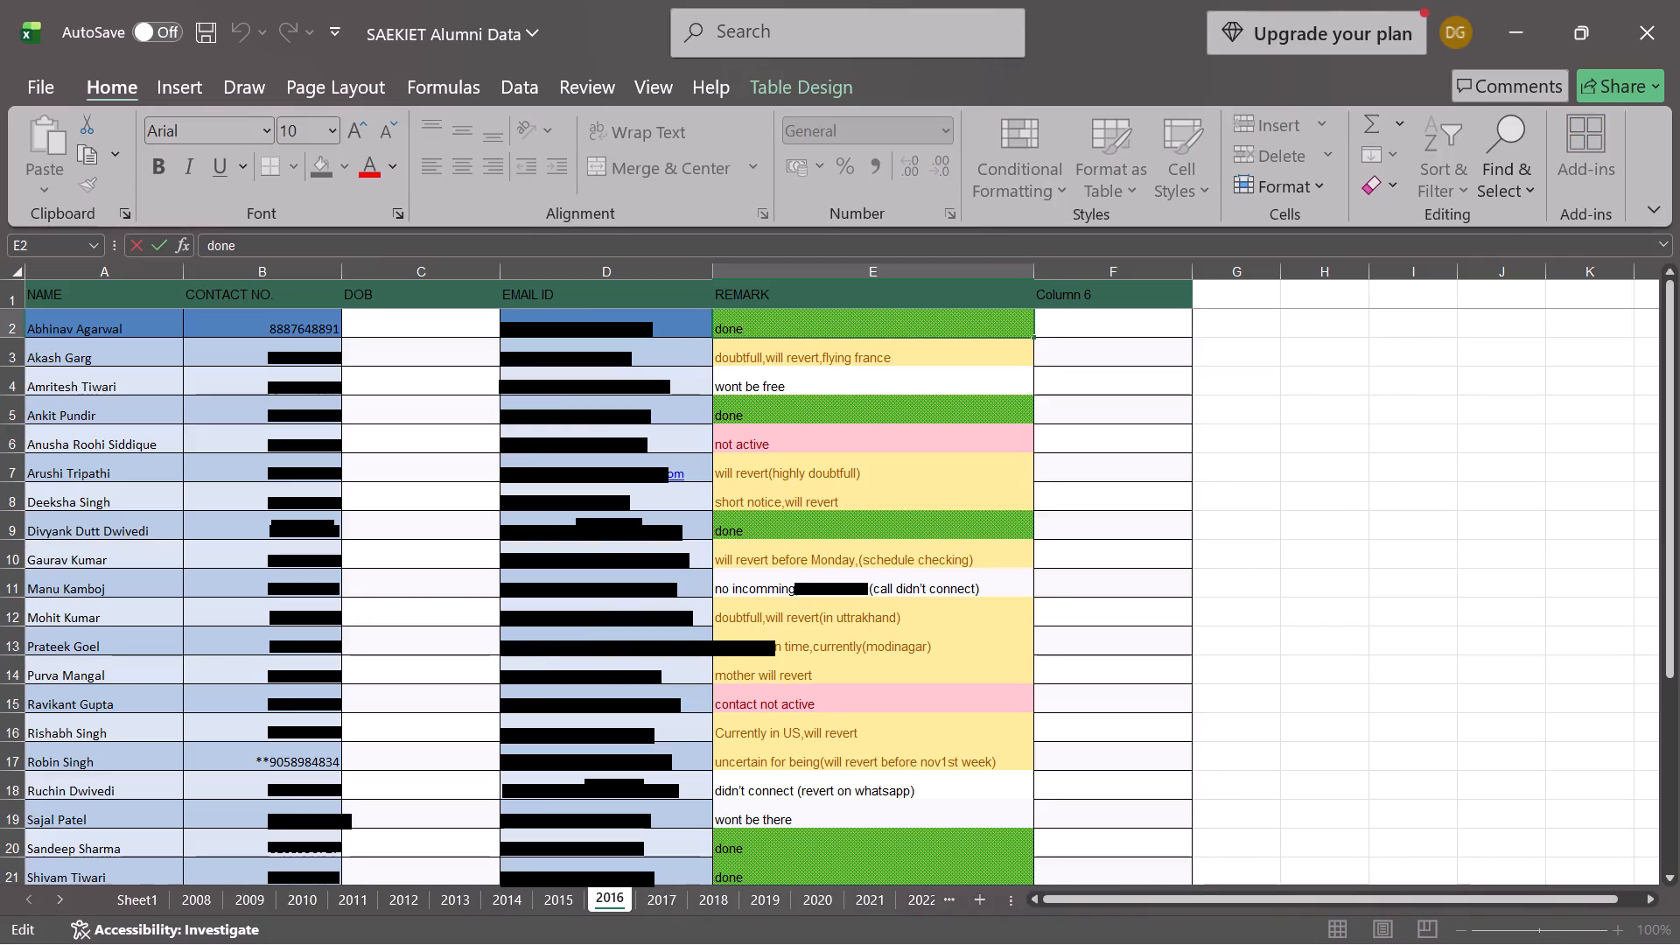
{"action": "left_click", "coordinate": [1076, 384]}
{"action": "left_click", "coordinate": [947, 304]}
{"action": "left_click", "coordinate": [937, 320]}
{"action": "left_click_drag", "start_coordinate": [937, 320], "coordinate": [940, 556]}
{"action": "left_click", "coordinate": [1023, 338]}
Select the REMARK cells E2:E26 and erase the "done" text of the first cell, E2.
{"action": "left_click_drag", "start_coordinate": [1004, 333], "coordinate": [999, 932]}
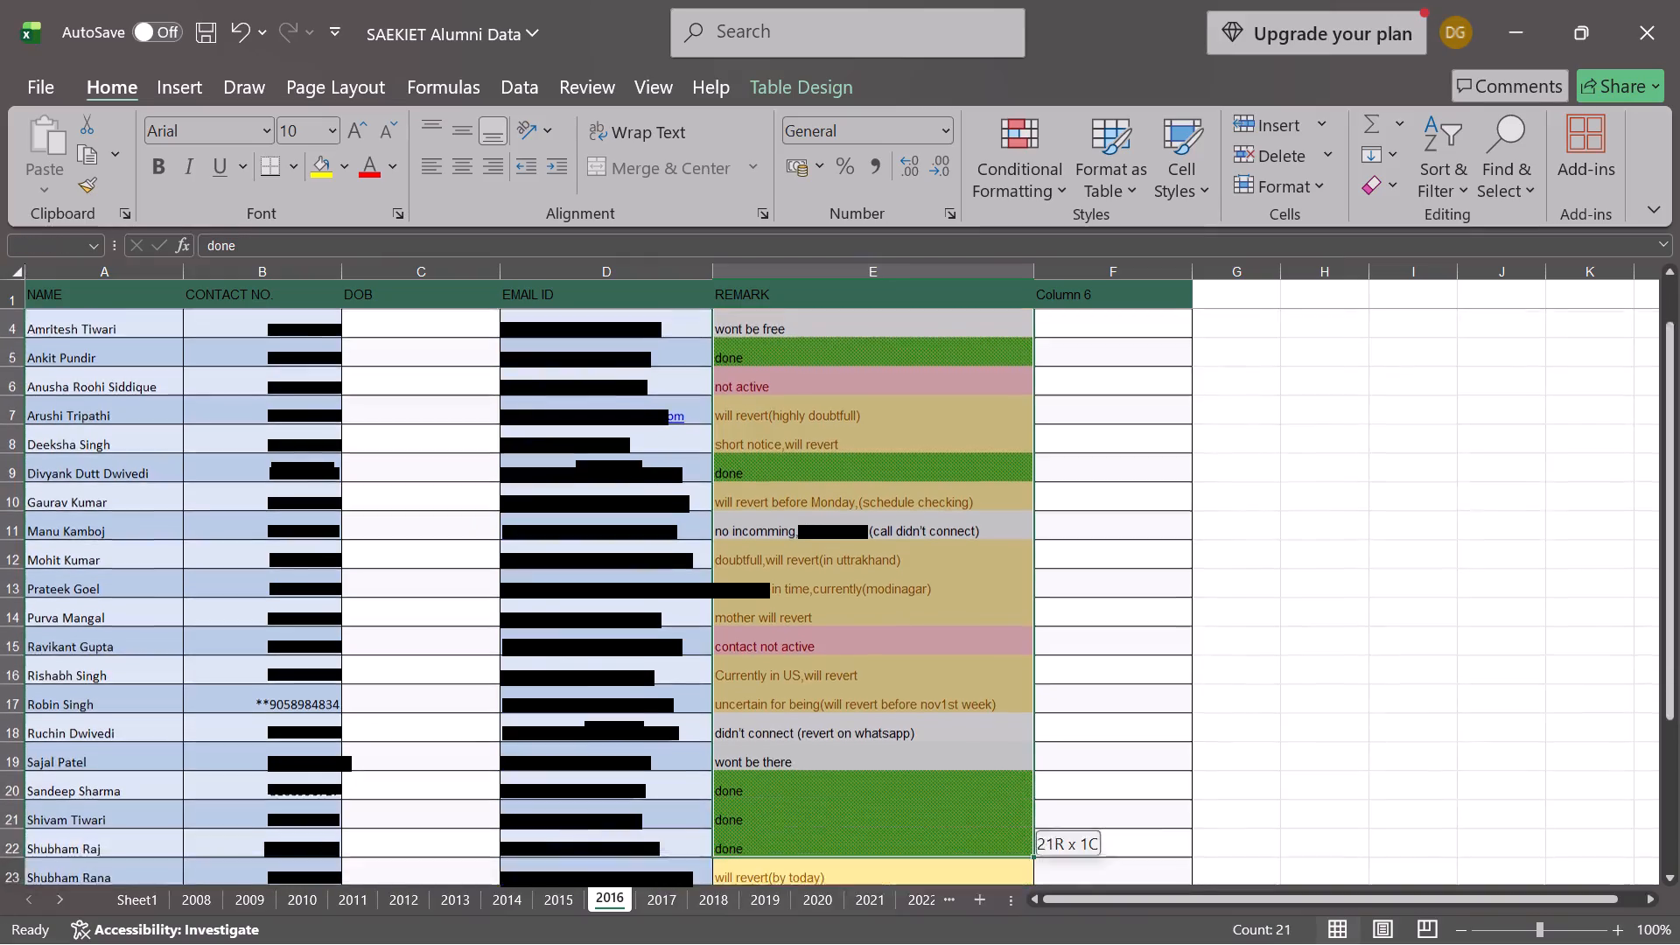
{"action": "left_click_drag", "start_coordinate": [999, 932], "coordinate": [911, 793]}
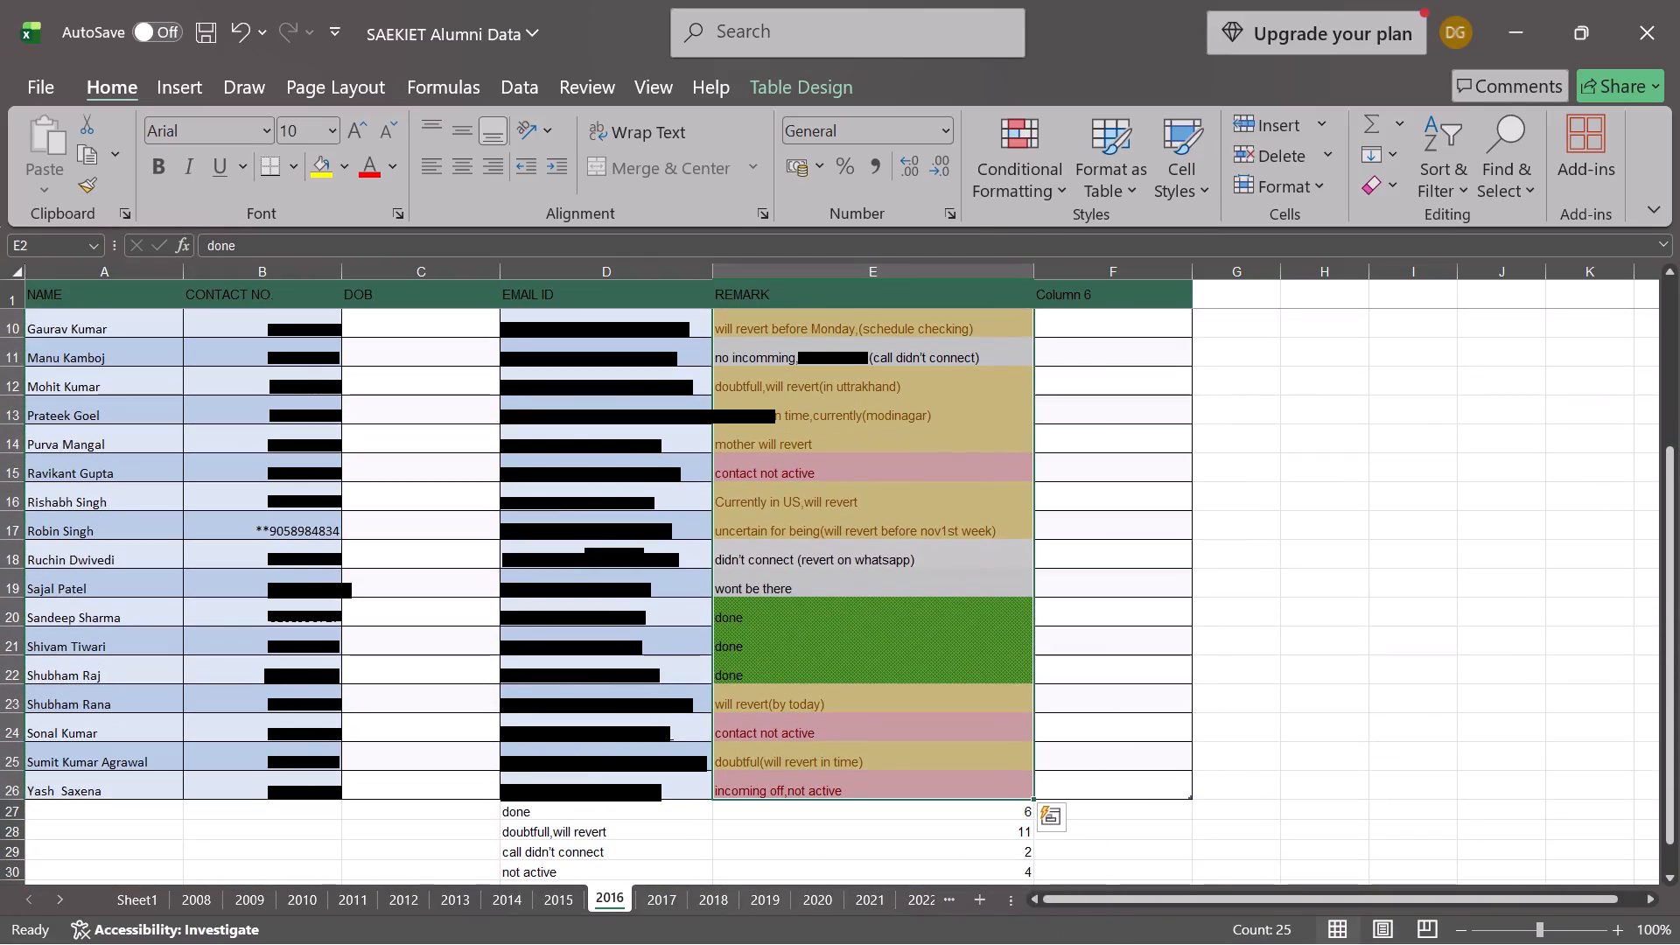
{"action": "left_click", "coordinate": [584, 241]}
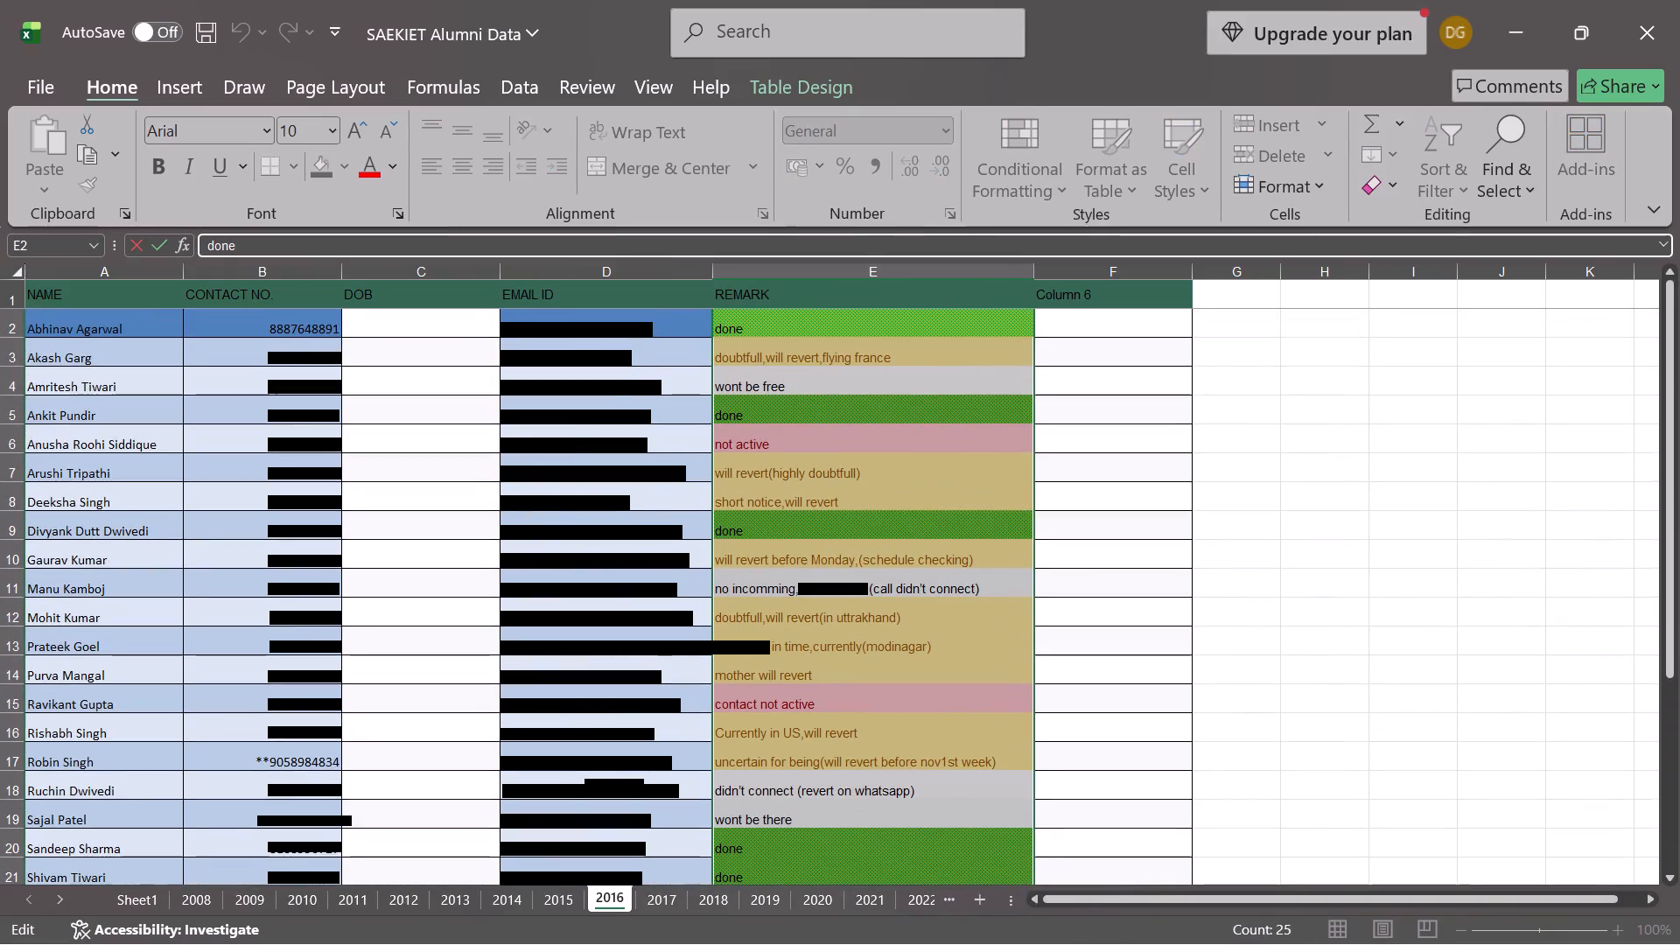
{"action": "key", "text": "BackSpace"}
{"action": "key", "text": "BackSpace"}
{"action": "key", "text": "BackSpace"}
{"action": "key", "text": "BackSpace"}
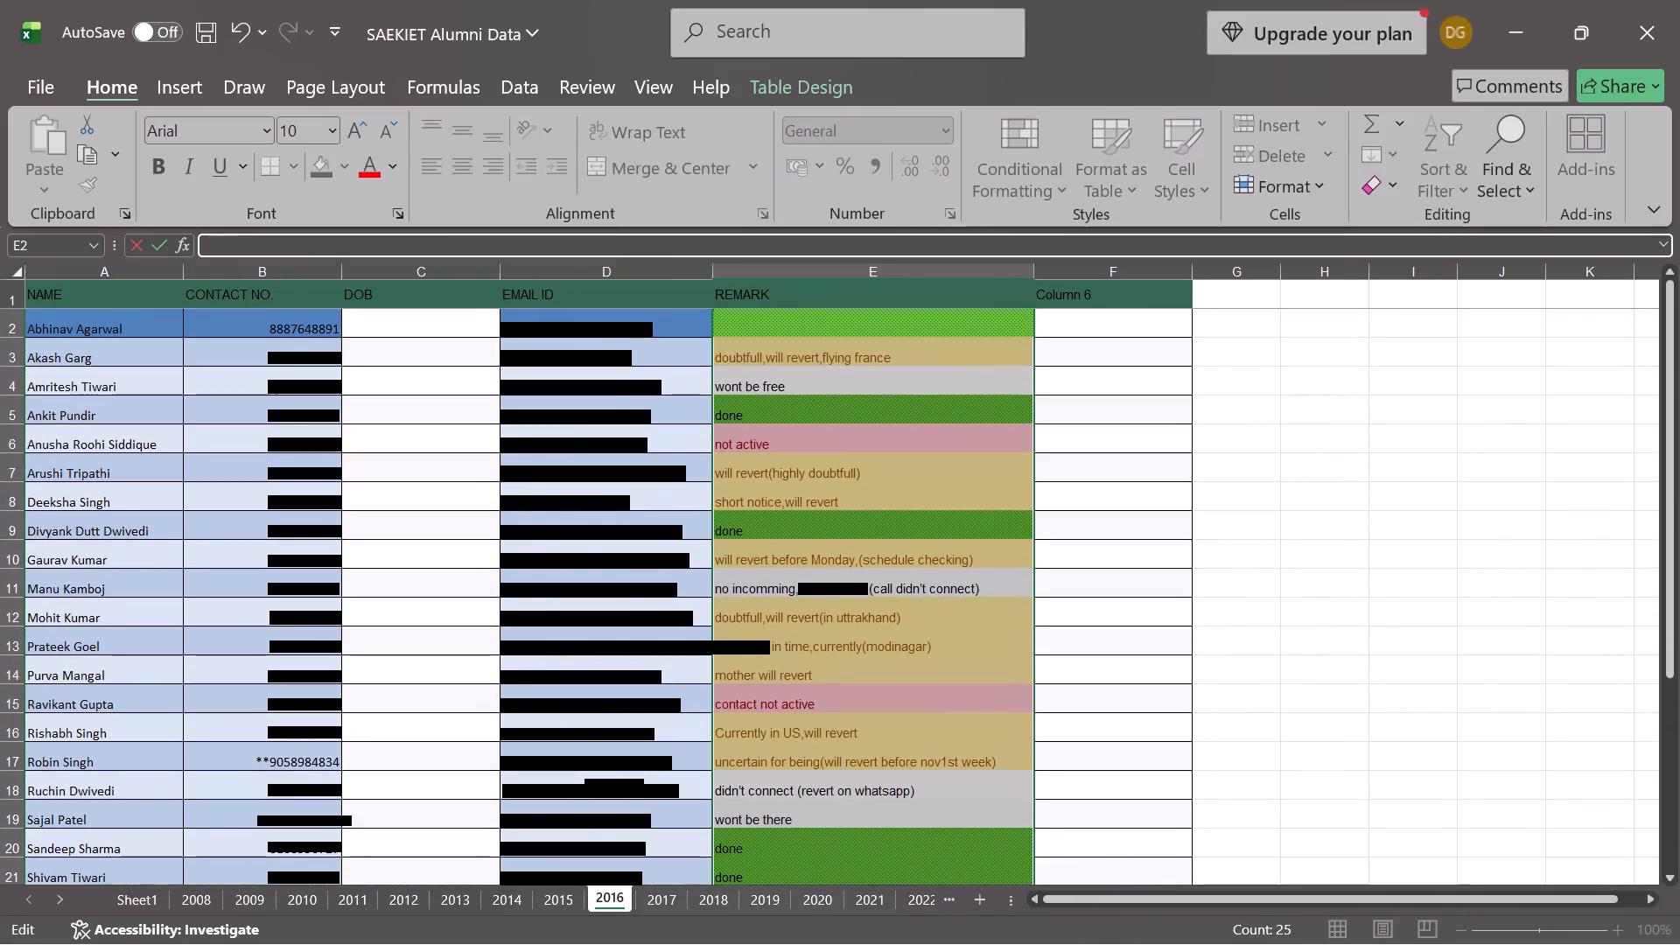
Switch between the Book1 and SAEKIET Alumni Data workbooks to check their sheets against each other.
{"action": "key", "text": "alt+Tab"}
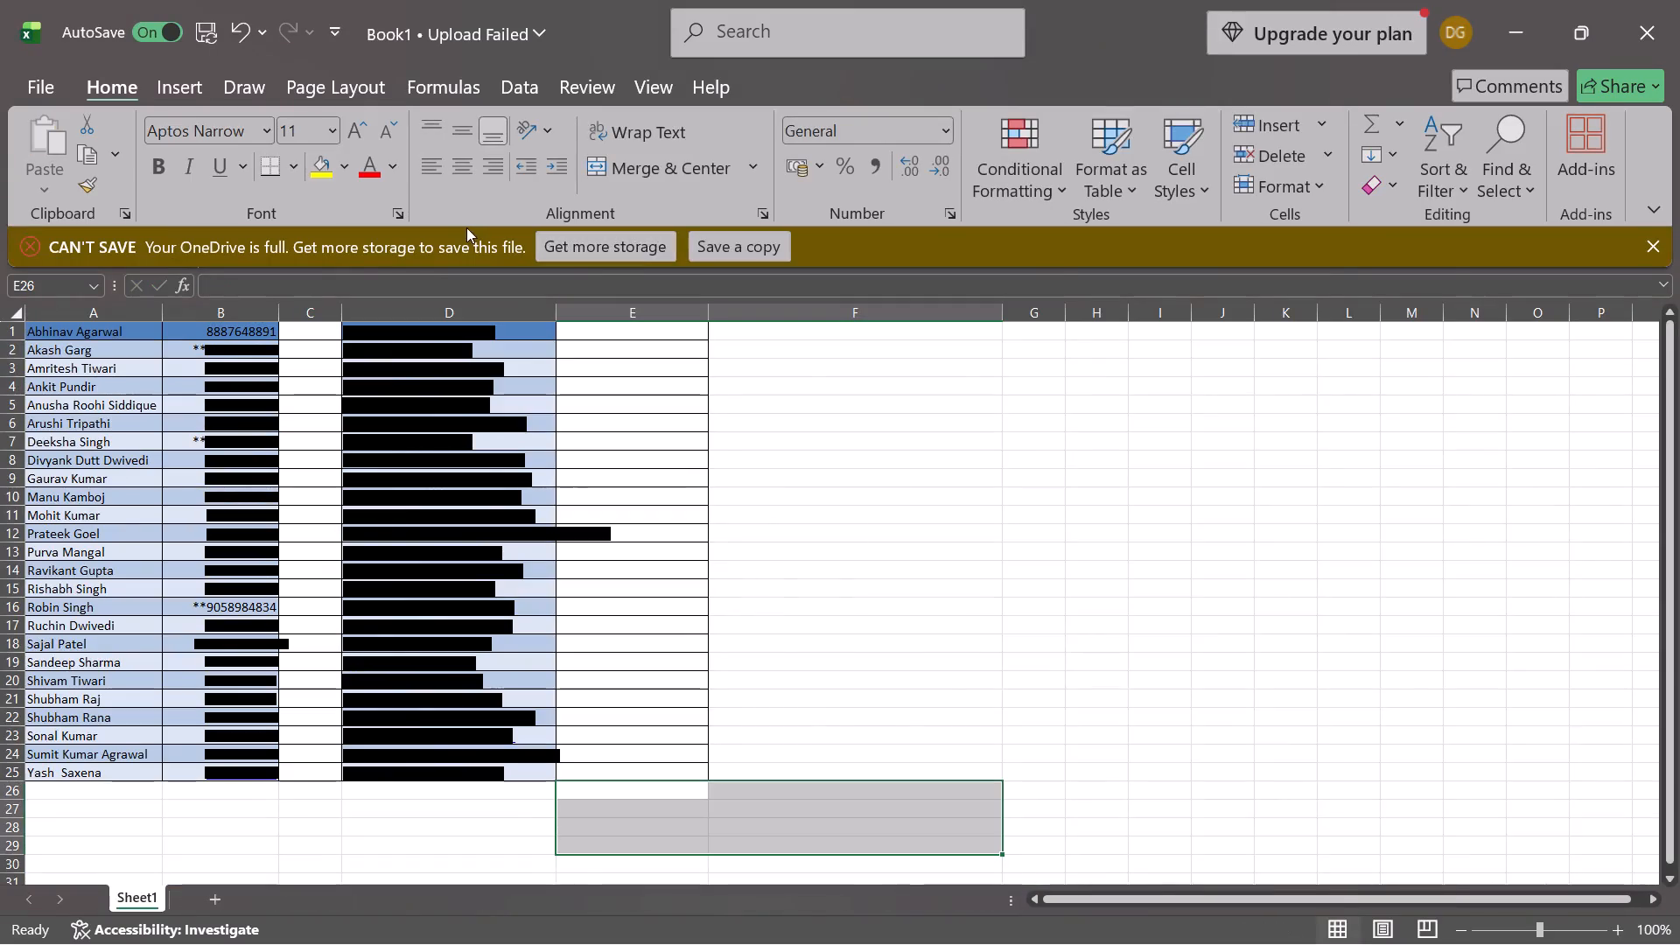
{"action": "key", "text": "alt+Tab"}
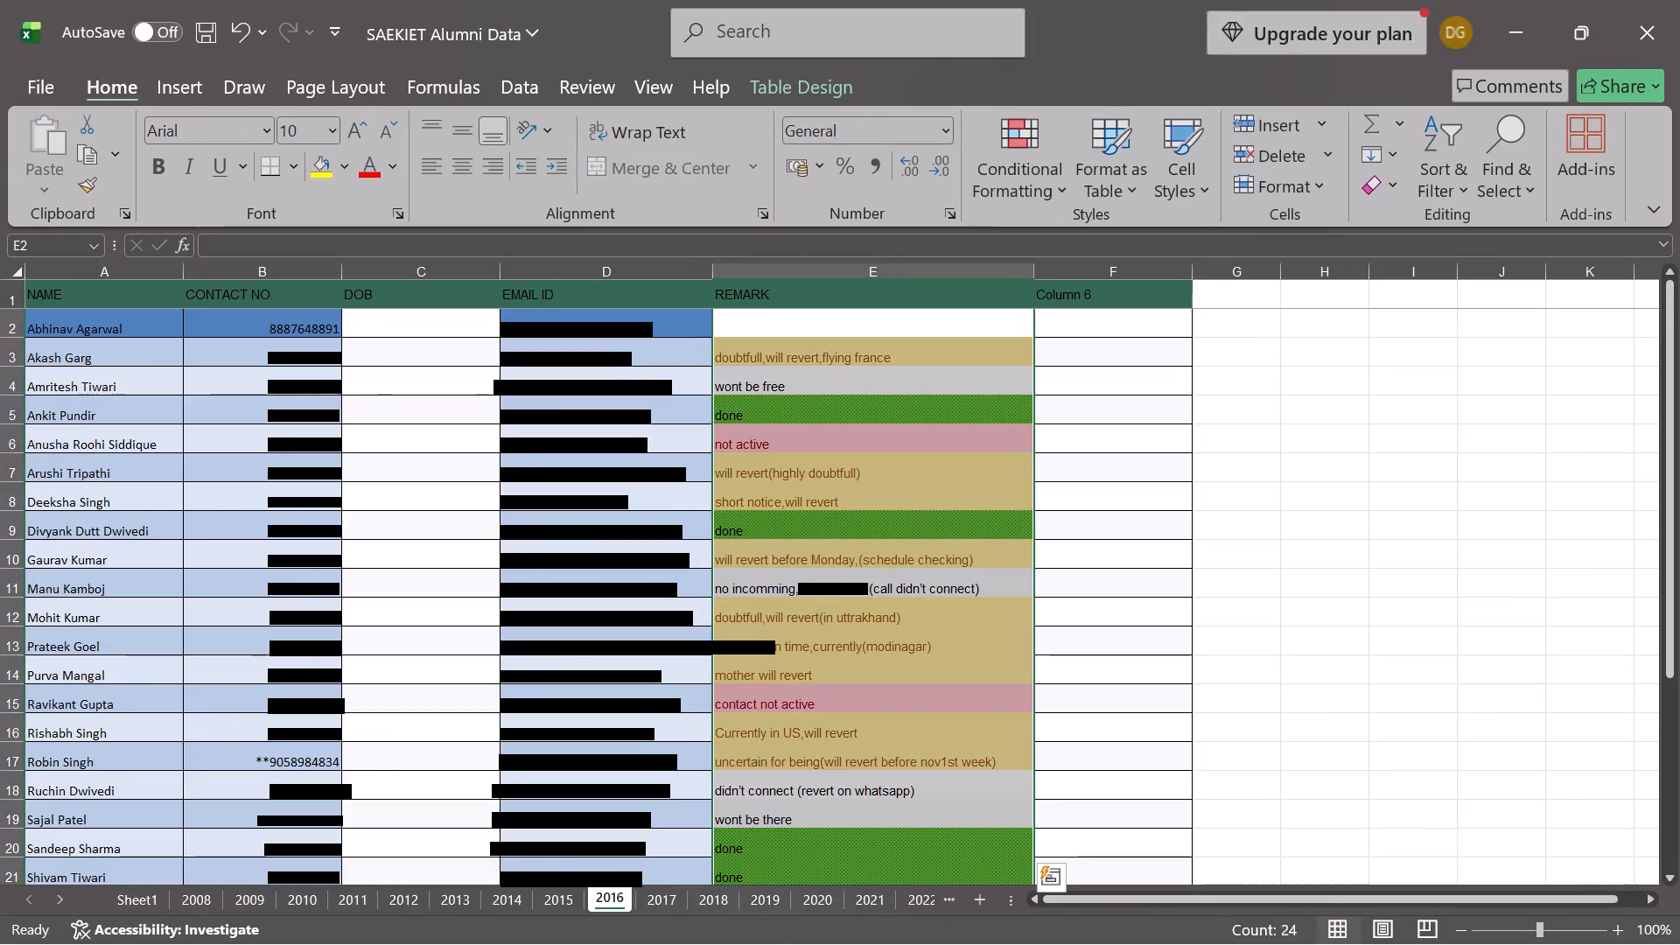
{"action": "key", "text": "alt+Tab"}
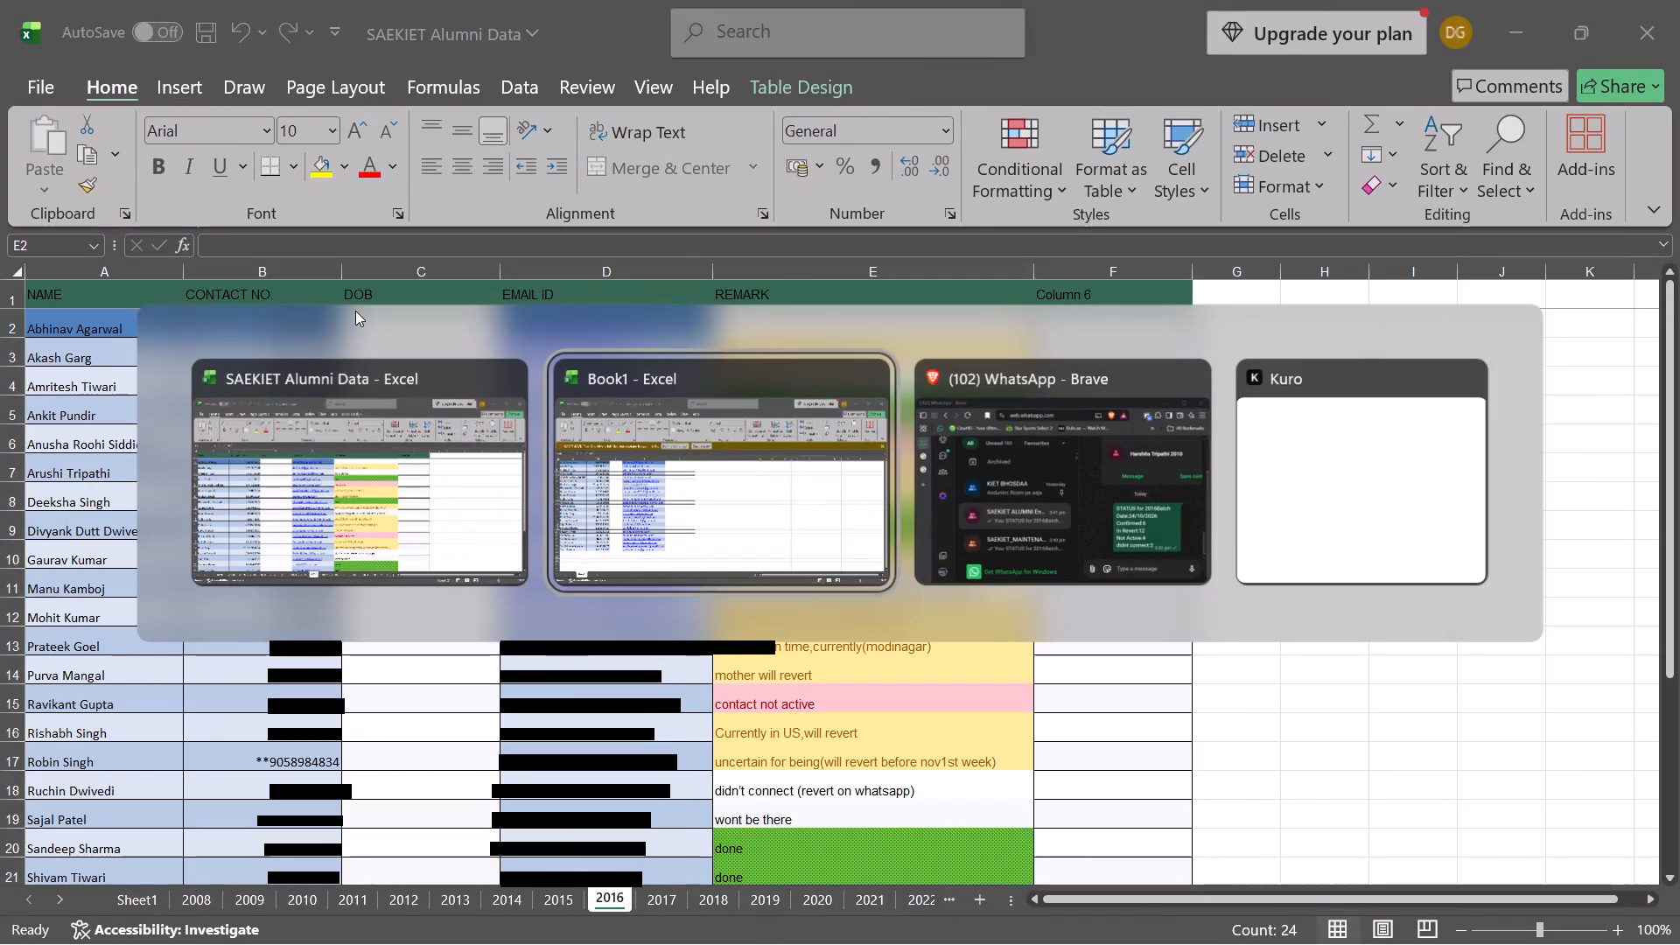
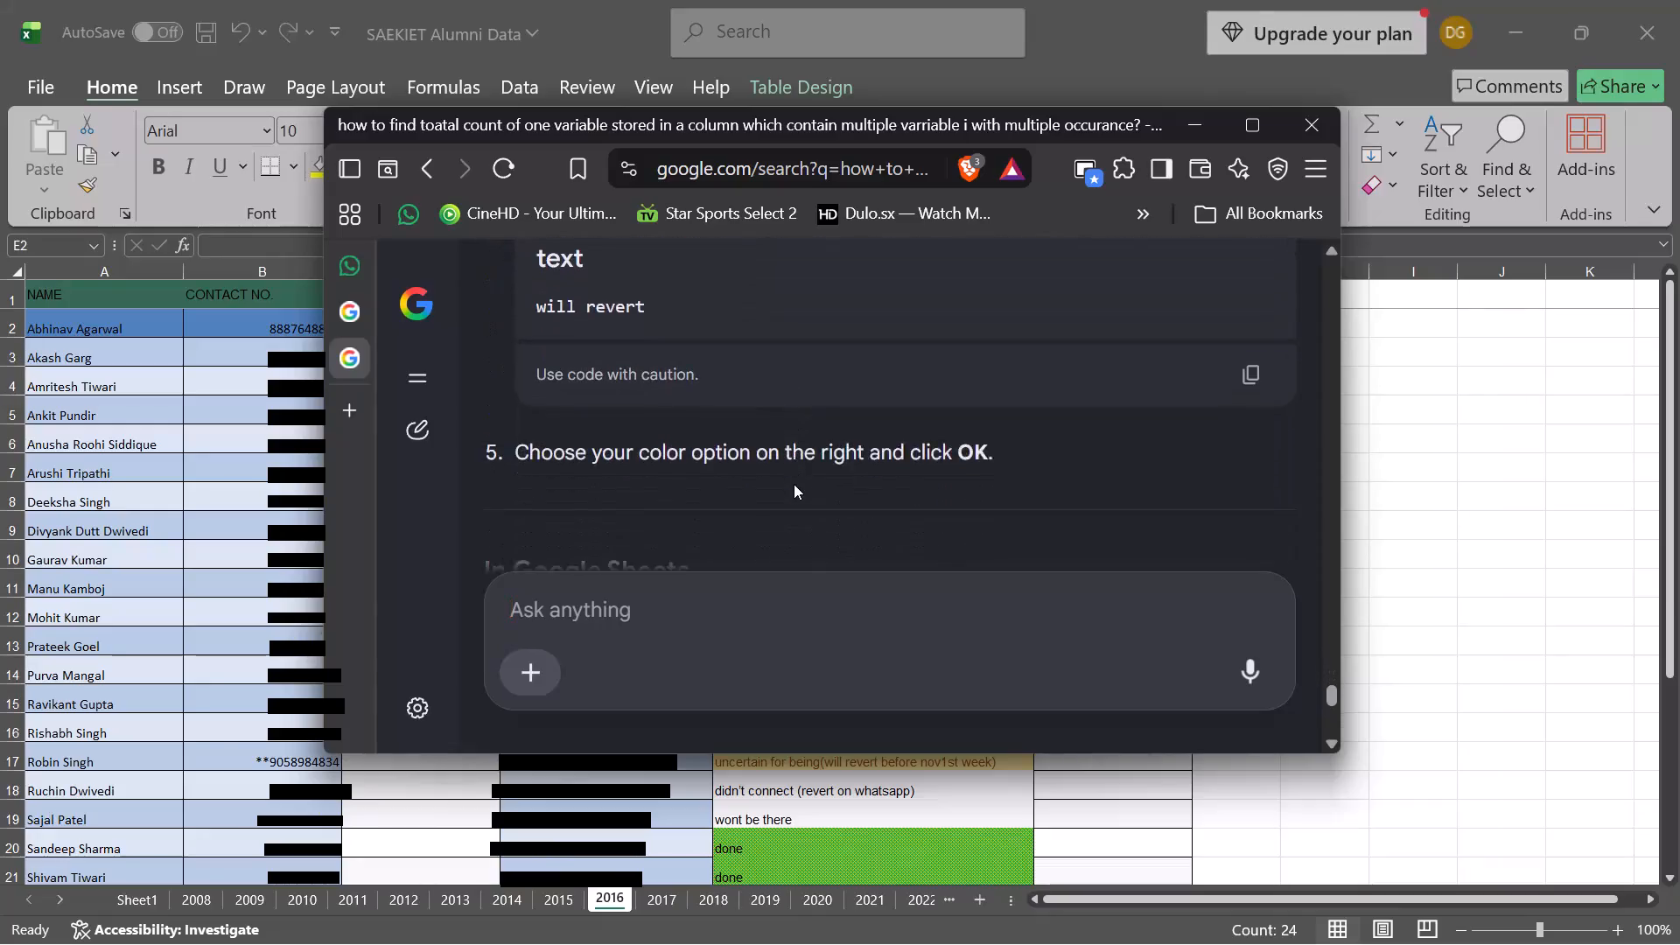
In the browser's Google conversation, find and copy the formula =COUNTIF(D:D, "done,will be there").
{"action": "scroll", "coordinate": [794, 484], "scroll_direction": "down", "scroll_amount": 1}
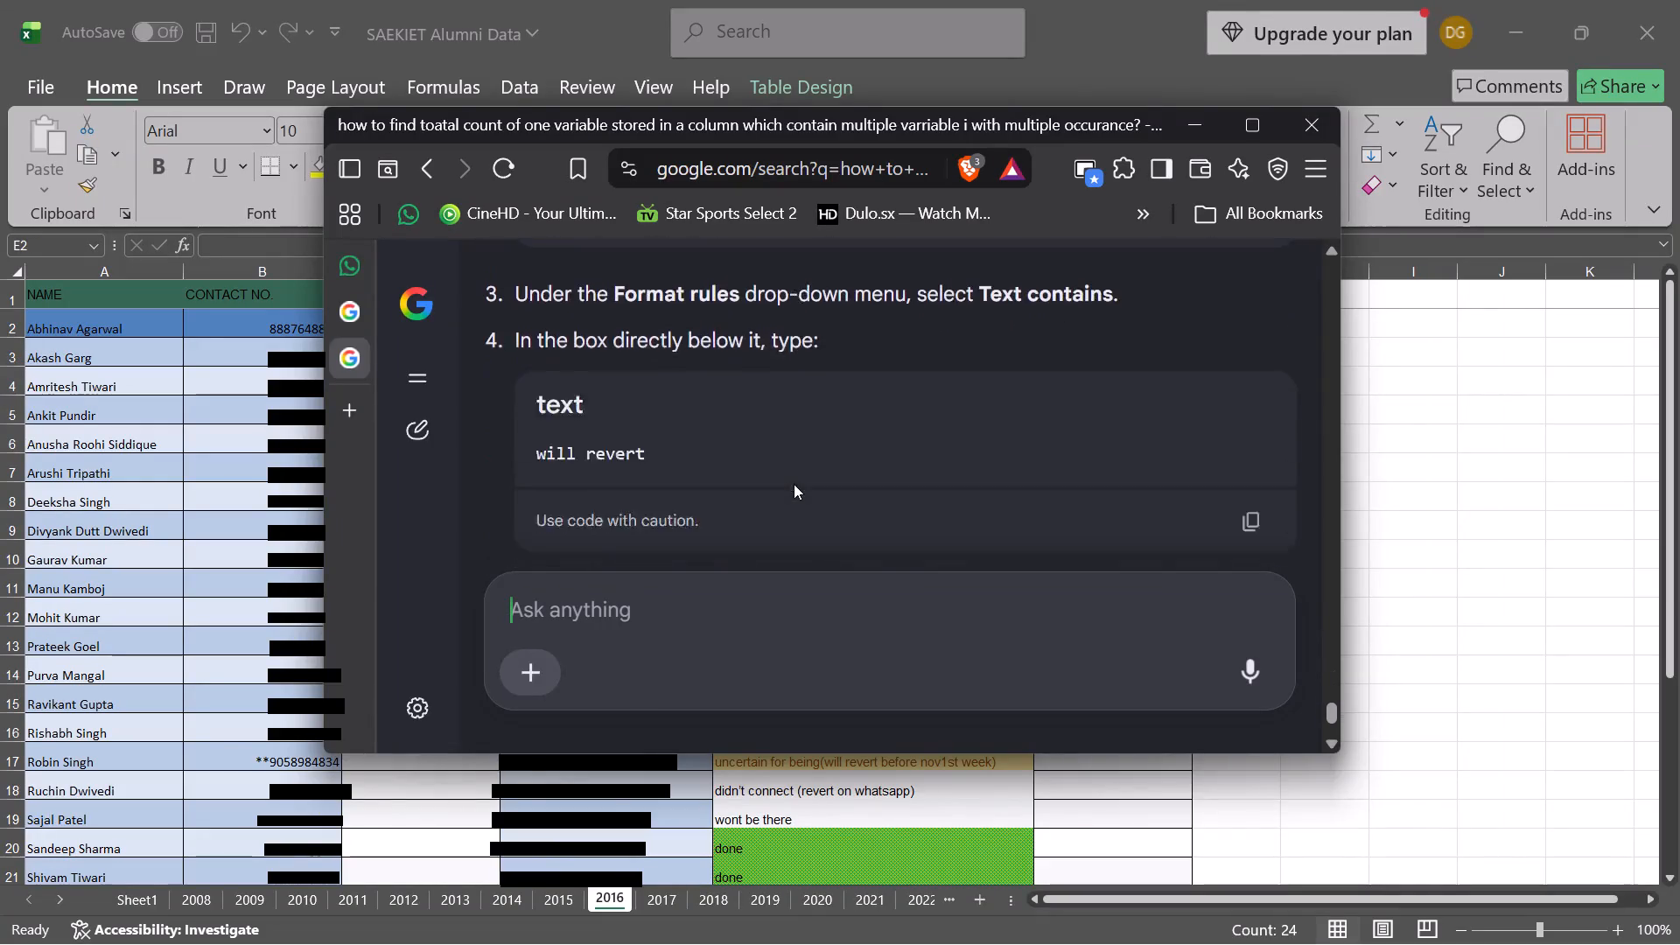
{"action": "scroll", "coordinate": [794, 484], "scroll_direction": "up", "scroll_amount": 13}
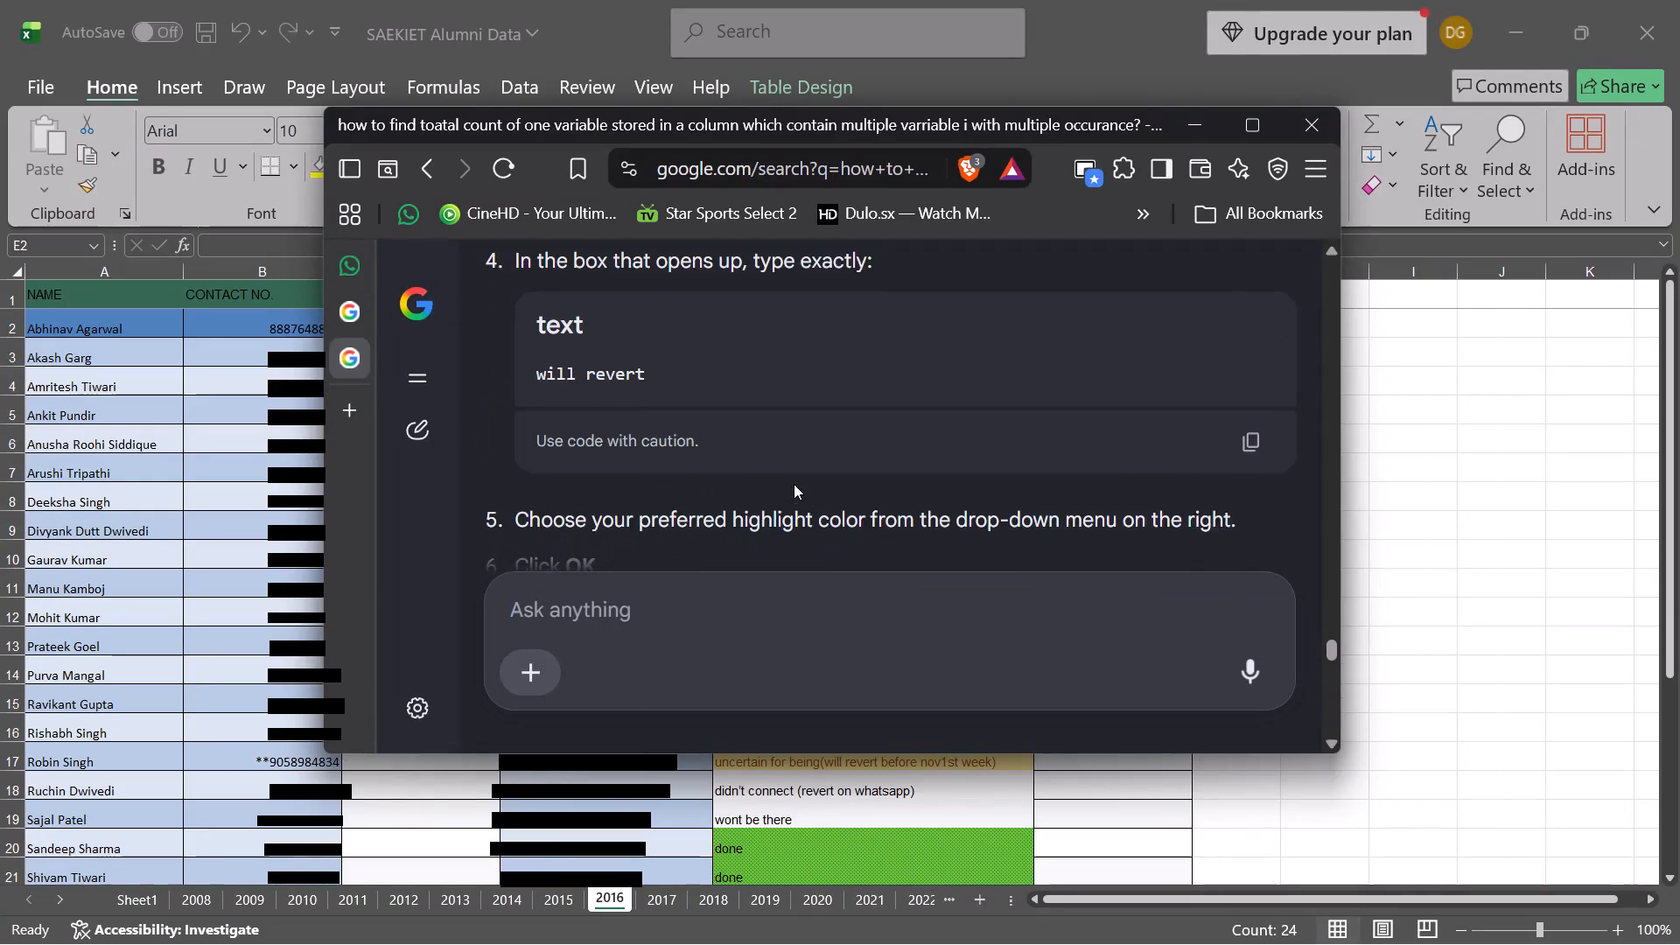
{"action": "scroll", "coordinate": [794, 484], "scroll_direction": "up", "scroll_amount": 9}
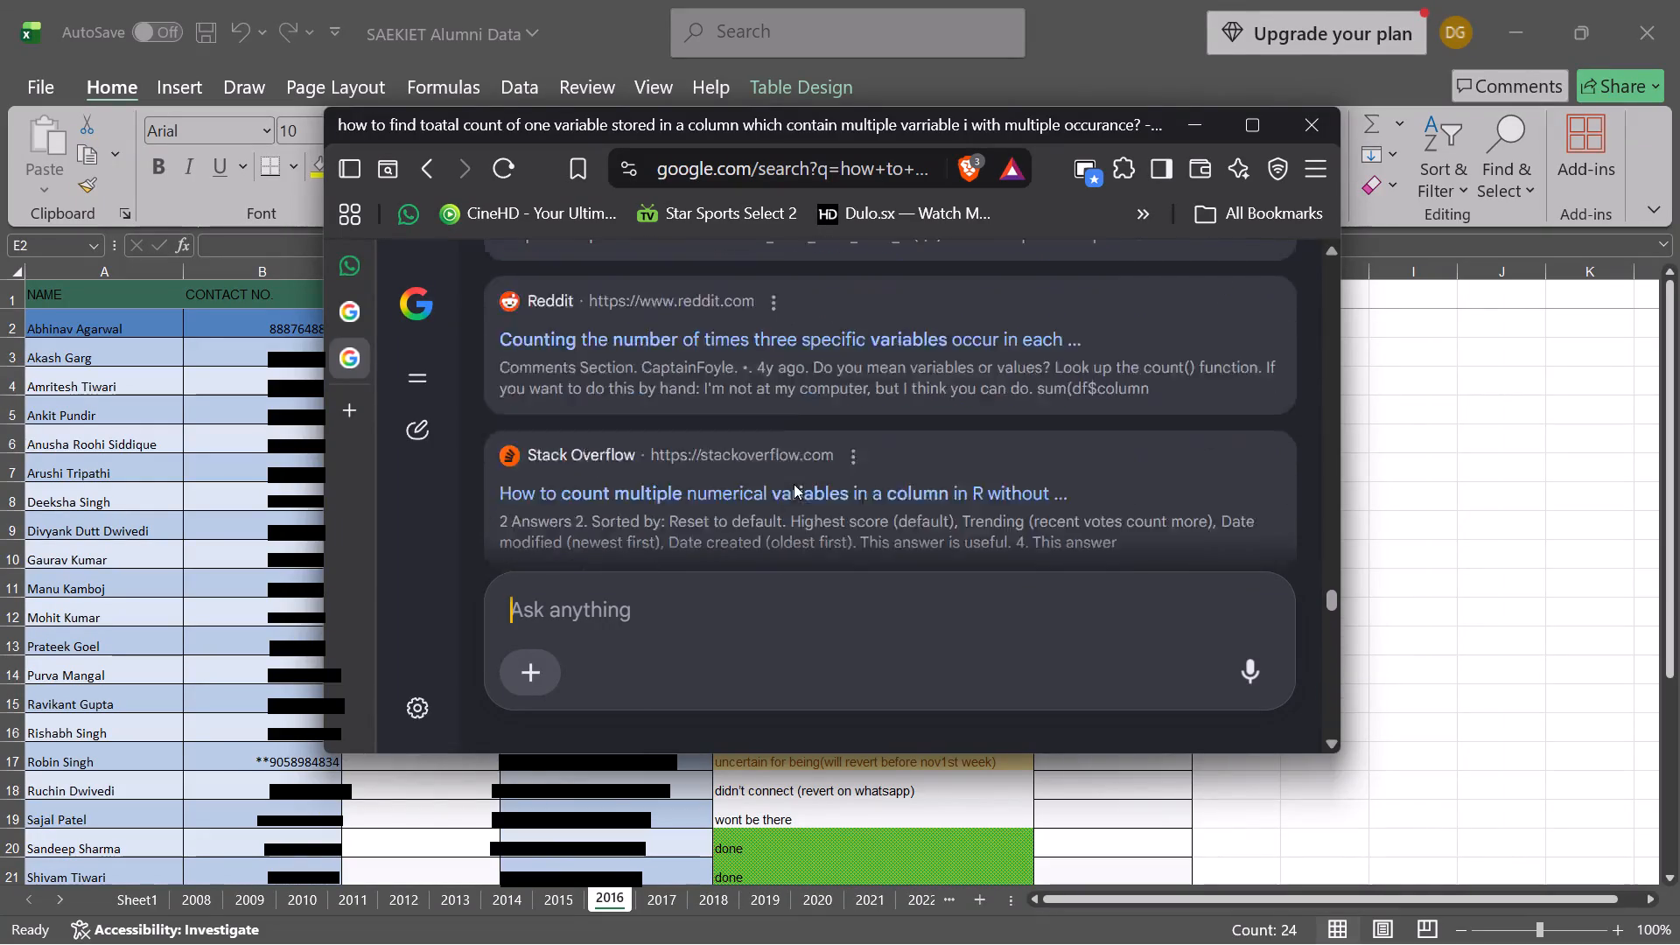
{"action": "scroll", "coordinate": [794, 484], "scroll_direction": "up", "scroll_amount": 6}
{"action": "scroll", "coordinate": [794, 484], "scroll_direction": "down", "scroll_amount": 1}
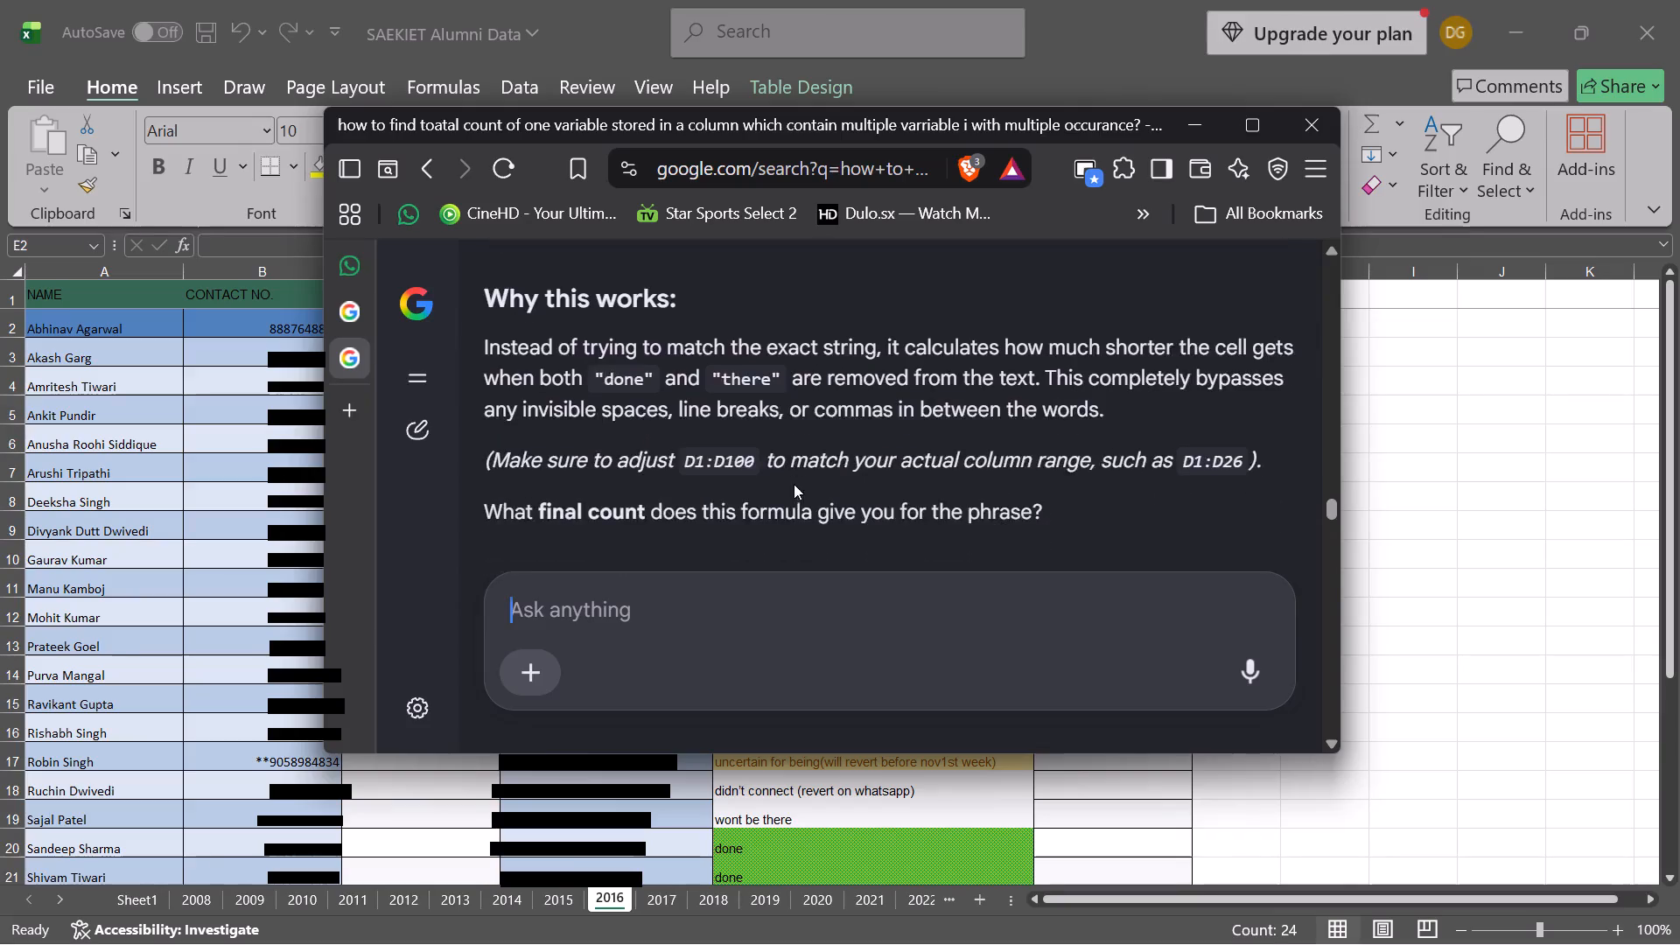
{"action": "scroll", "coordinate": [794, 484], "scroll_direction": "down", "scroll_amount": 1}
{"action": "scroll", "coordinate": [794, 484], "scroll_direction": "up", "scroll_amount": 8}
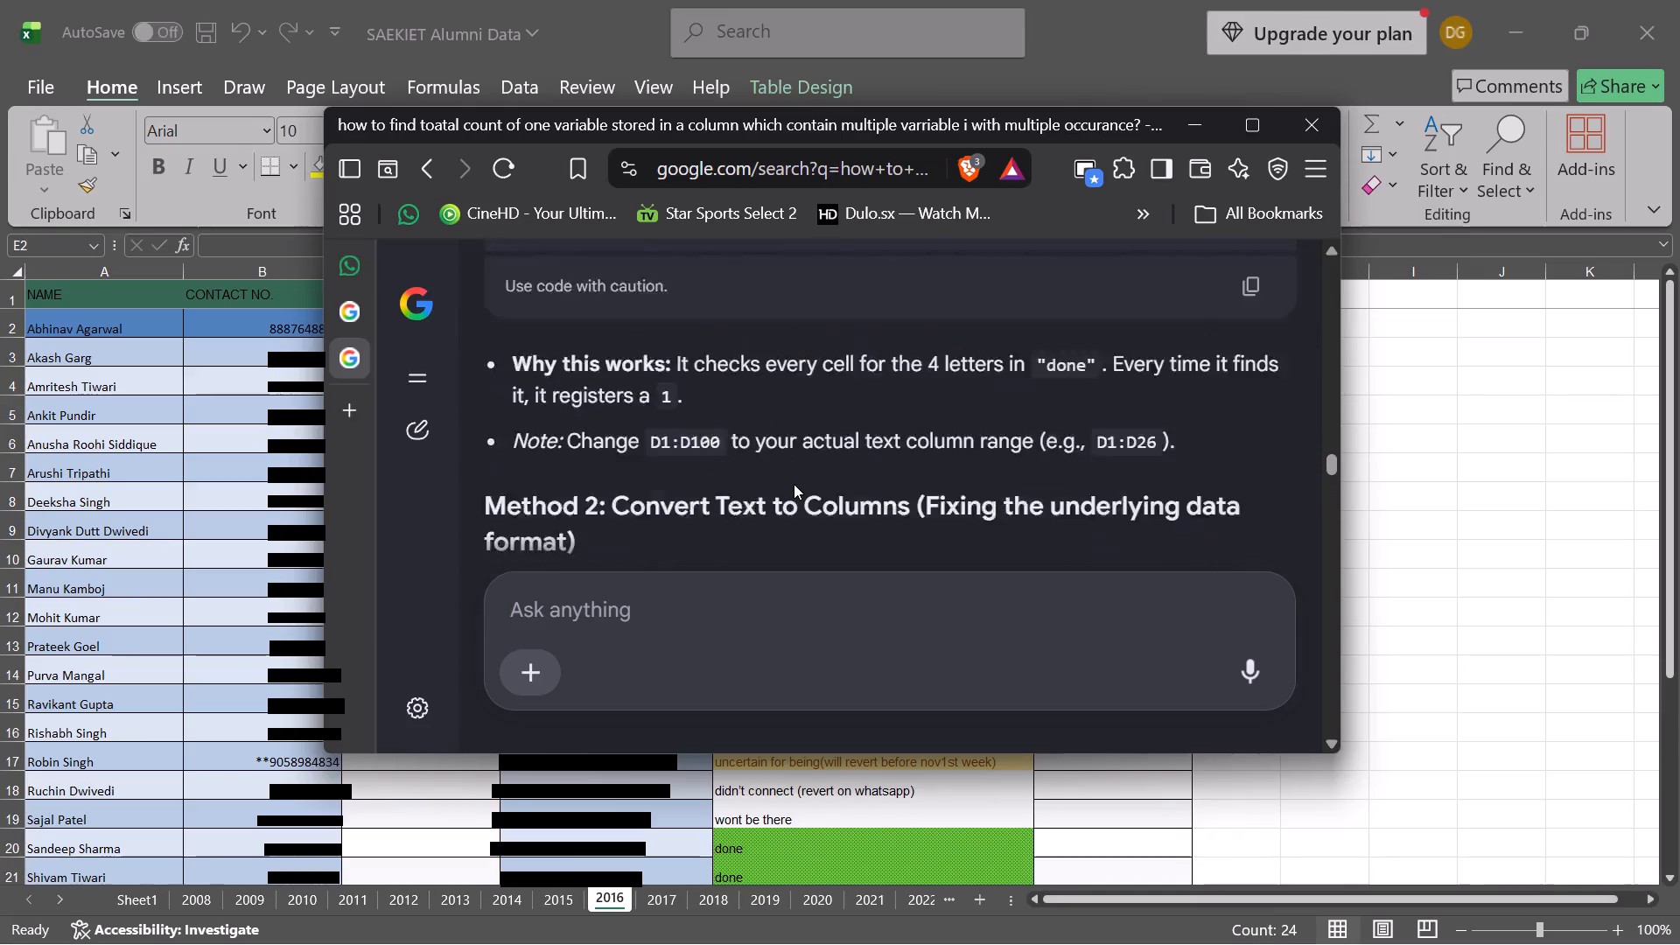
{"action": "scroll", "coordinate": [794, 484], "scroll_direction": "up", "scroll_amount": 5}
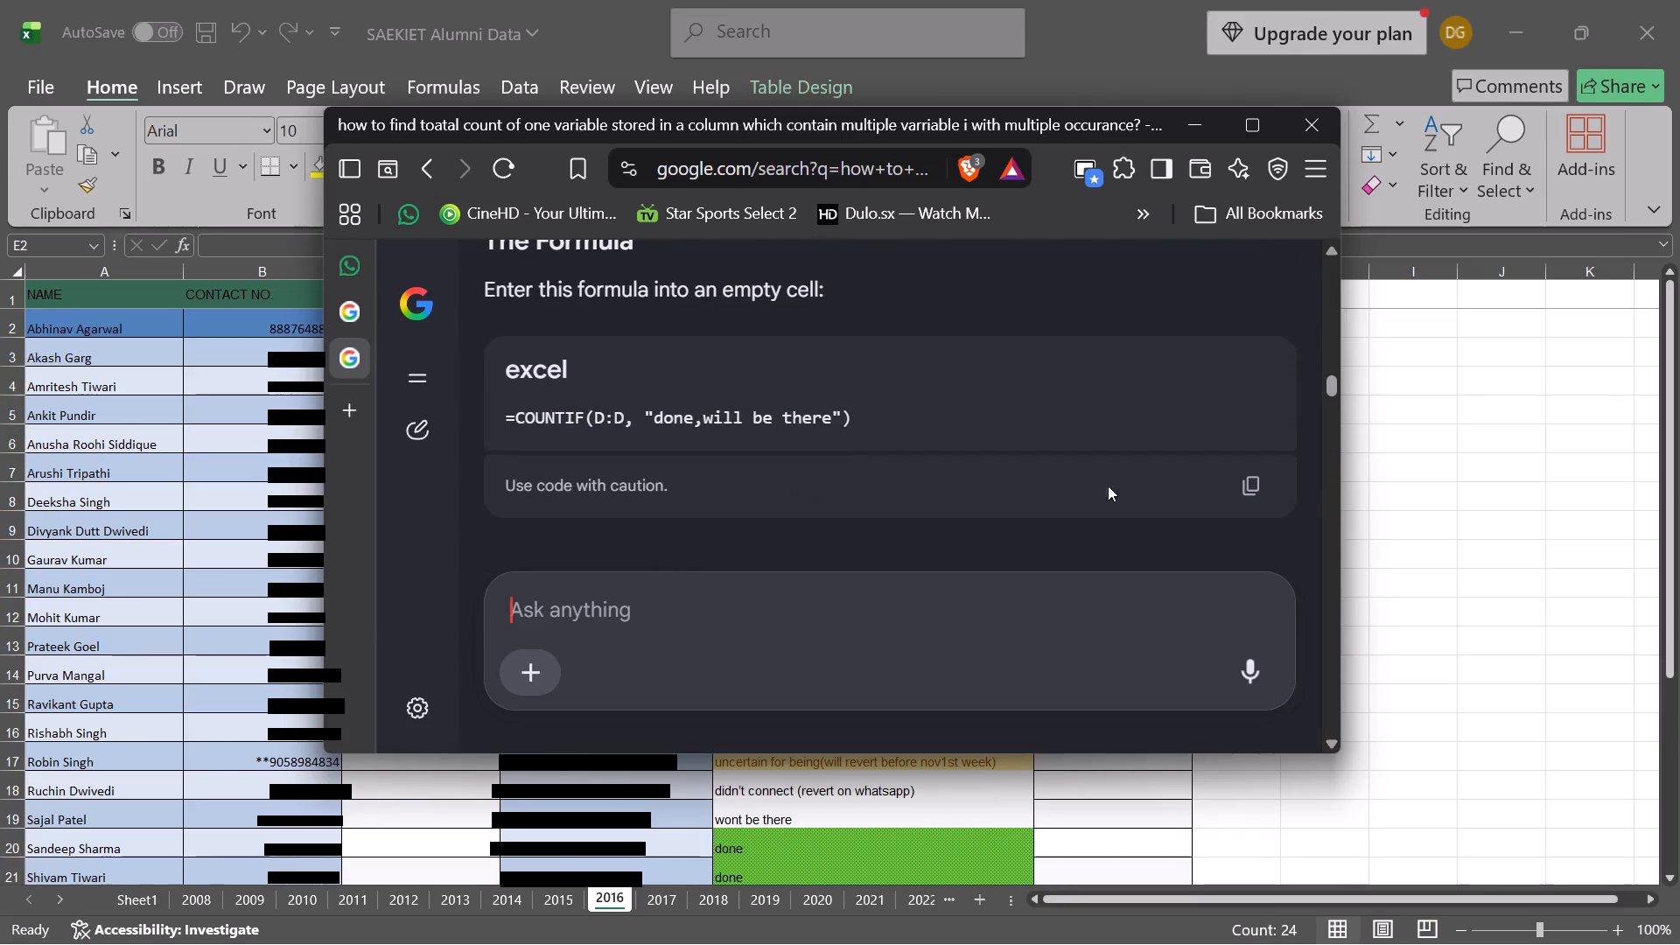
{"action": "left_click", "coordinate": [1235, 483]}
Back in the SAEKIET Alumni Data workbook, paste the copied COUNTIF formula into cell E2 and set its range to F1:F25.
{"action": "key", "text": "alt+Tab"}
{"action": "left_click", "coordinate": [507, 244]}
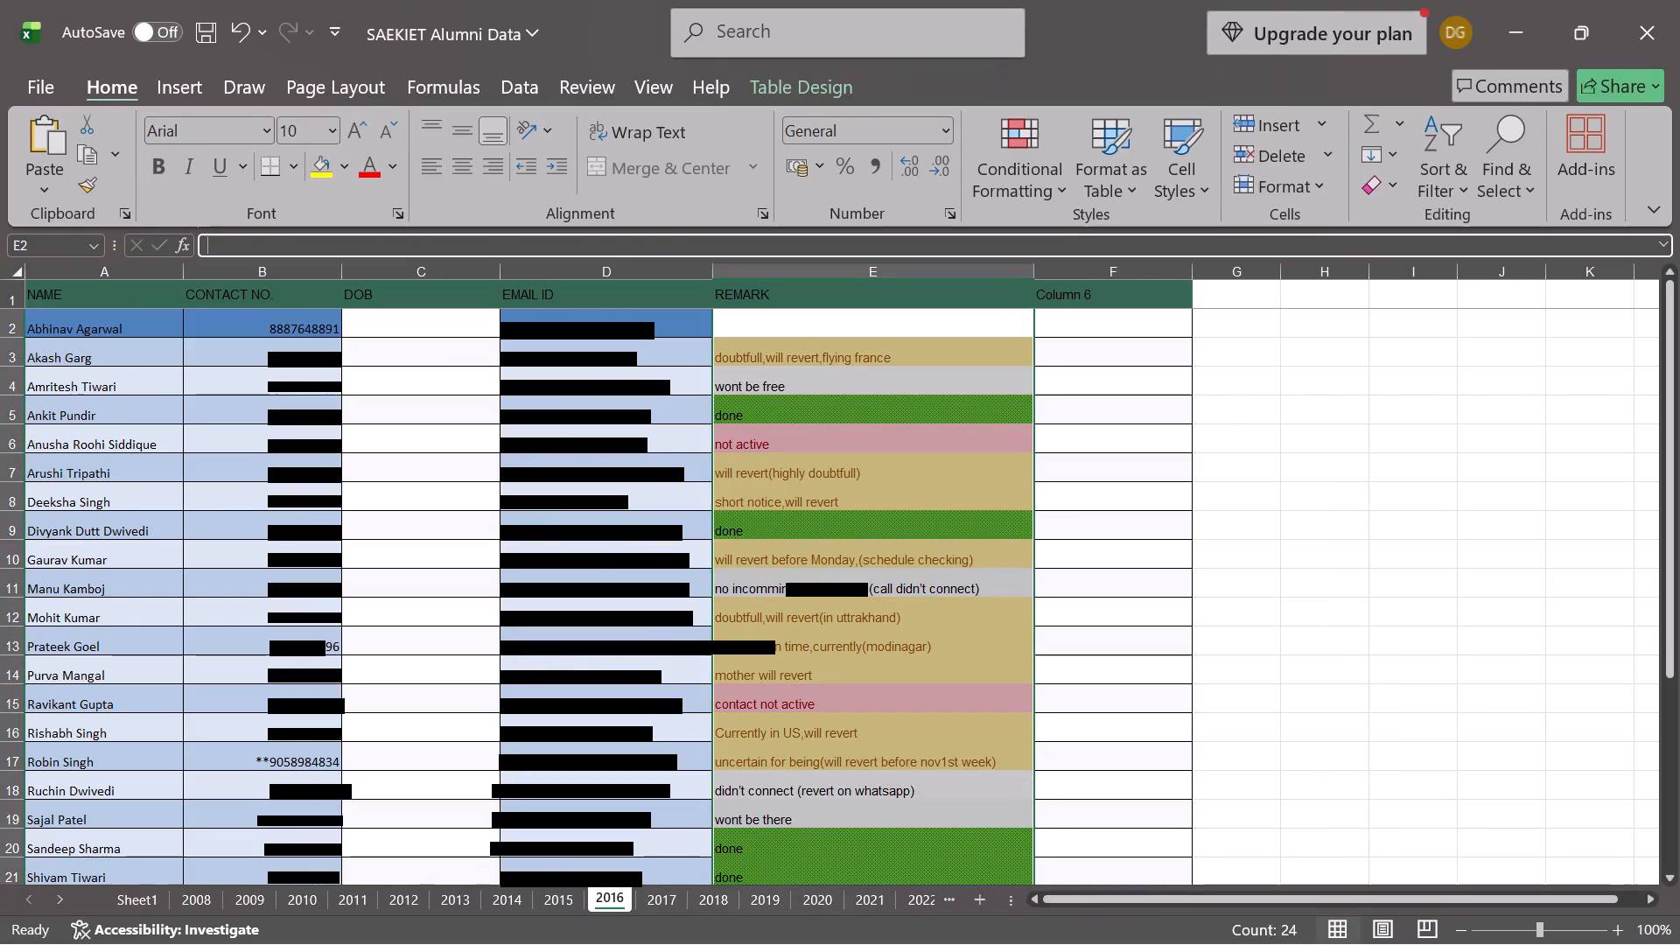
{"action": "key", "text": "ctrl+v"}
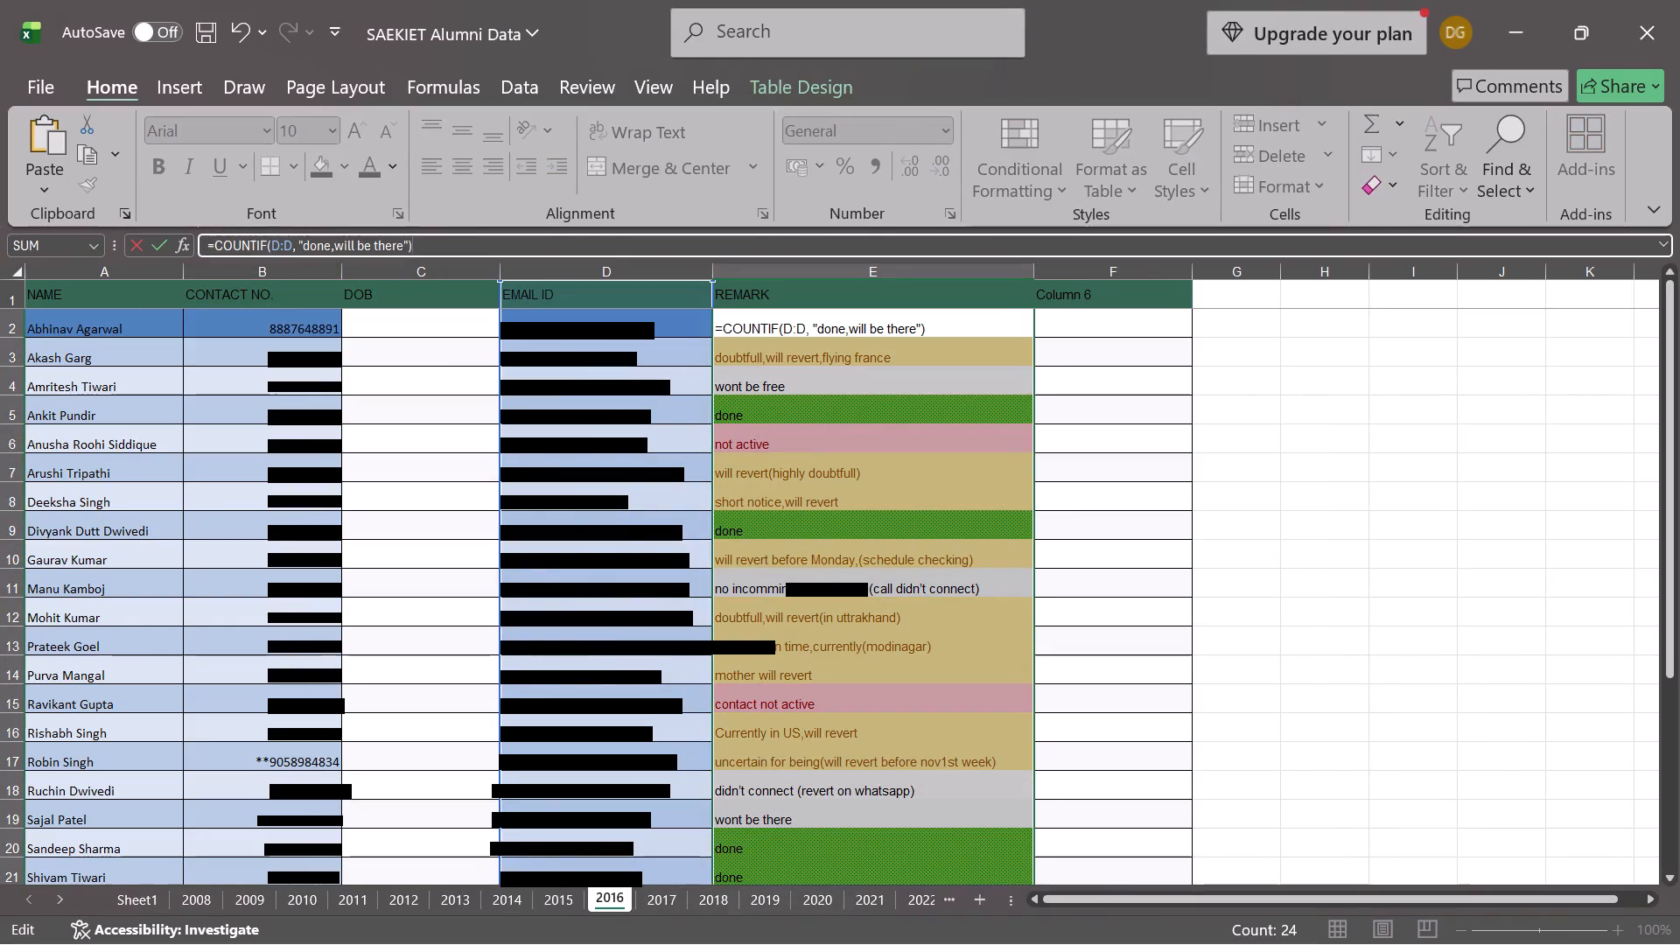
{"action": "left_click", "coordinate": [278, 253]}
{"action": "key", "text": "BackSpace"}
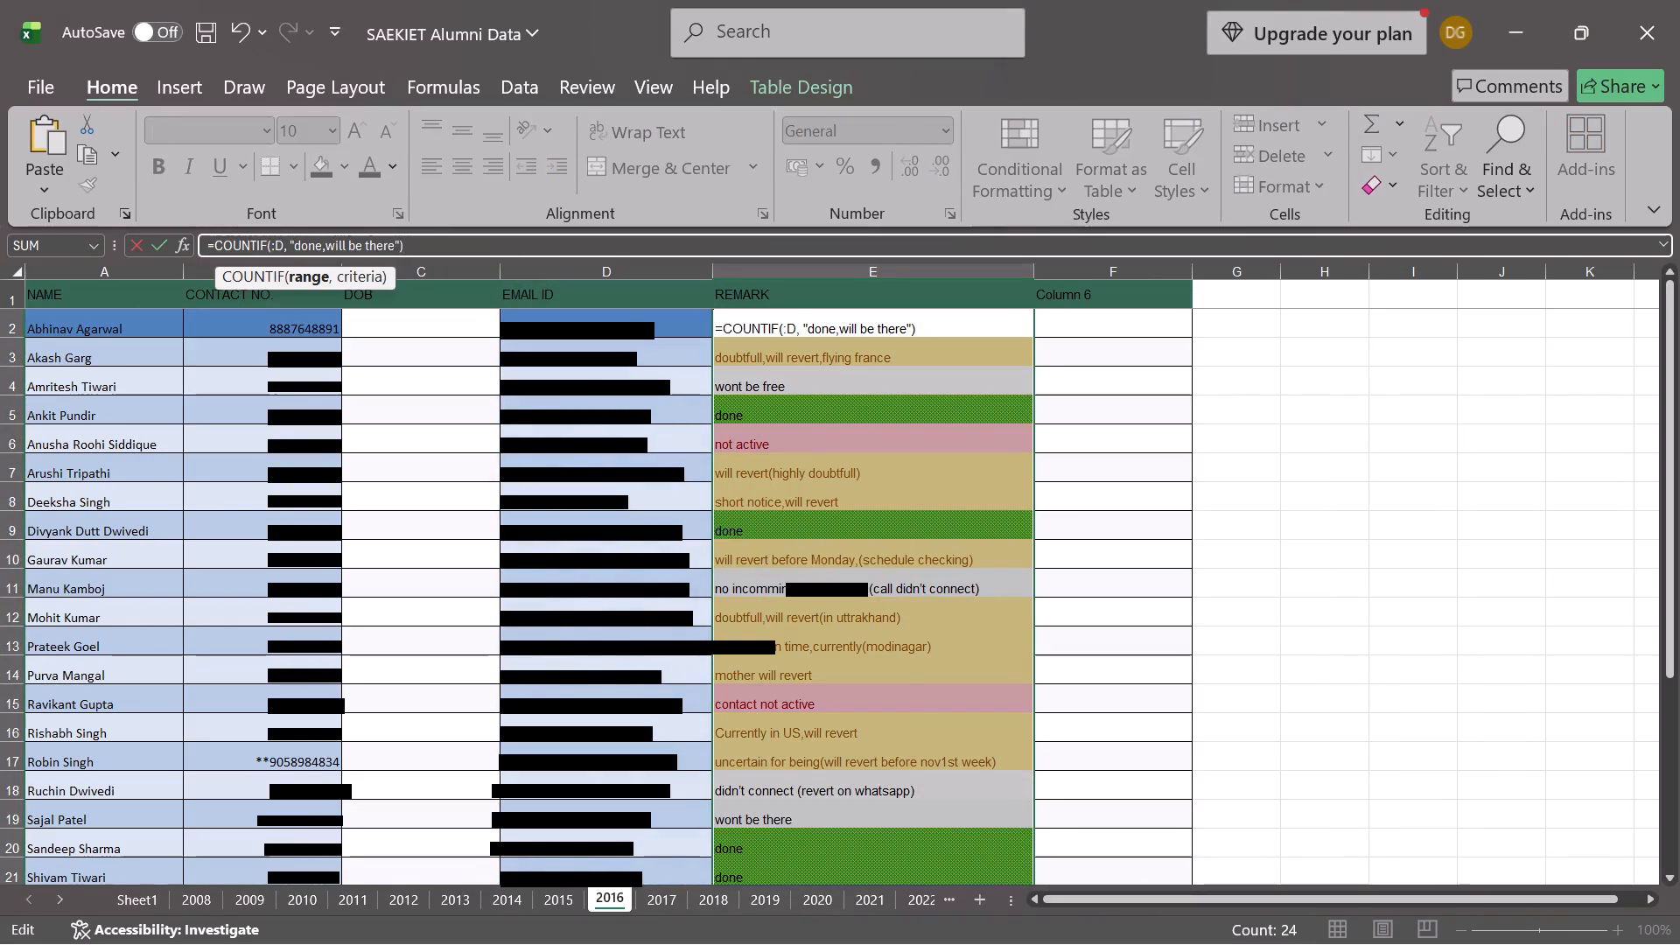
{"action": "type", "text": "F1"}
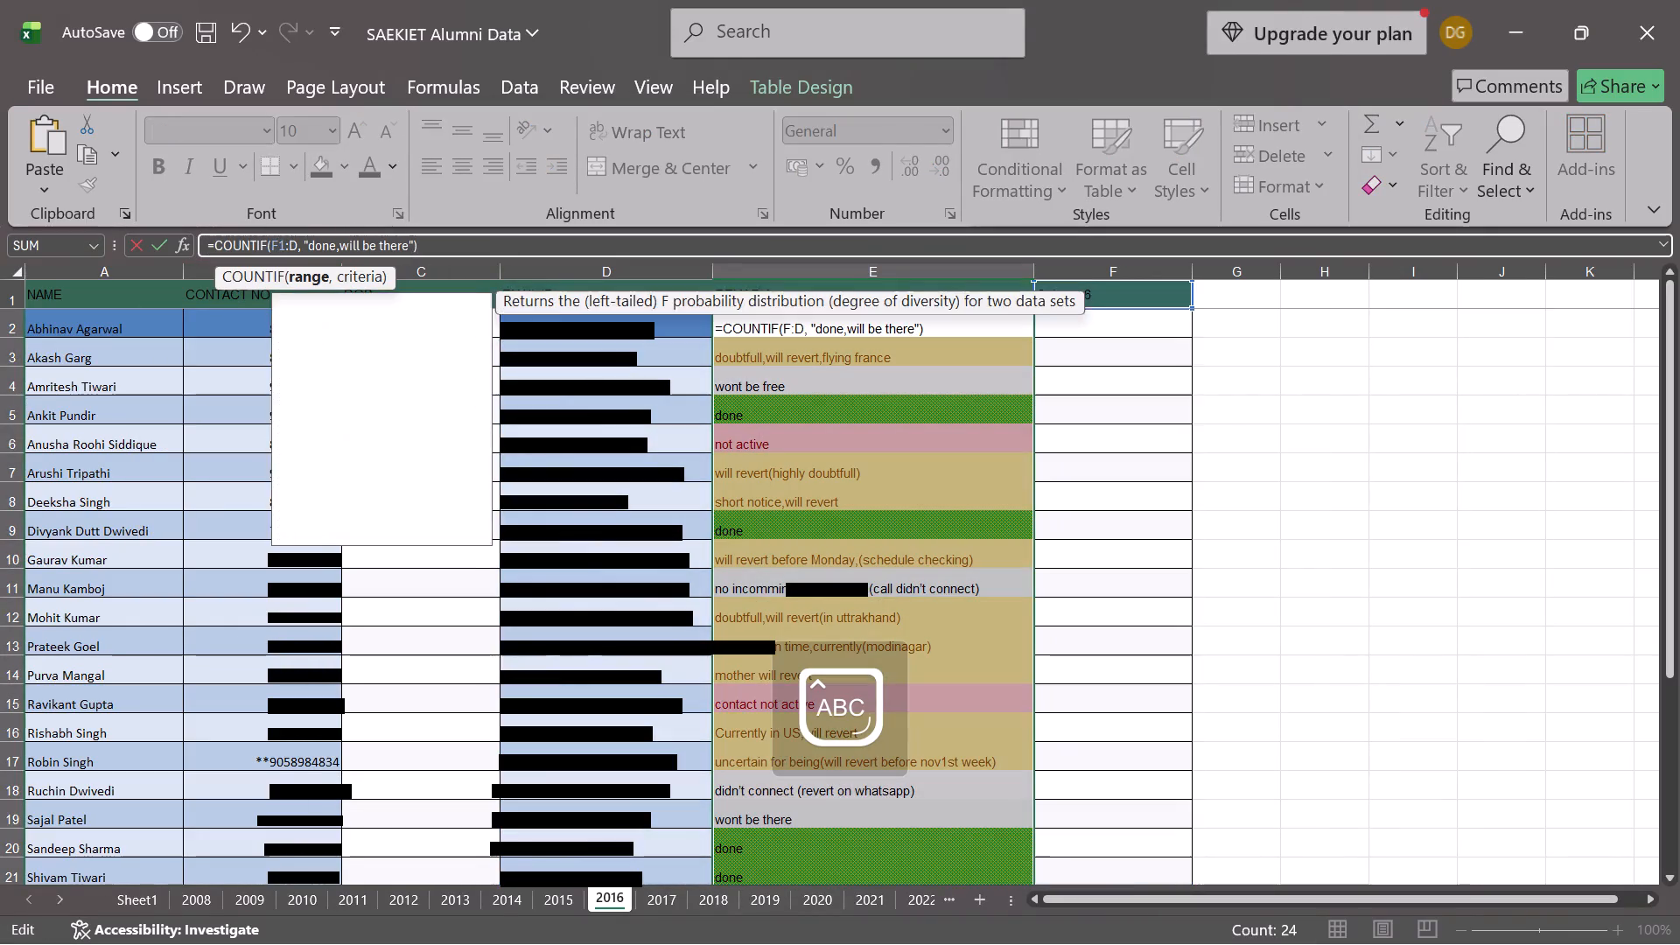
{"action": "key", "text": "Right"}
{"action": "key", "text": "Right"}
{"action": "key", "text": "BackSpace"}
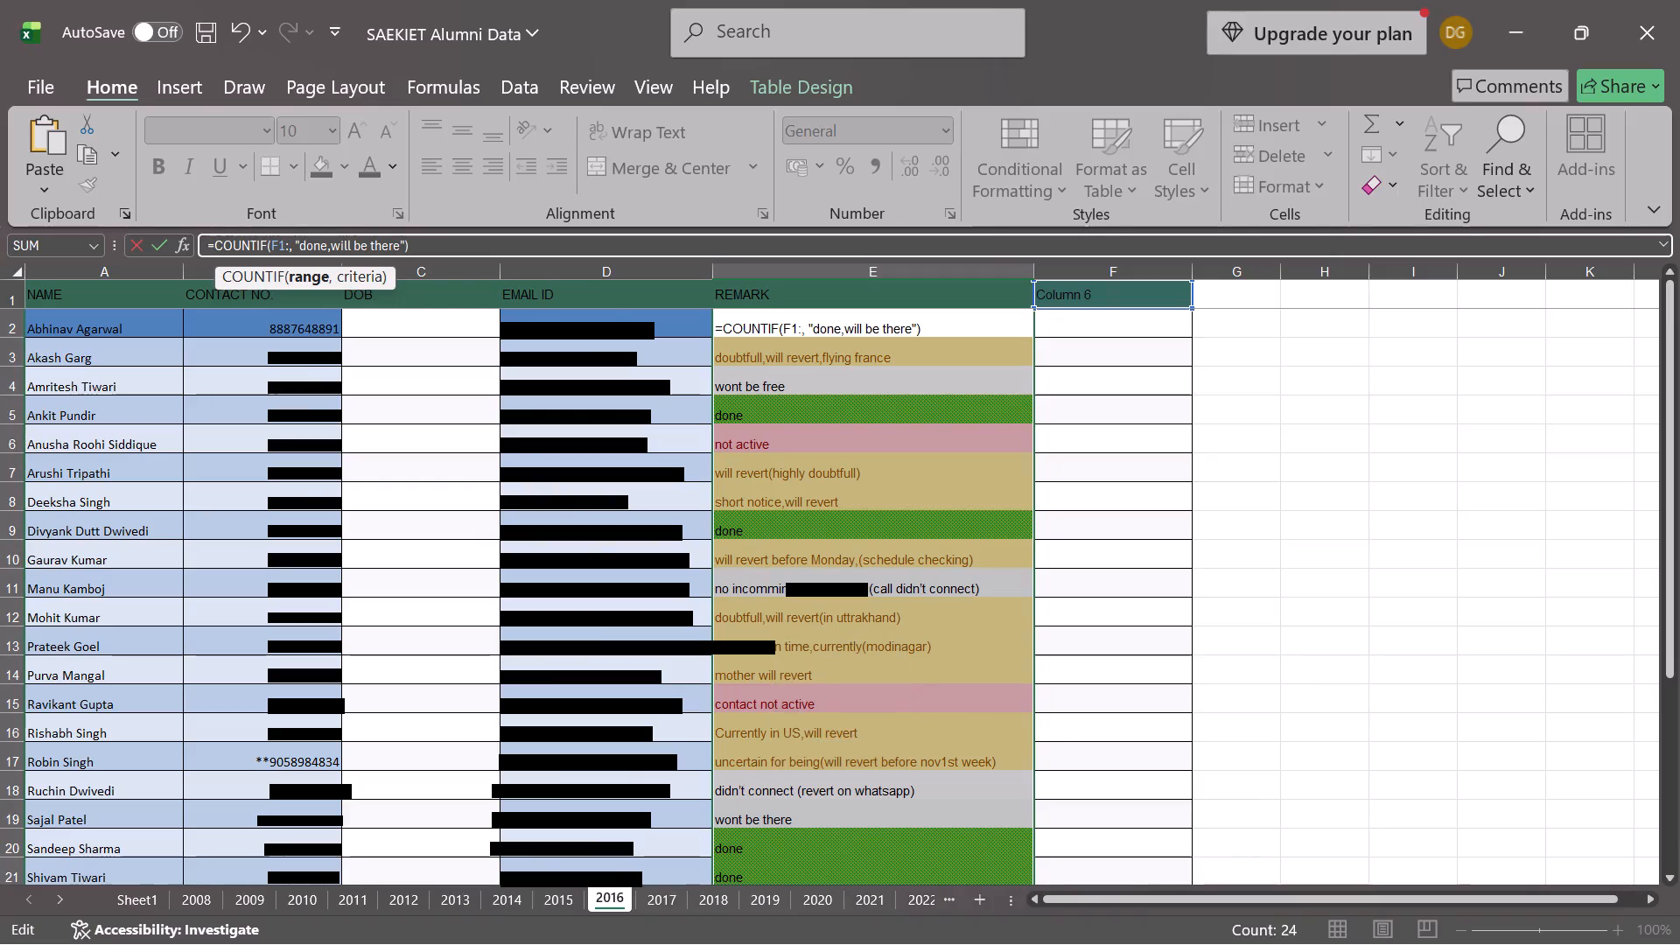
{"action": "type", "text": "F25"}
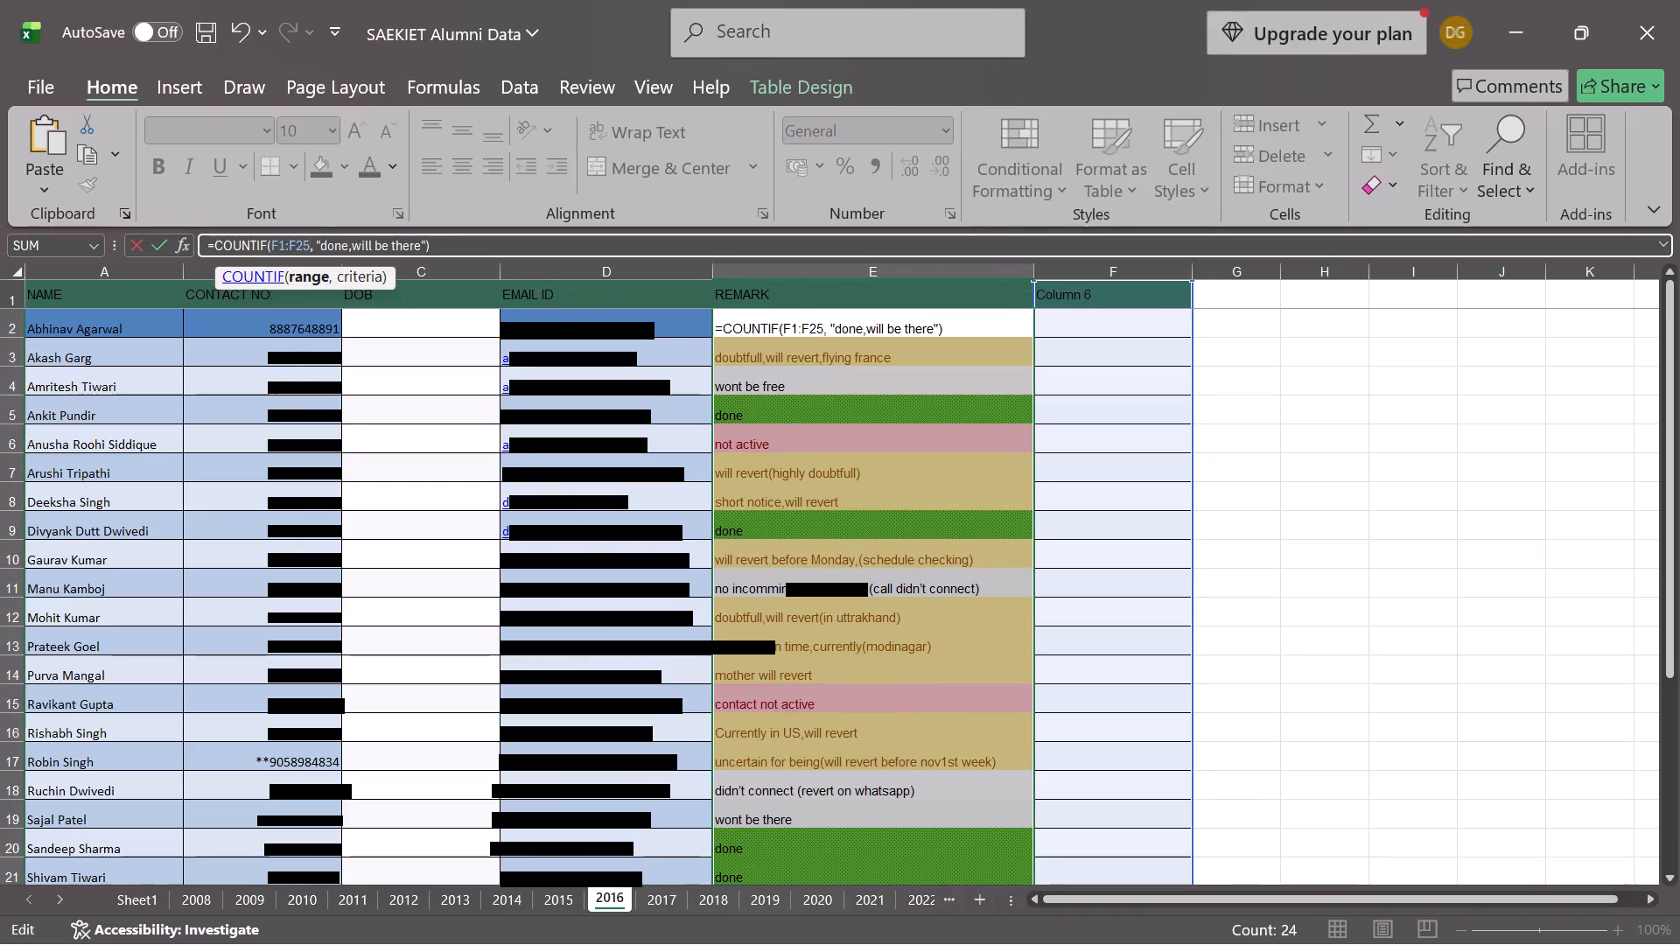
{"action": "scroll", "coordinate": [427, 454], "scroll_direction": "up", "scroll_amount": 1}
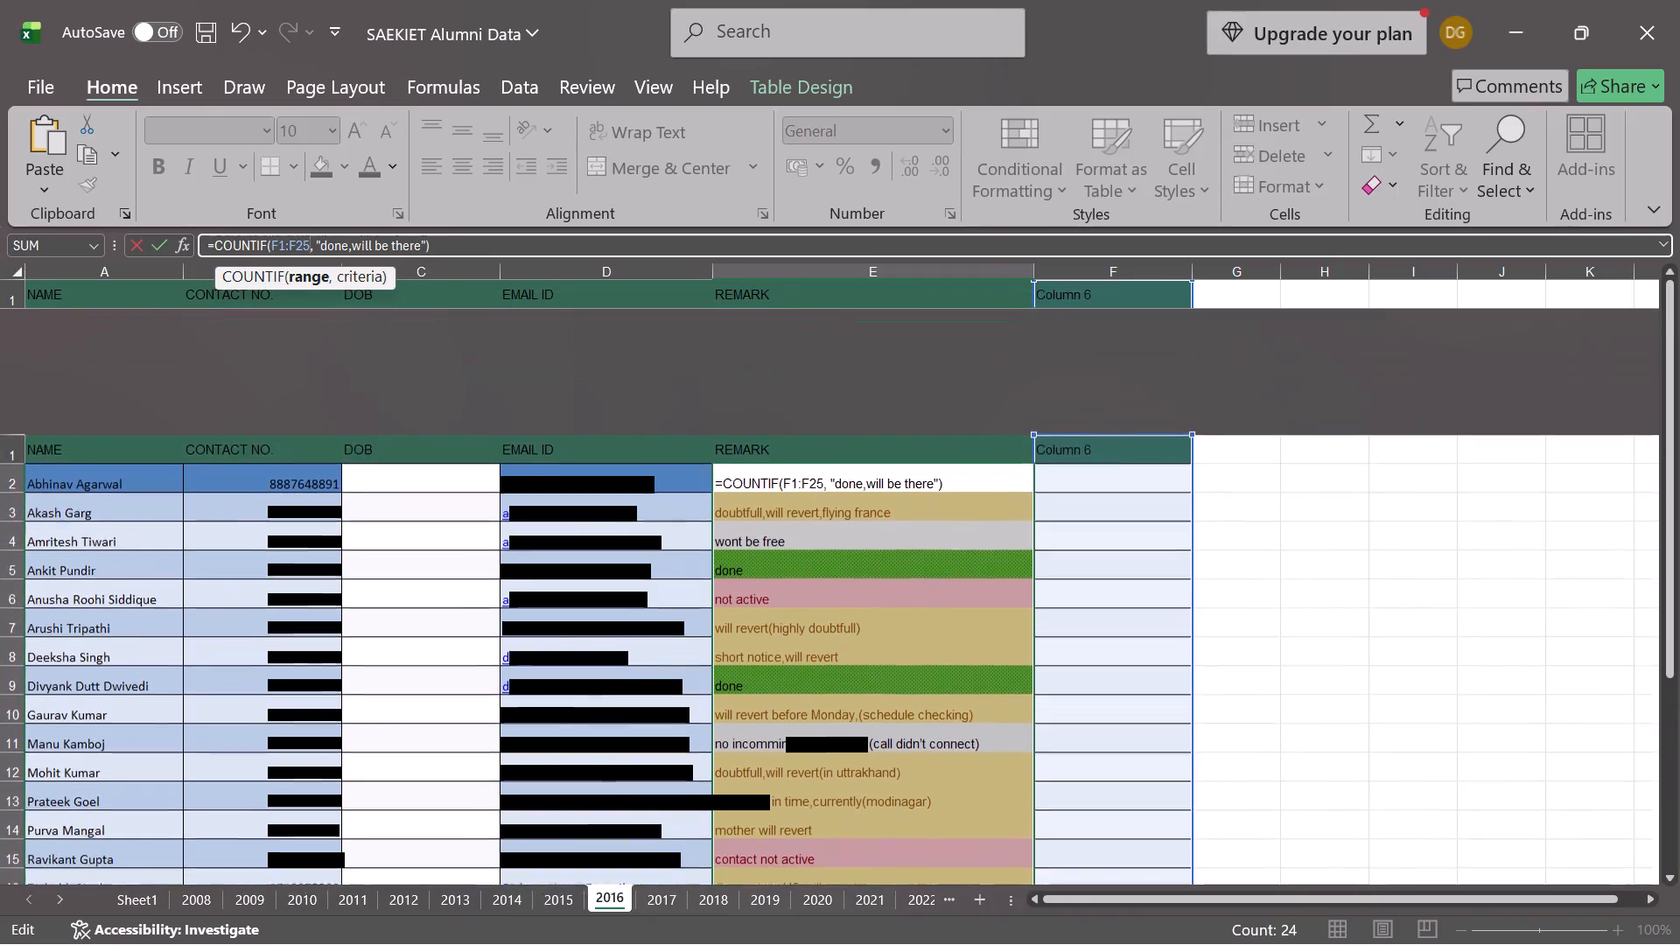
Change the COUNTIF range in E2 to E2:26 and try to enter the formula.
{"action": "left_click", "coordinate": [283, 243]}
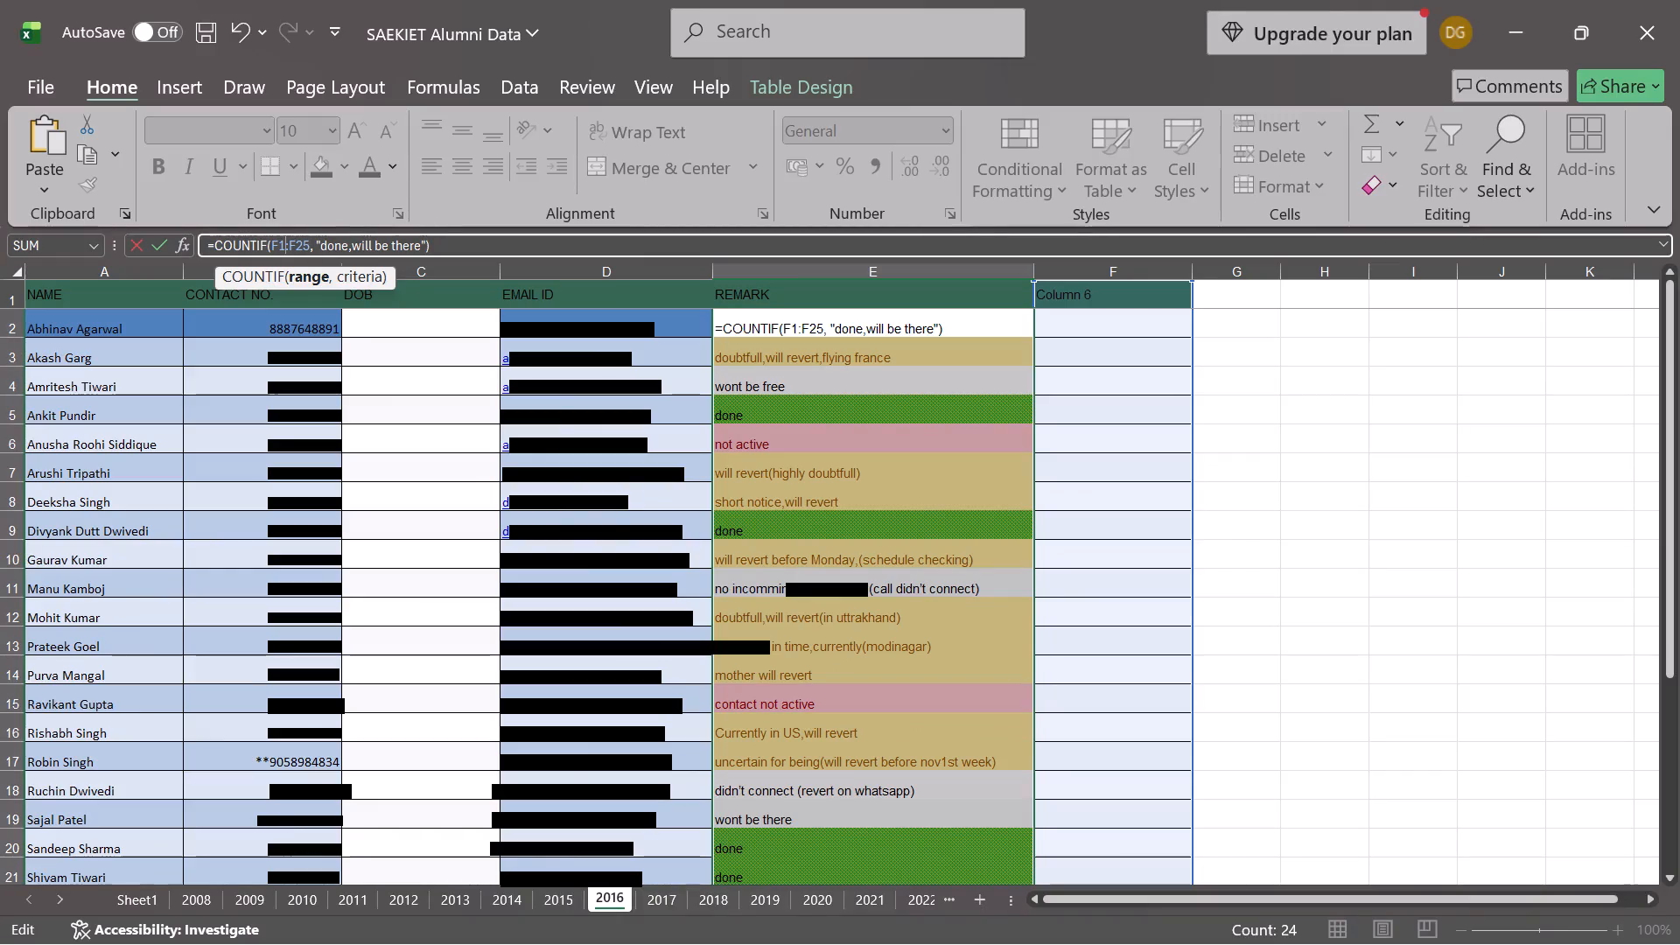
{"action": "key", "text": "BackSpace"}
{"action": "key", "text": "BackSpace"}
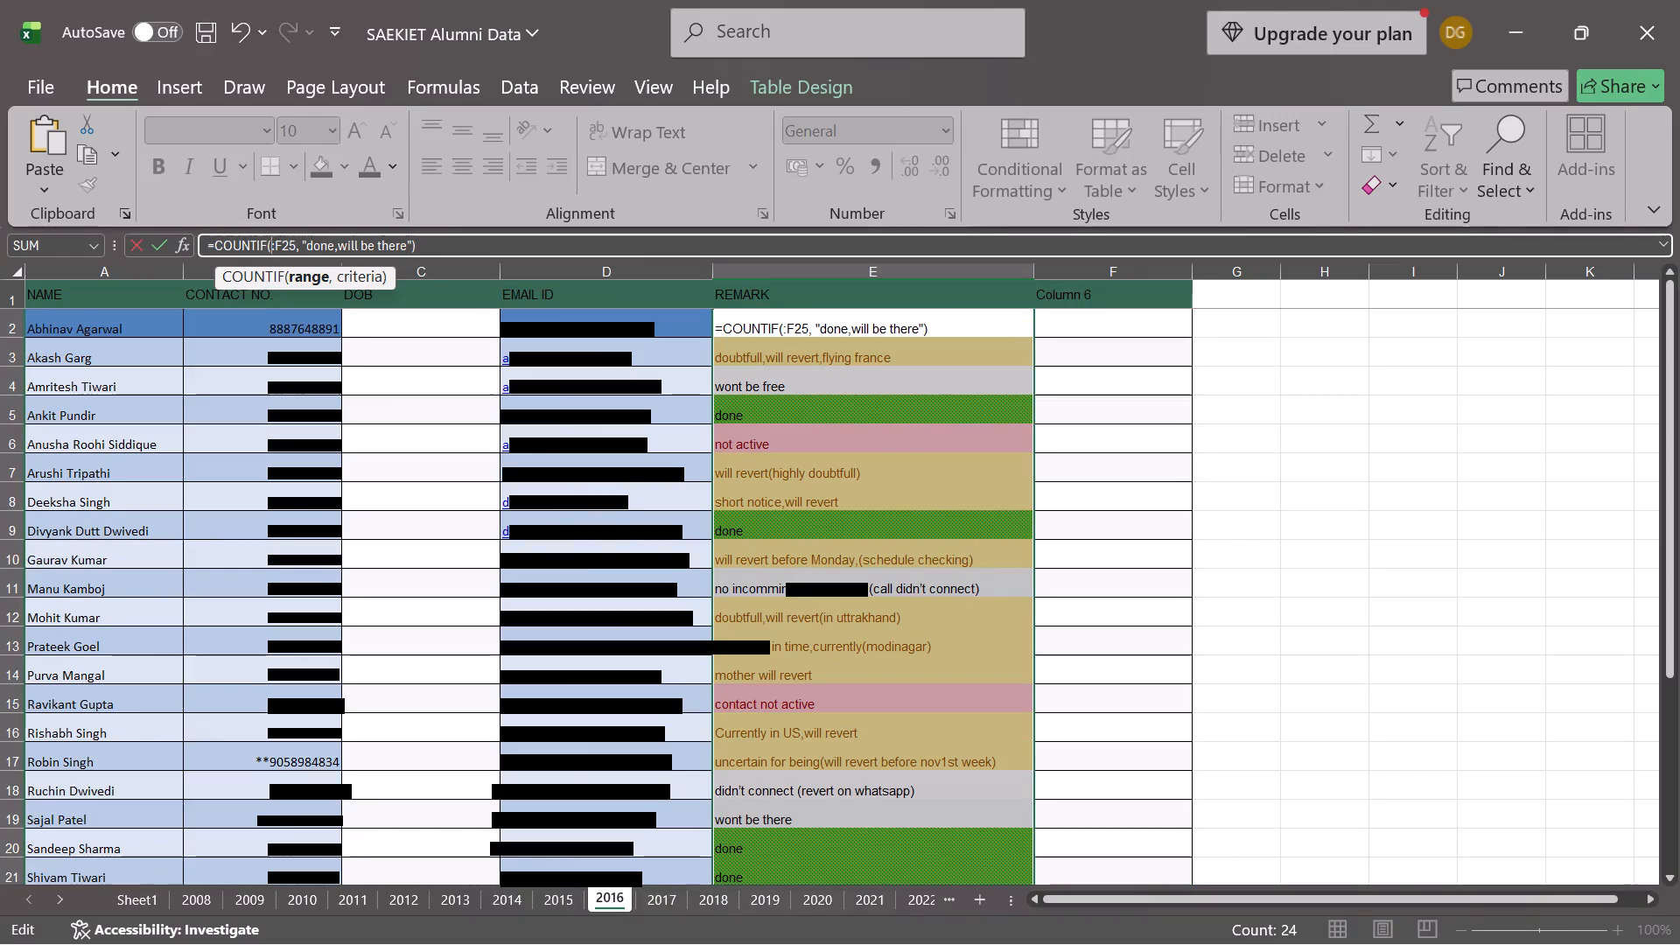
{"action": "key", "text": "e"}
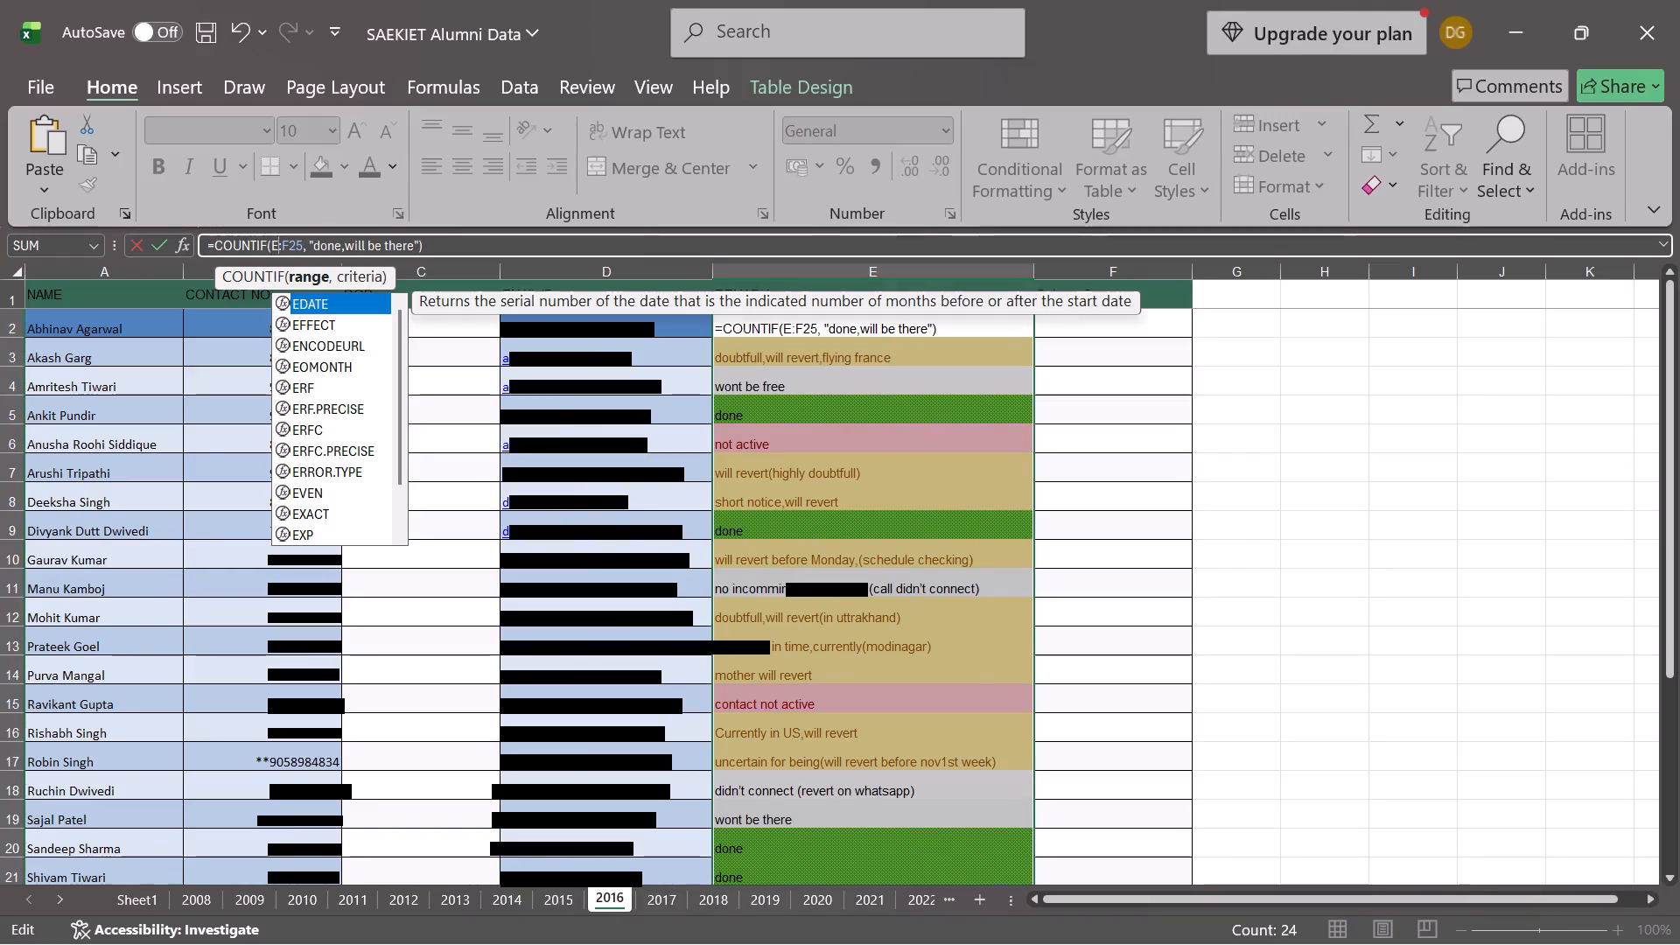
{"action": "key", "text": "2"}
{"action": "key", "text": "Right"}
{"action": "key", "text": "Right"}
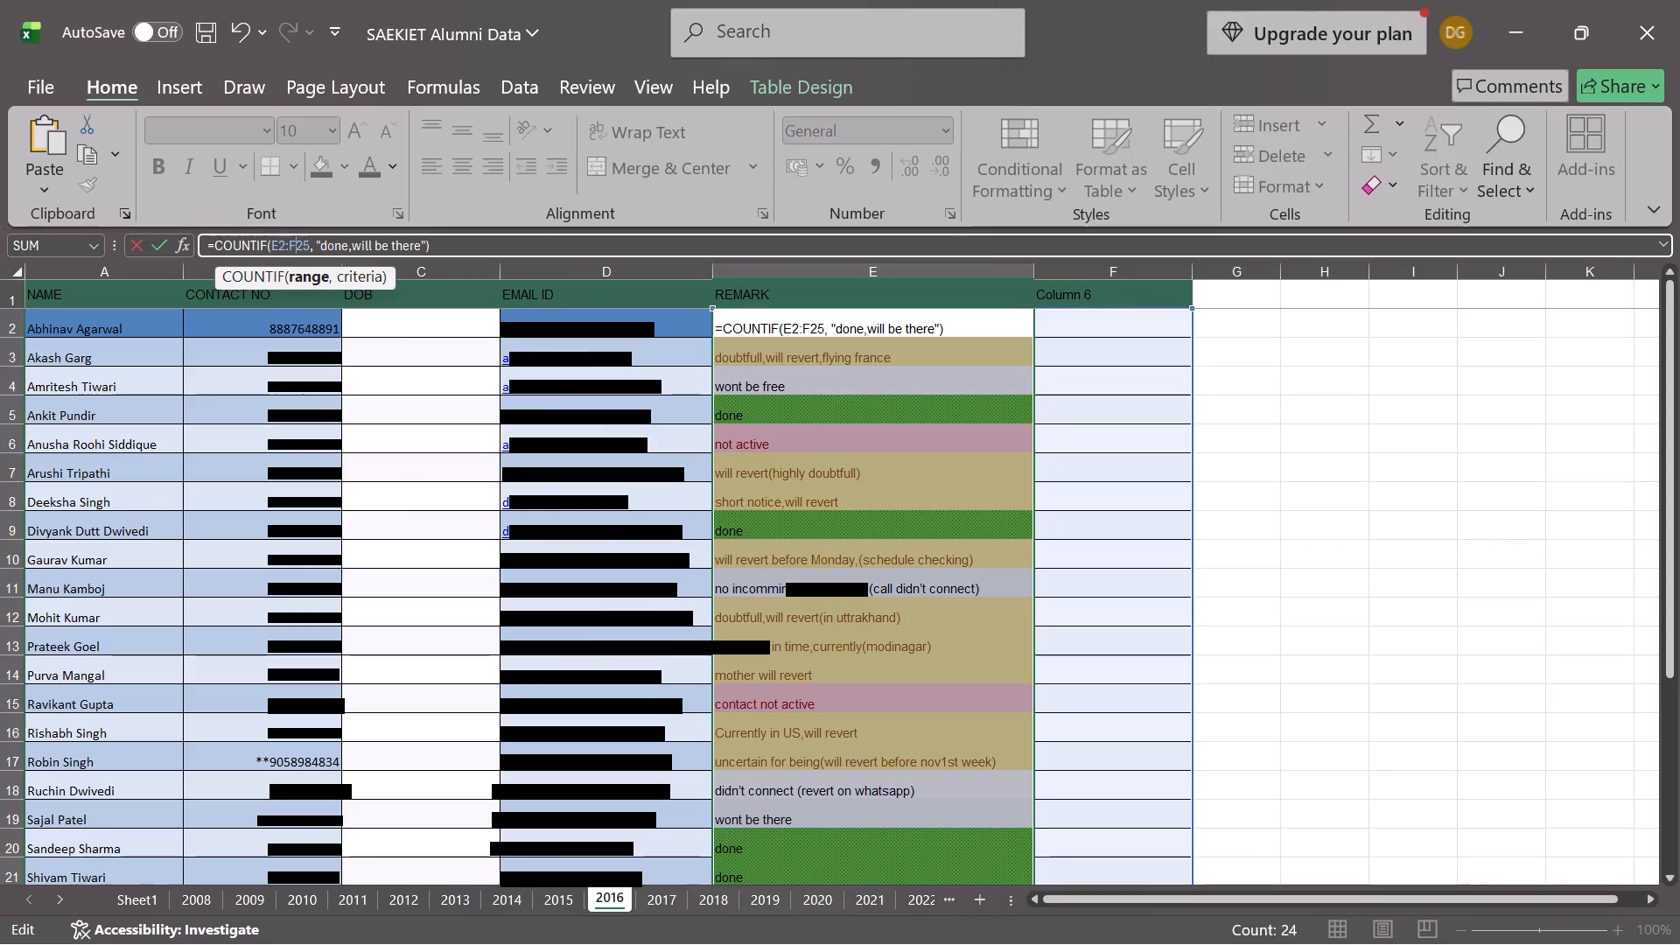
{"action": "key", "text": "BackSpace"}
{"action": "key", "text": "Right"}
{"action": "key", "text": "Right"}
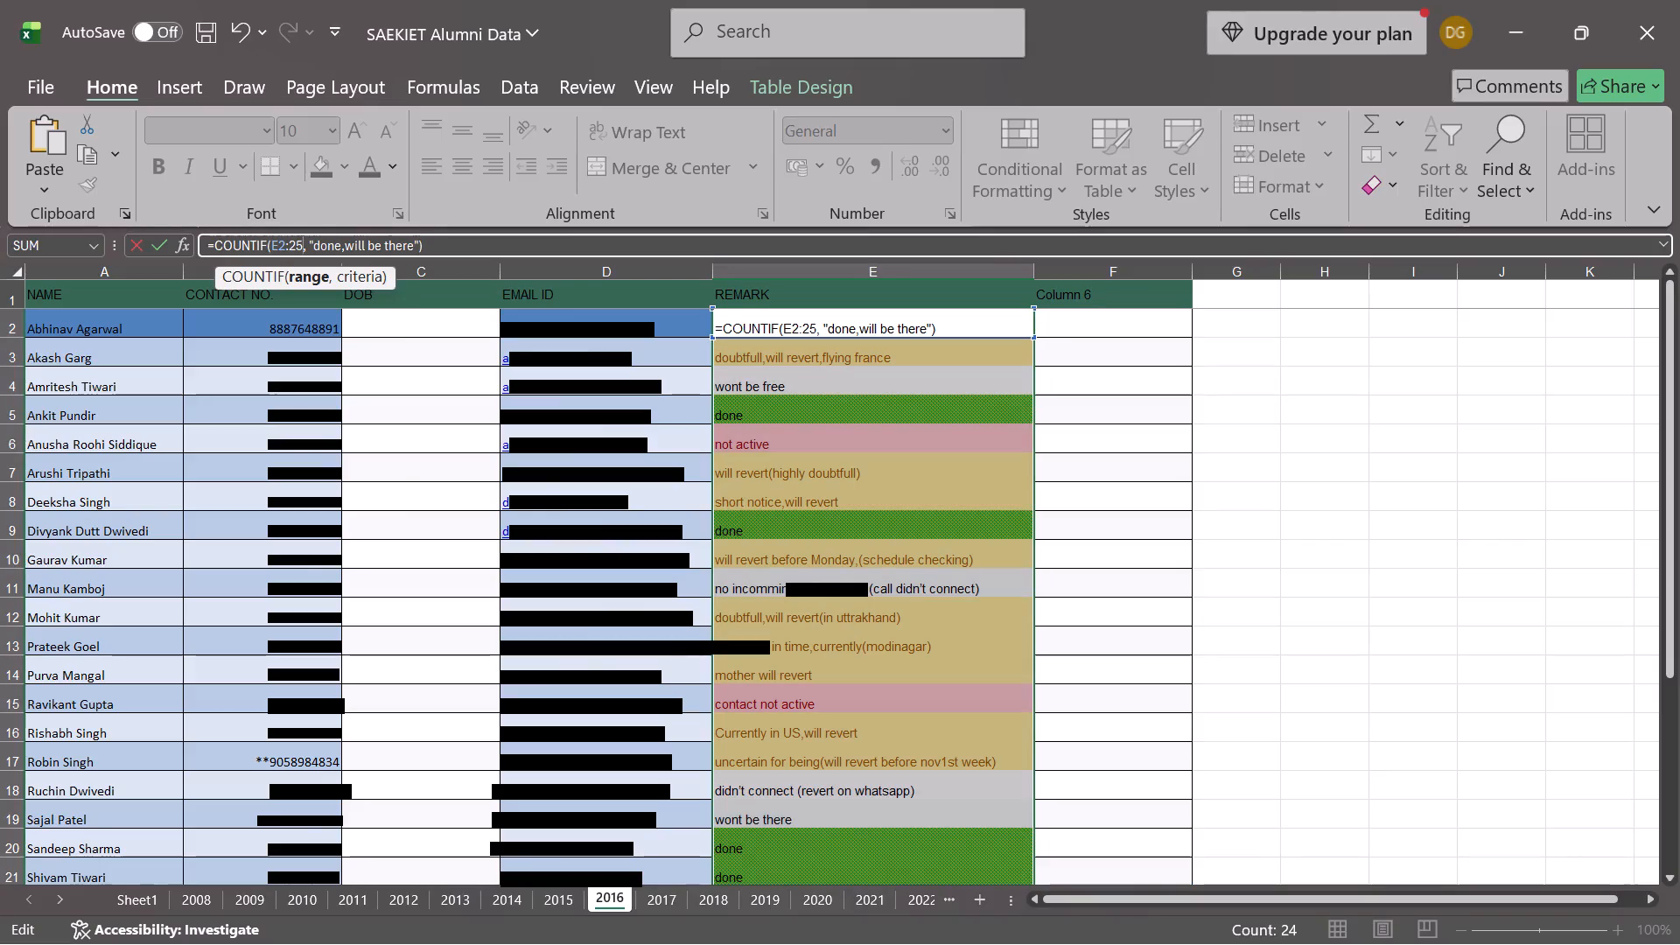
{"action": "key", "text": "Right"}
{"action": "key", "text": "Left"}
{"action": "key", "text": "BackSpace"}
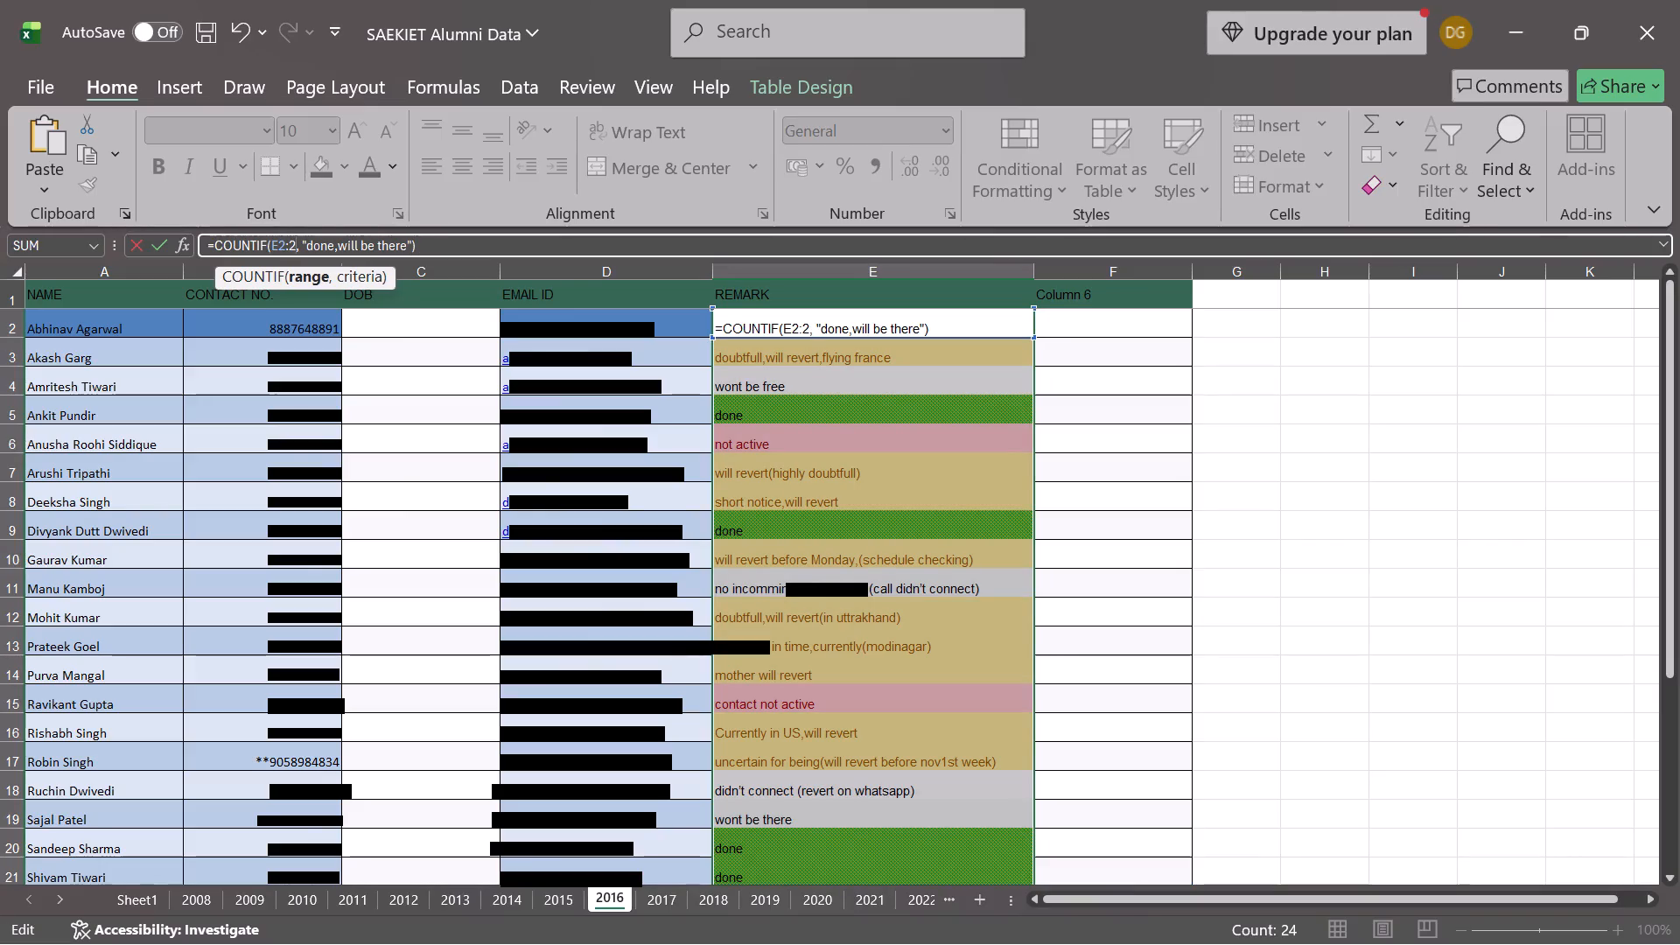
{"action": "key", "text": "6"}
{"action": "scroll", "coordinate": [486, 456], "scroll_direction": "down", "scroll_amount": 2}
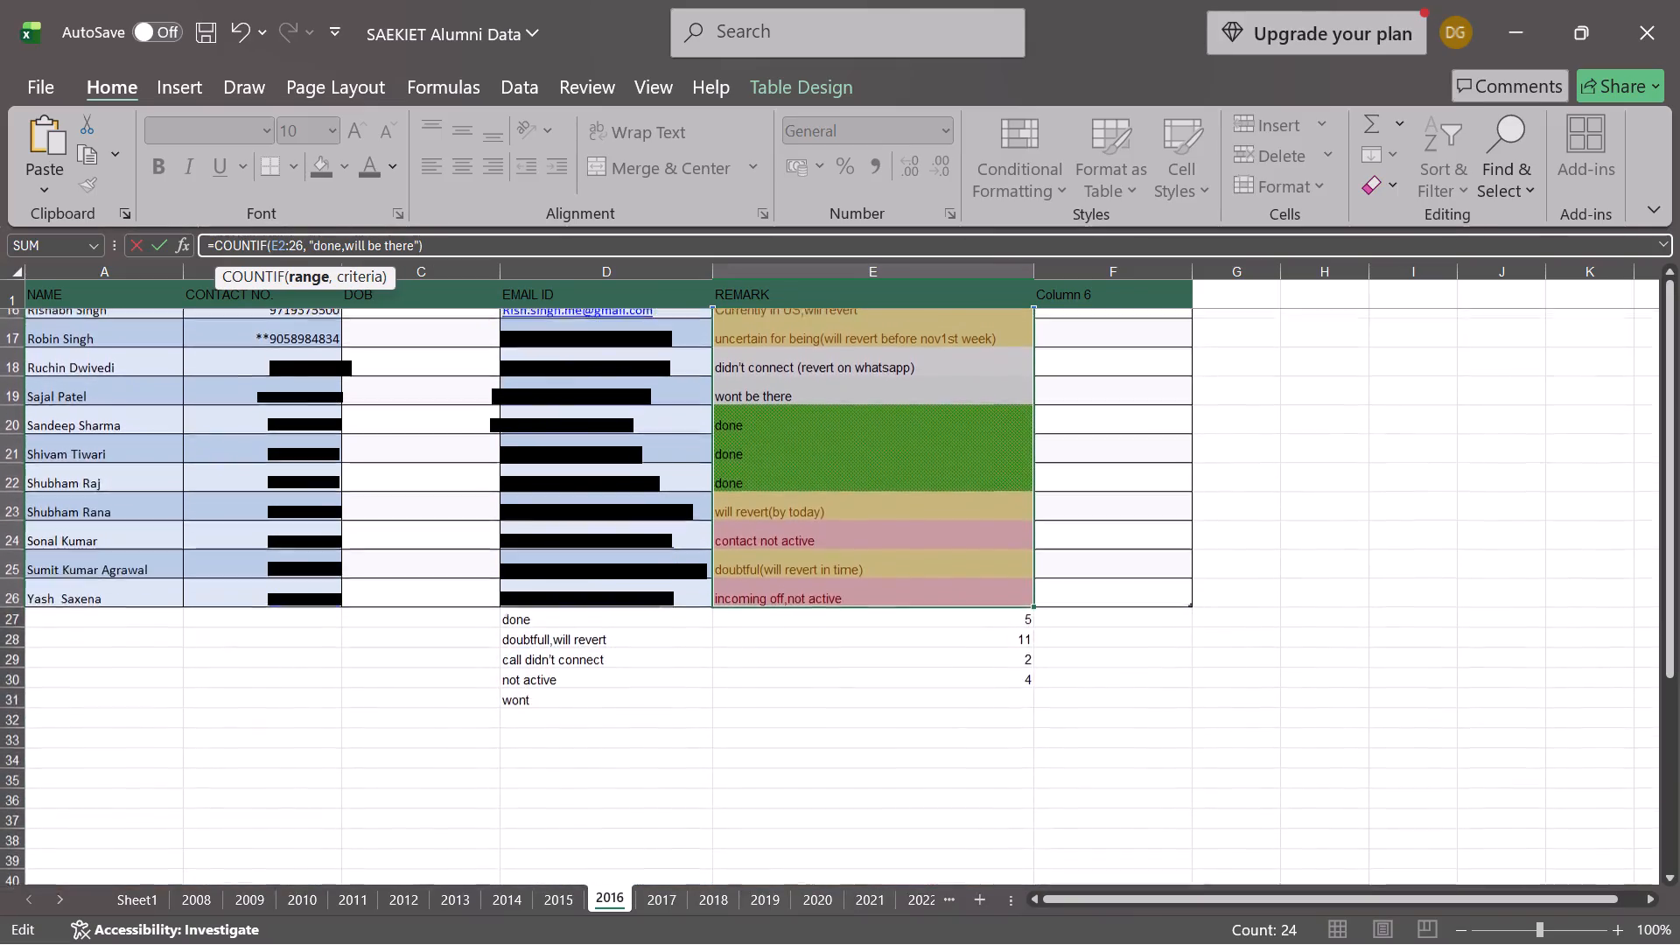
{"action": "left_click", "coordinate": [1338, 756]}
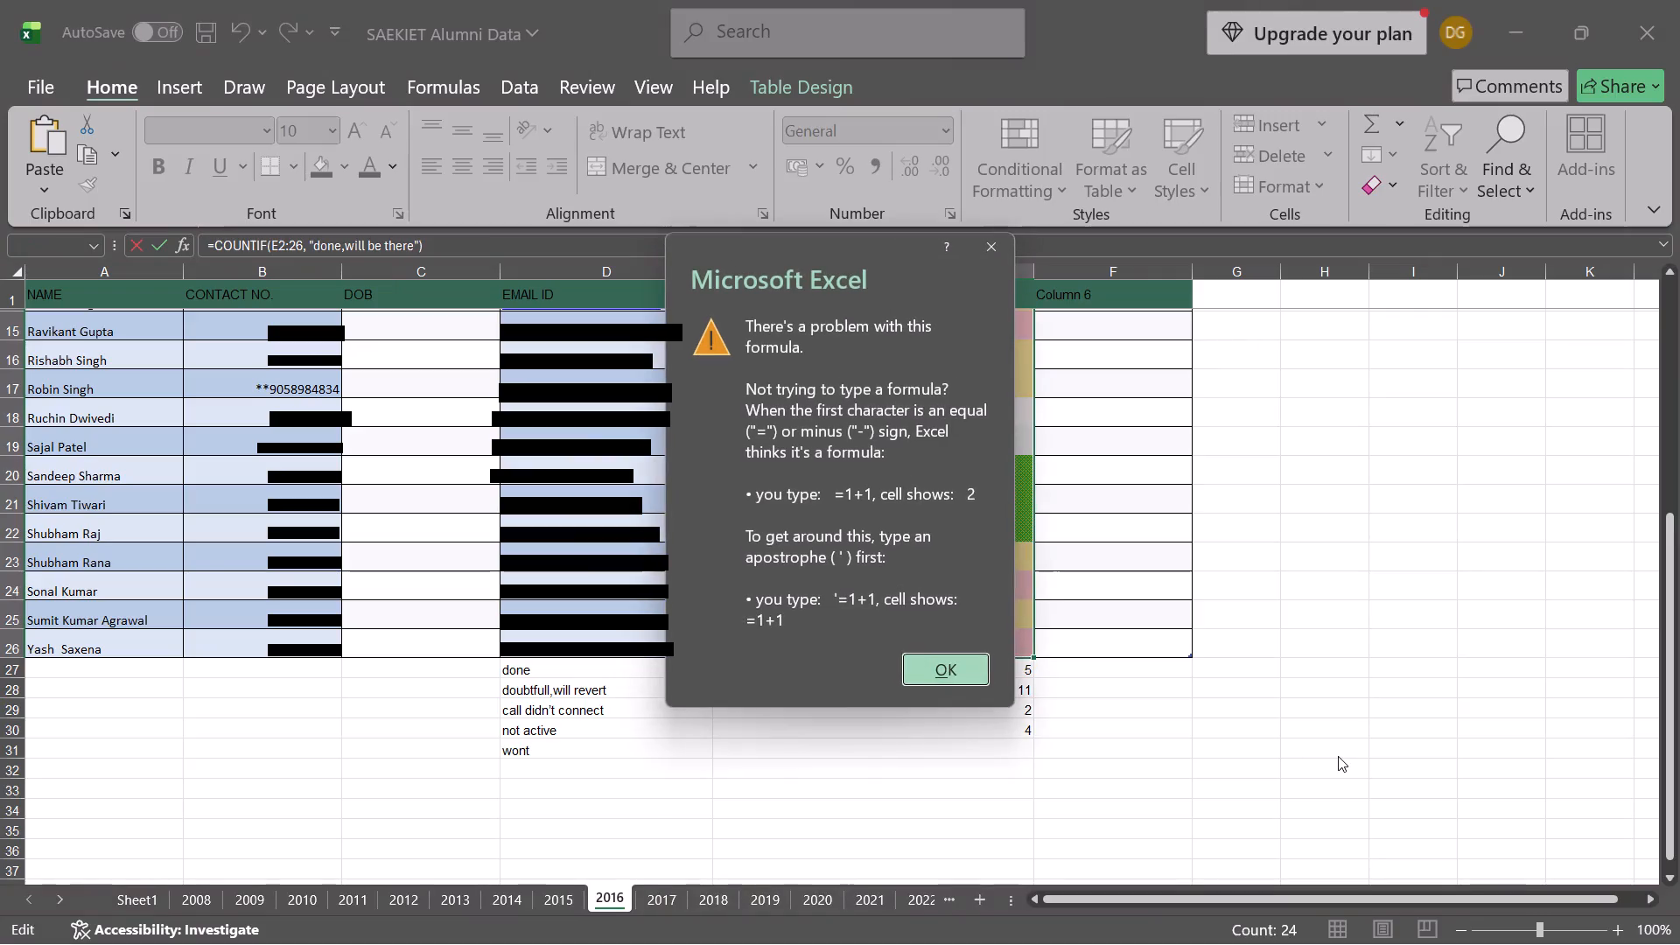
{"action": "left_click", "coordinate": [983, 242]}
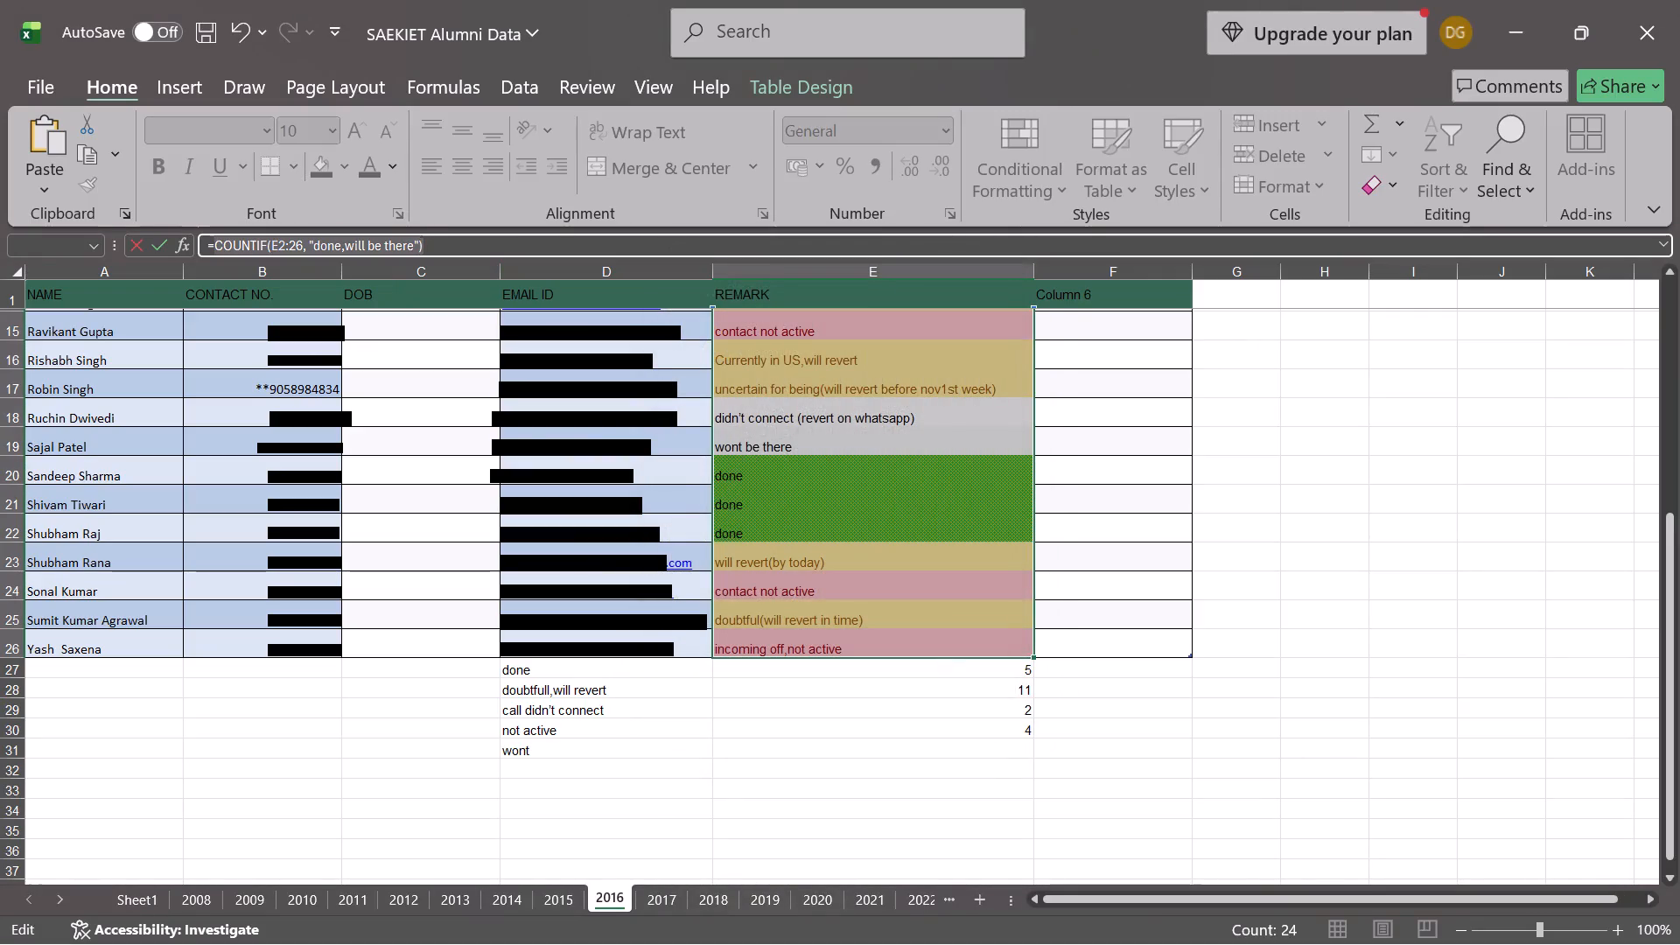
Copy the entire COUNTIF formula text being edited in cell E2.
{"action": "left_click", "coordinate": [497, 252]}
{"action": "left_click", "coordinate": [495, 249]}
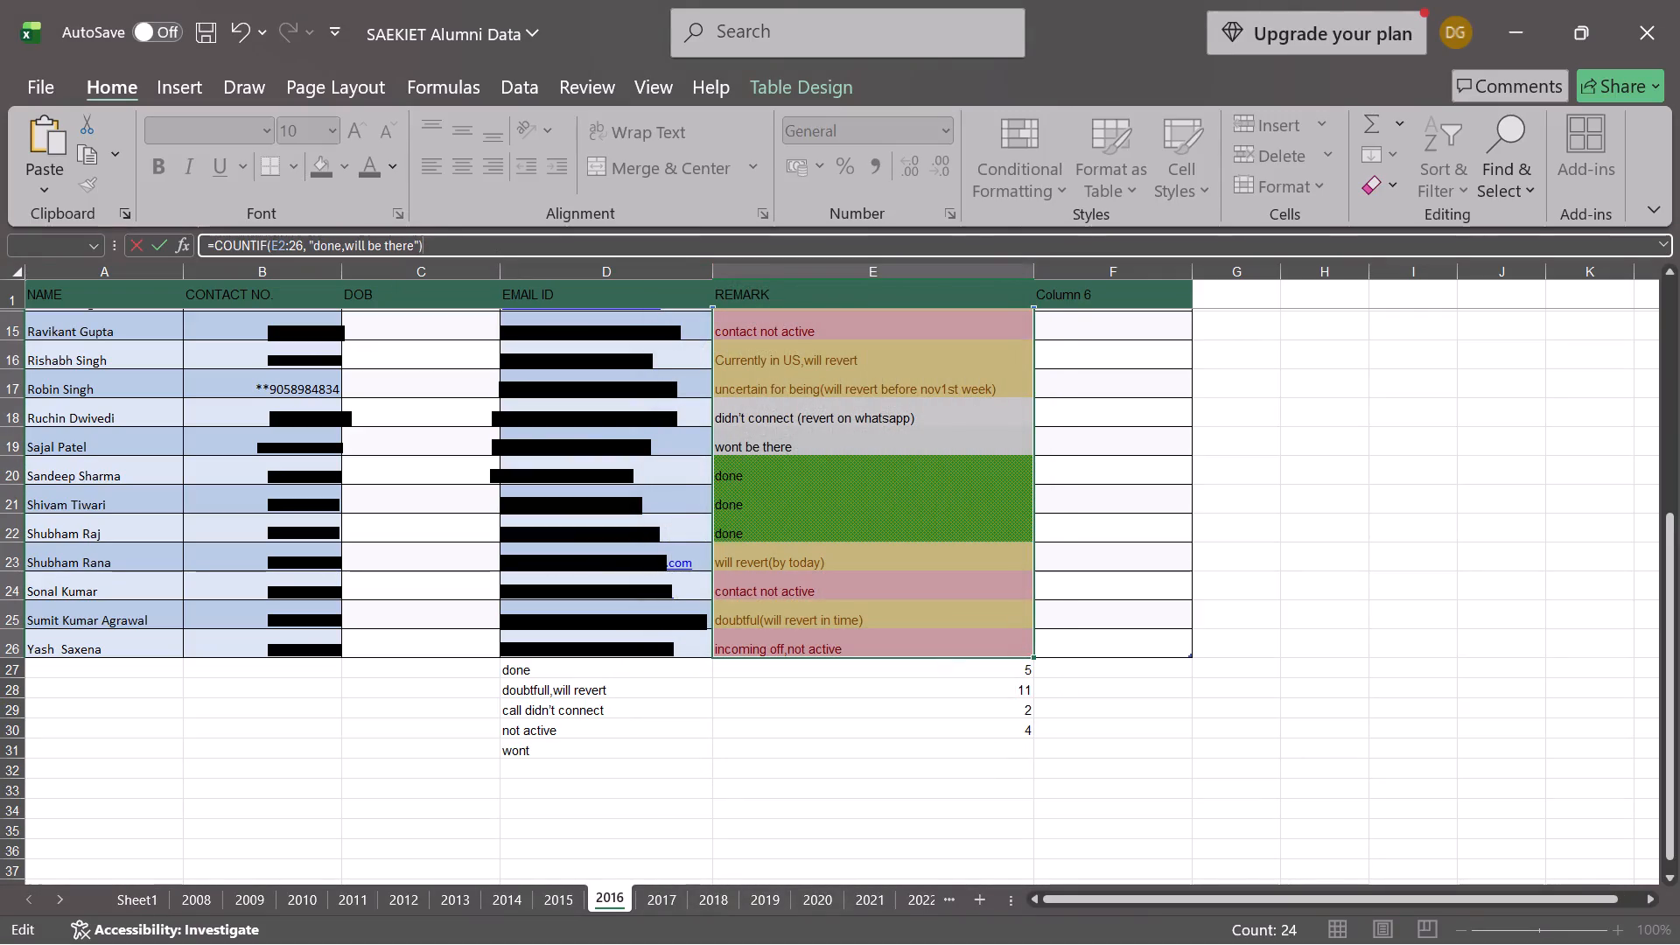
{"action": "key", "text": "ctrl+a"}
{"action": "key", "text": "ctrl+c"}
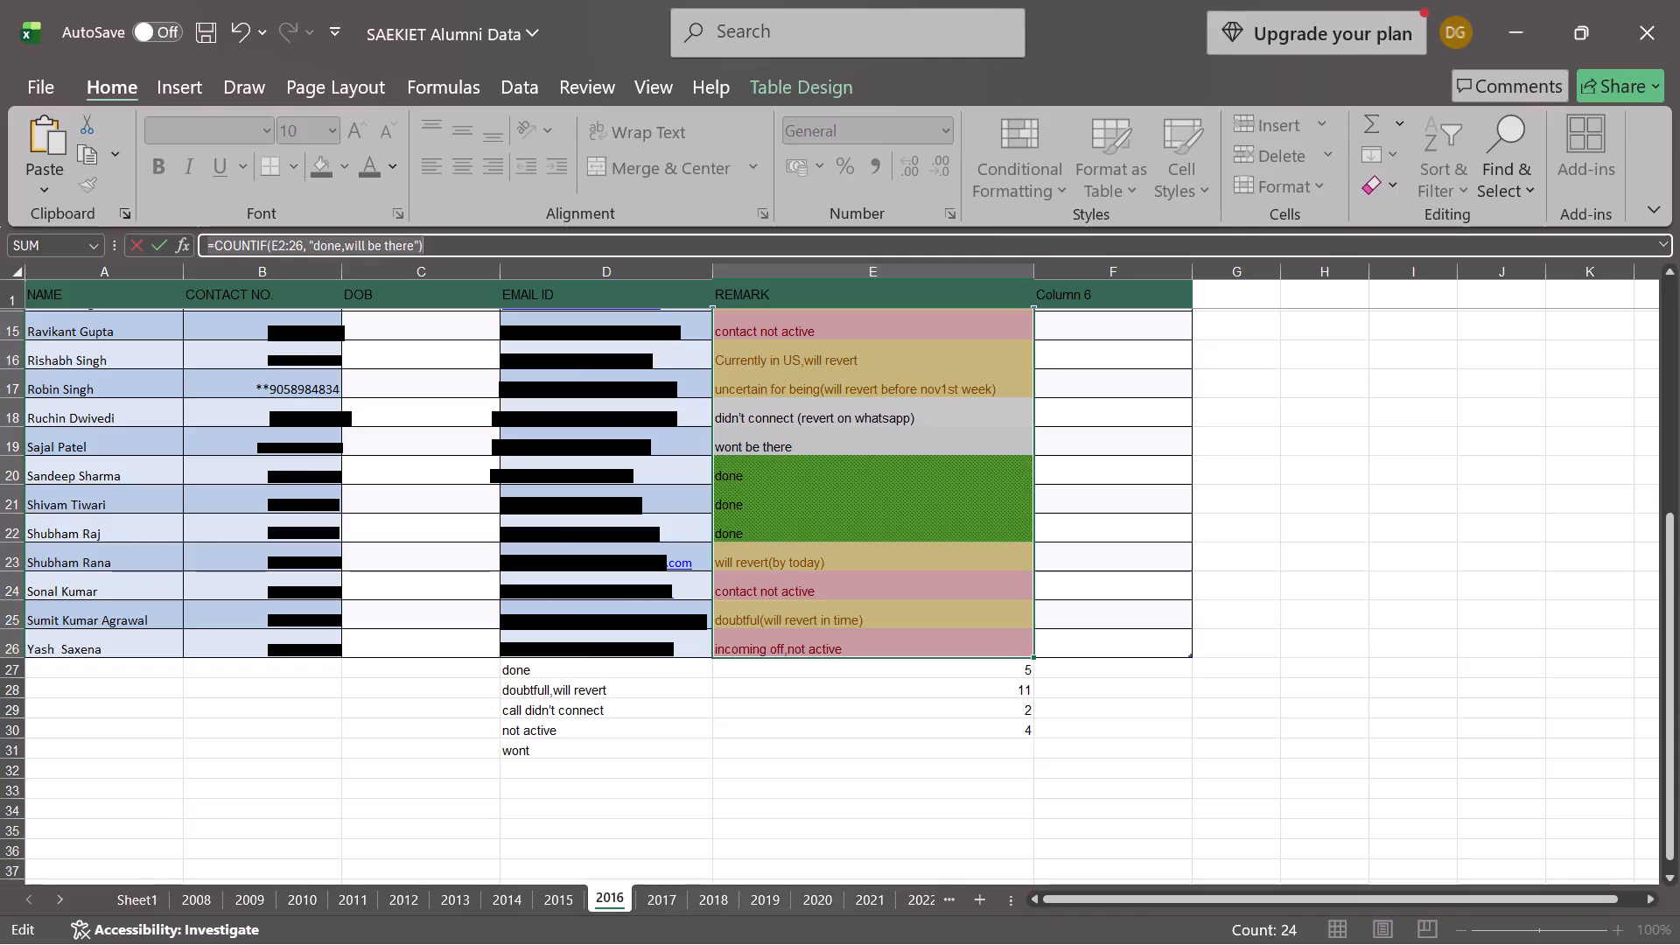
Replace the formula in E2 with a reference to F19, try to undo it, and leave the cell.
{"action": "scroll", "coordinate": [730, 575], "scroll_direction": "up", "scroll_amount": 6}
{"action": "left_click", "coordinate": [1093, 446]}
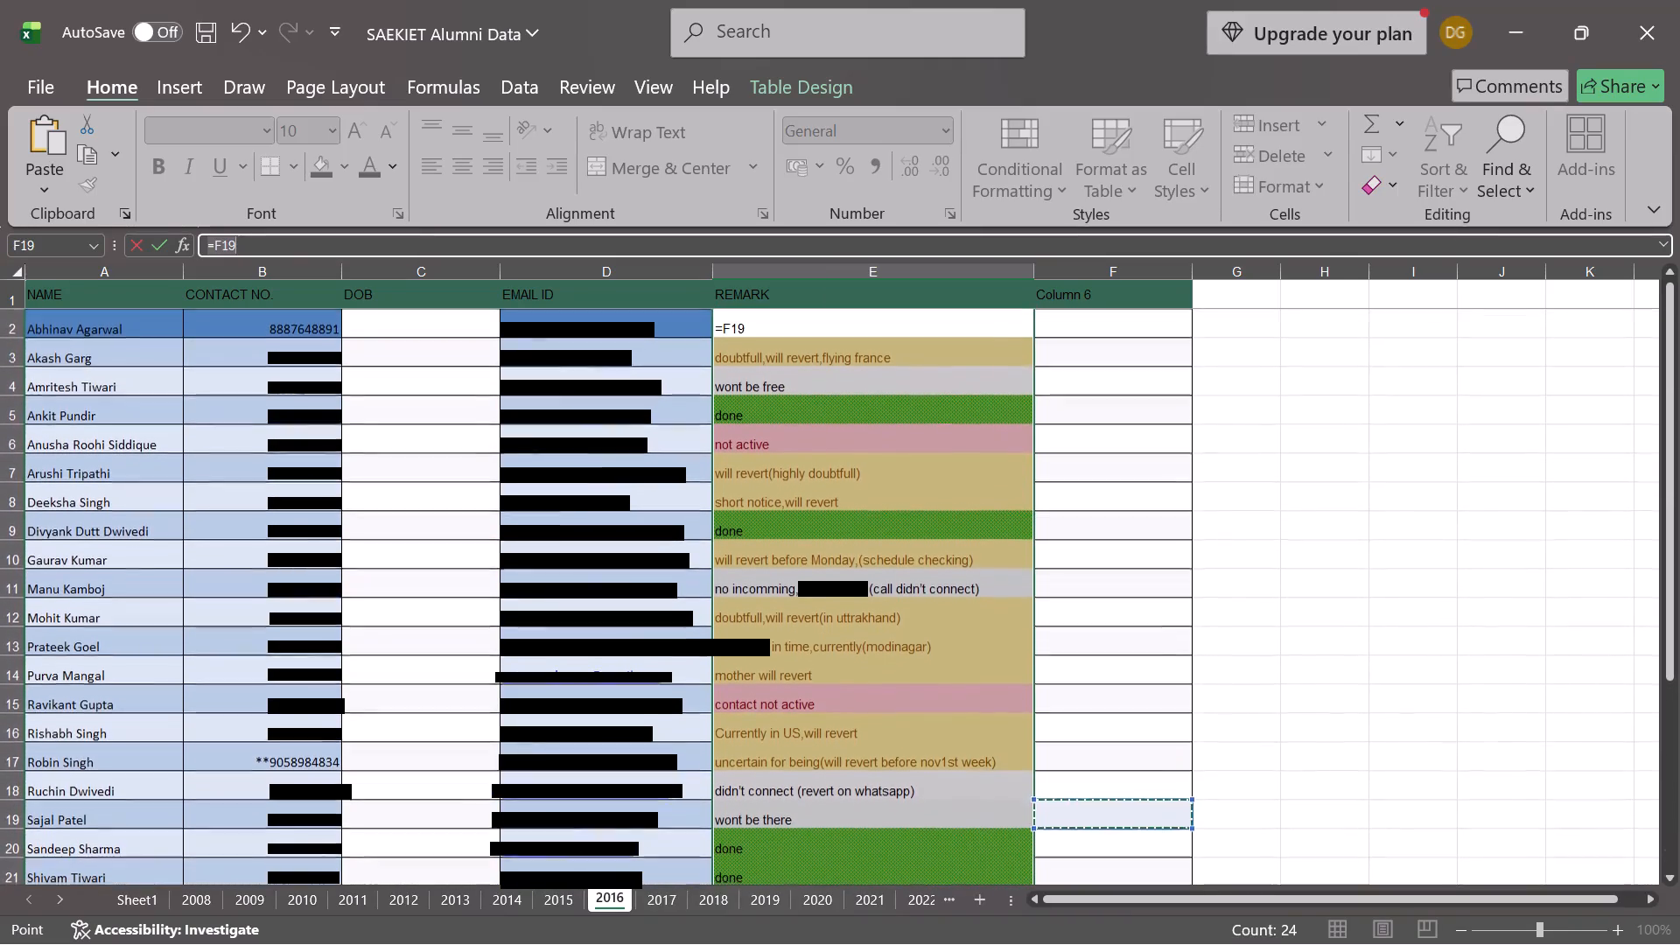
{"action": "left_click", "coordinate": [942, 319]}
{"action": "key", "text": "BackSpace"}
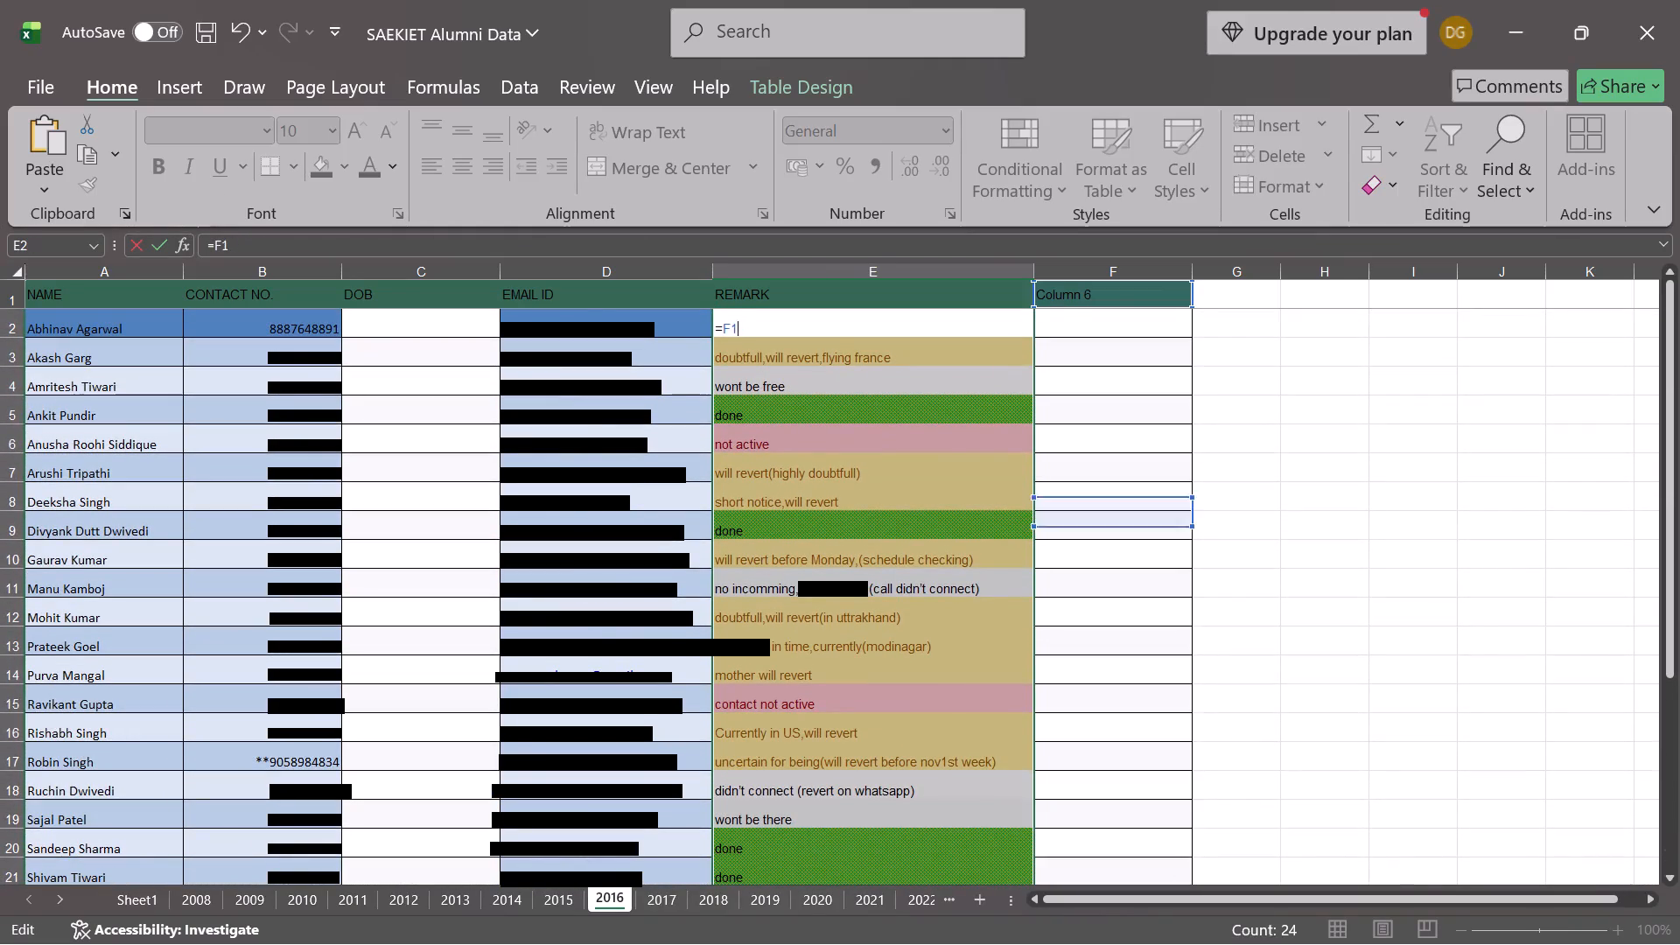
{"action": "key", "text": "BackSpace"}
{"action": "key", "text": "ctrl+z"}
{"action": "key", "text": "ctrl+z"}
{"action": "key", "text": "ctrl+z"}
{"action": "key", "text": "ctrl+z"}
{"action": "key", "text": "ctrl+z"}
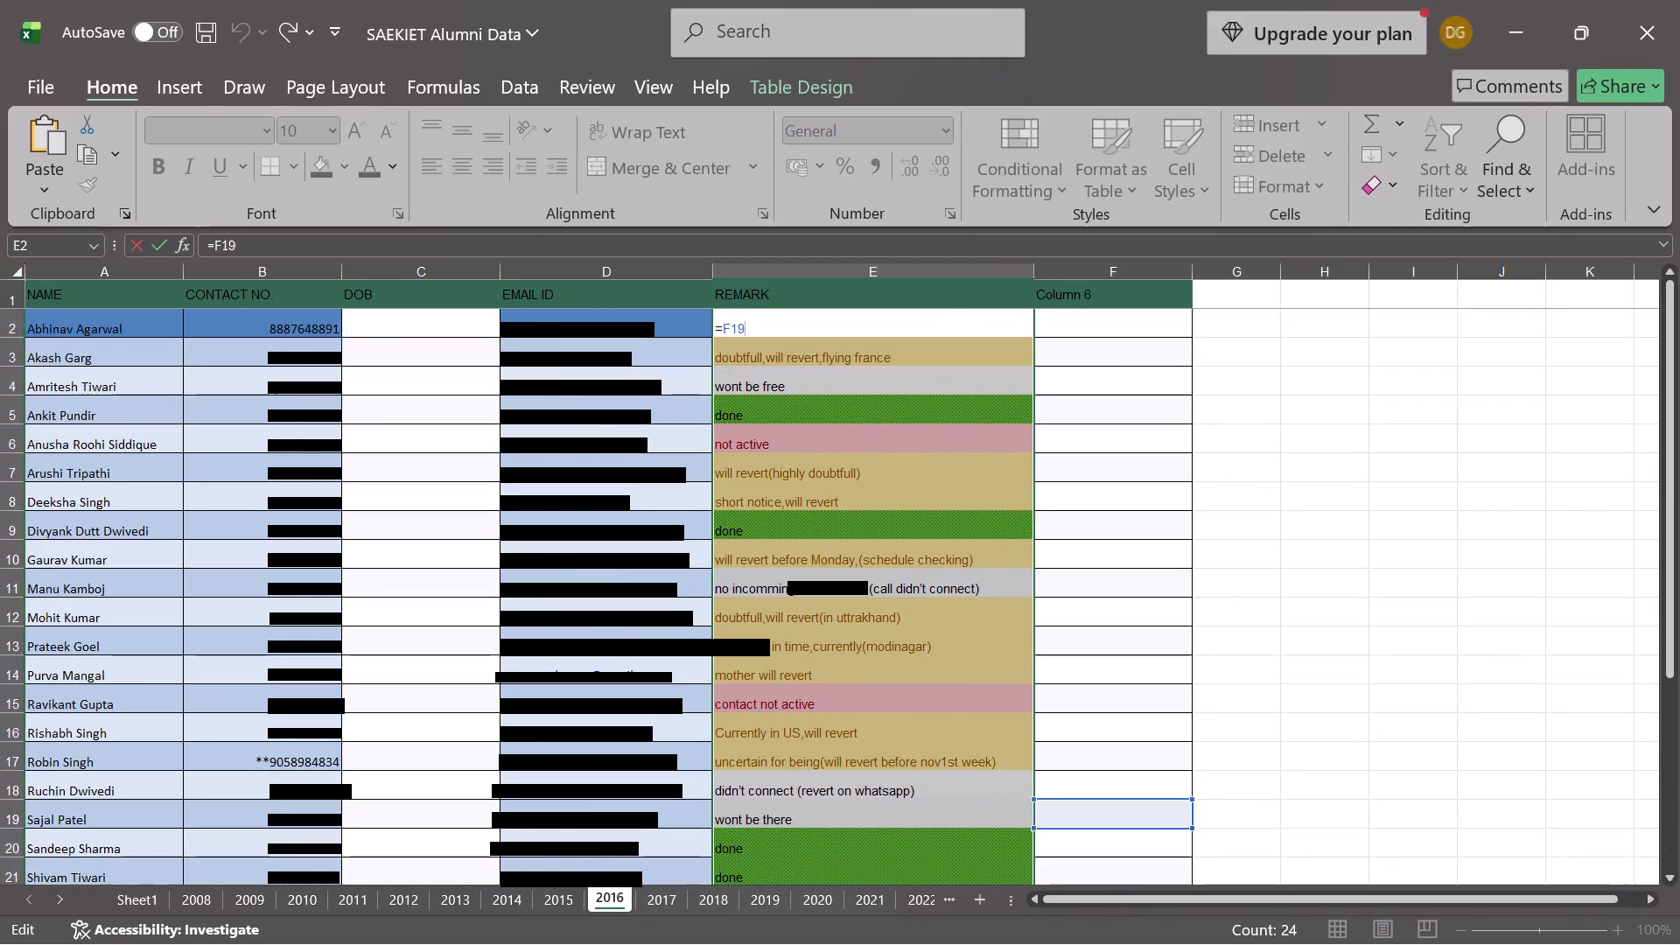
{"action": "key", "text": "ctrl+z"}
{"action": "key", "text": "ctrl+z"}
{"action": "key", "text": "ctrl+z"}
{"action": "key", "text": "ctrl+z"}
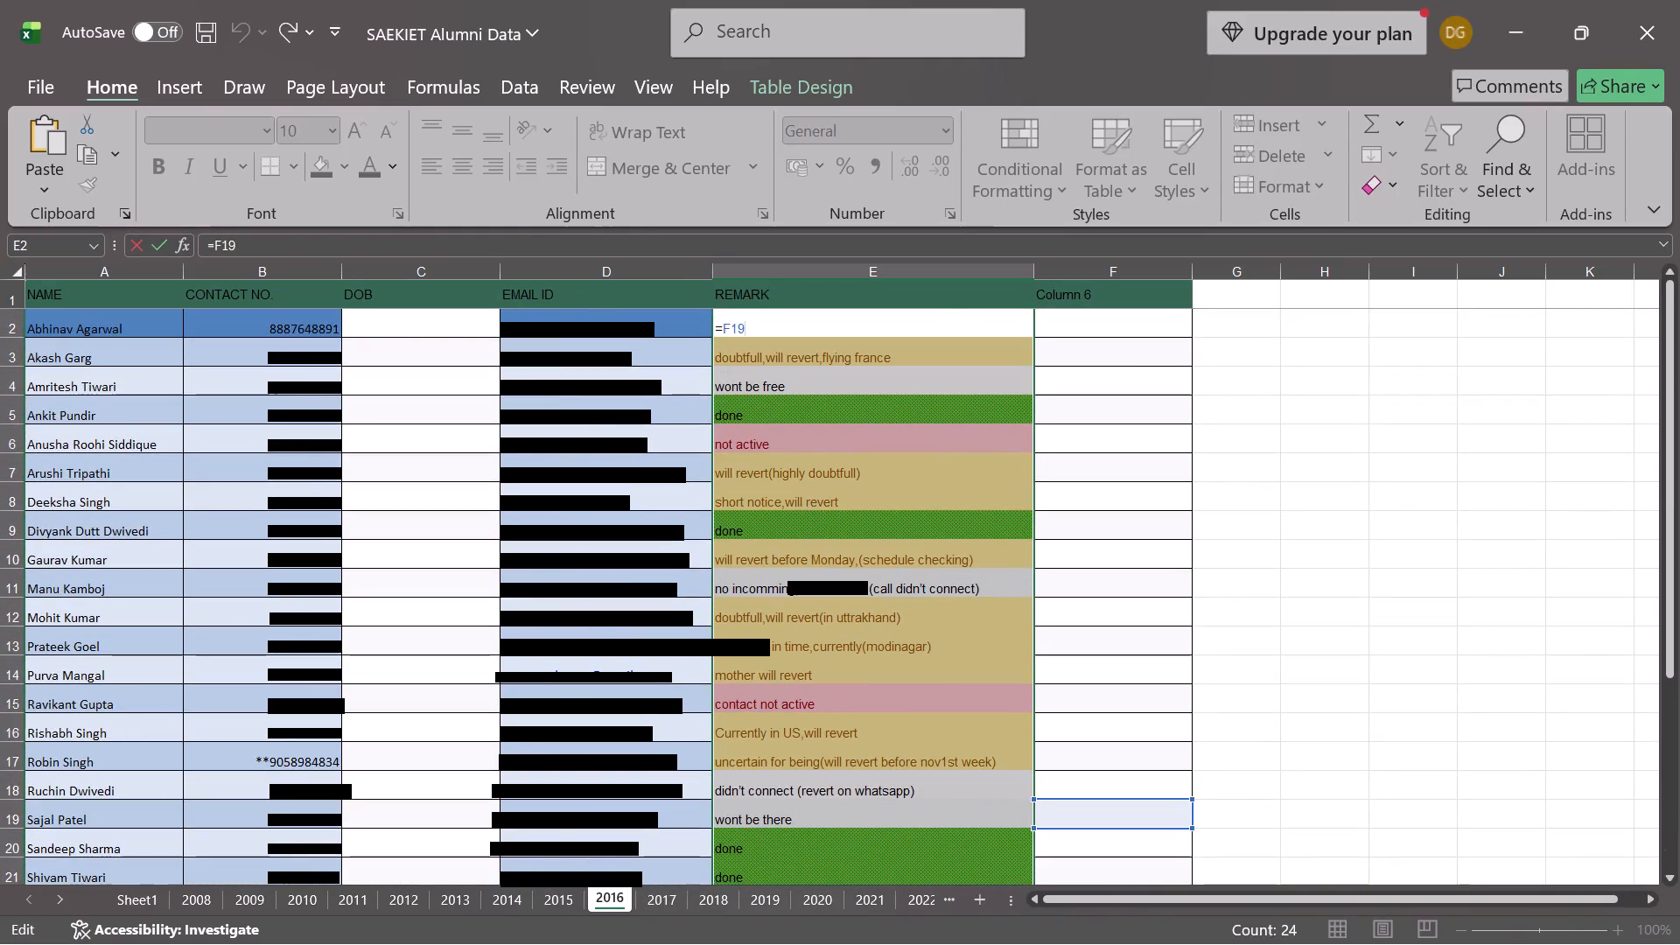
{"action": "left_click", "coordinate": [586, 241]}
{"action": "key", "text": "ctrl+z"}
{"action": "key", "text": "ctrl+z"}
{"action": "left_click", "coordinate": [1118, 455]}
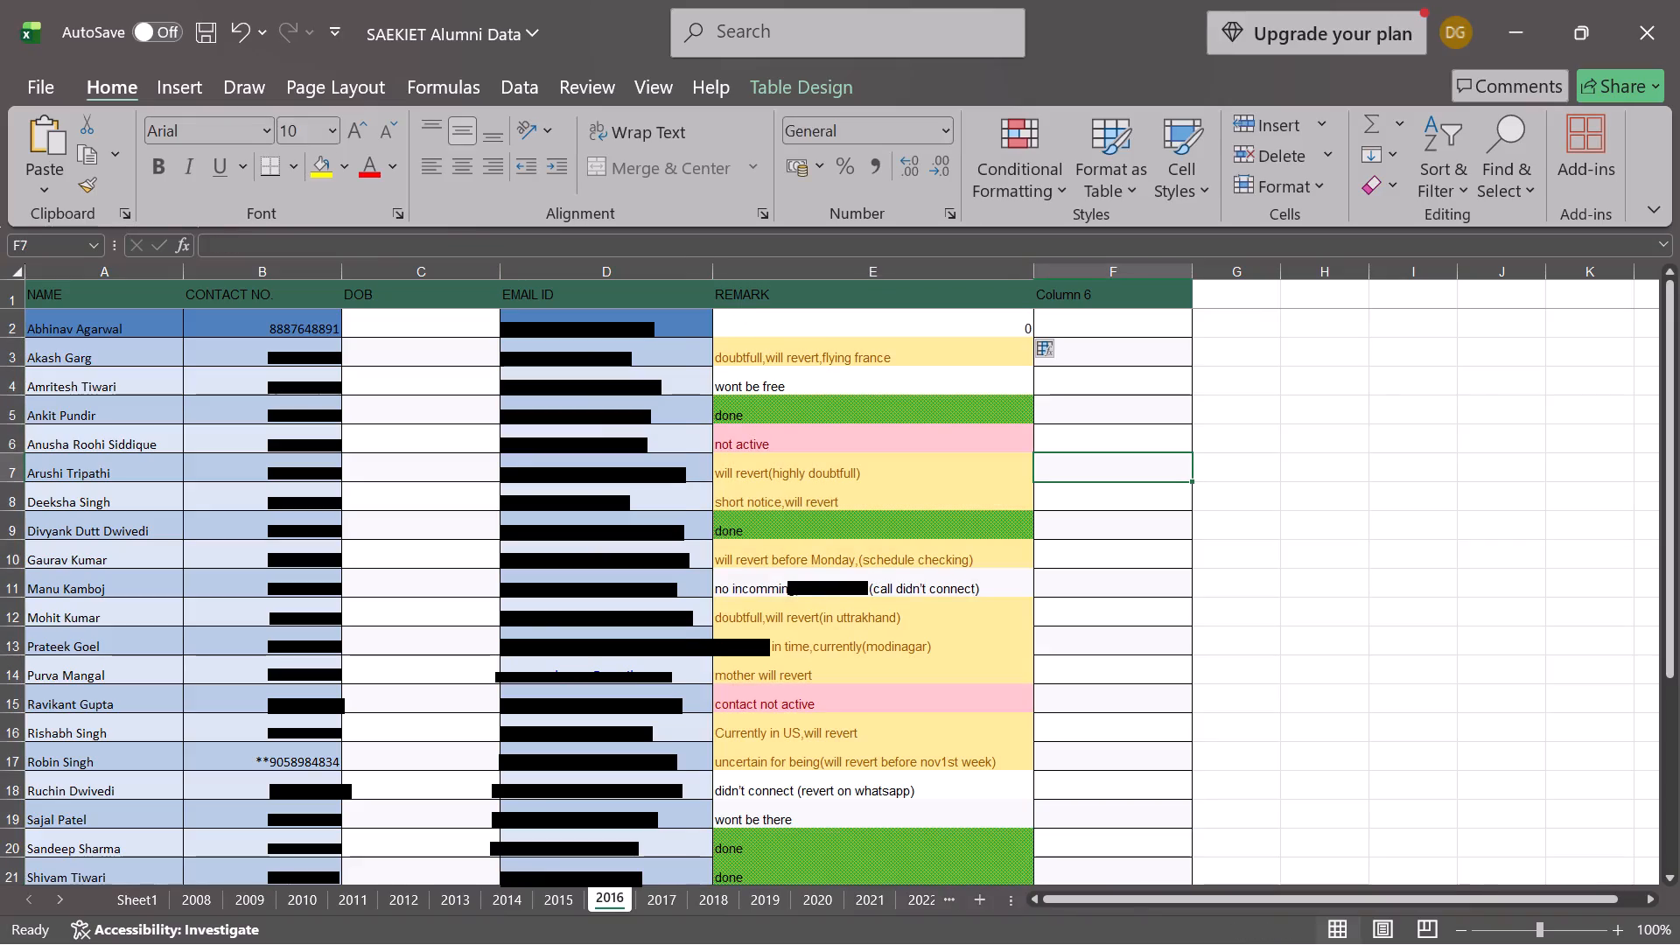
Enter "done" as the REMARK in cell E2.
{"action": "left_click", "coordinate": [898, 327]}
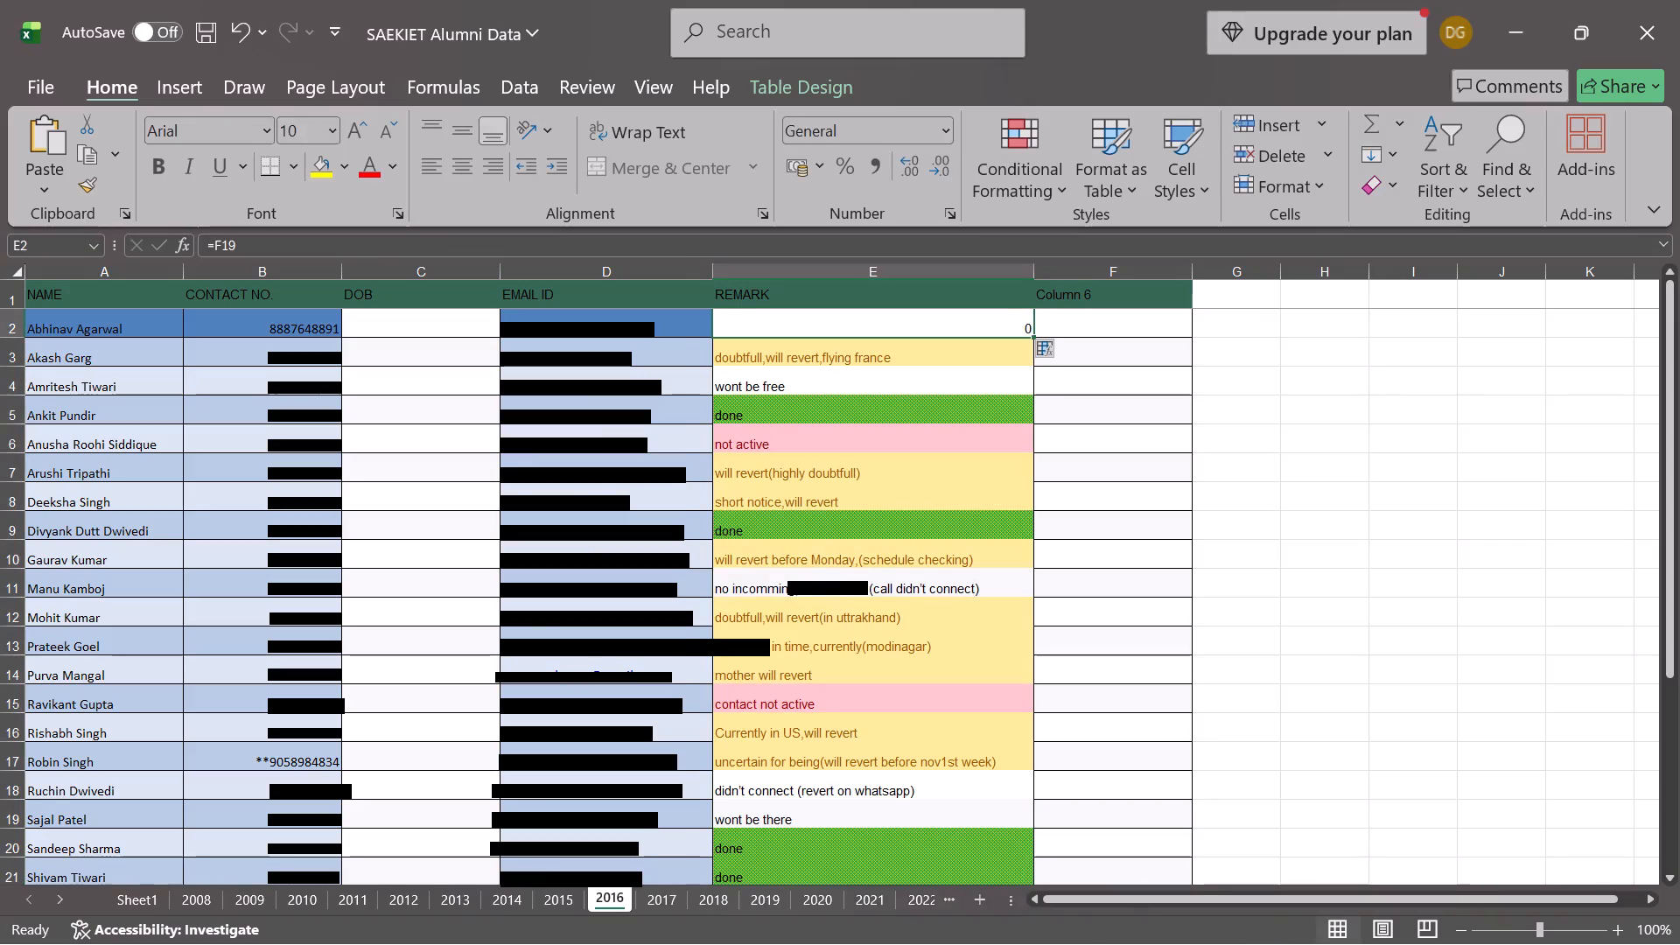
{"action": "type", "text": "DO"}
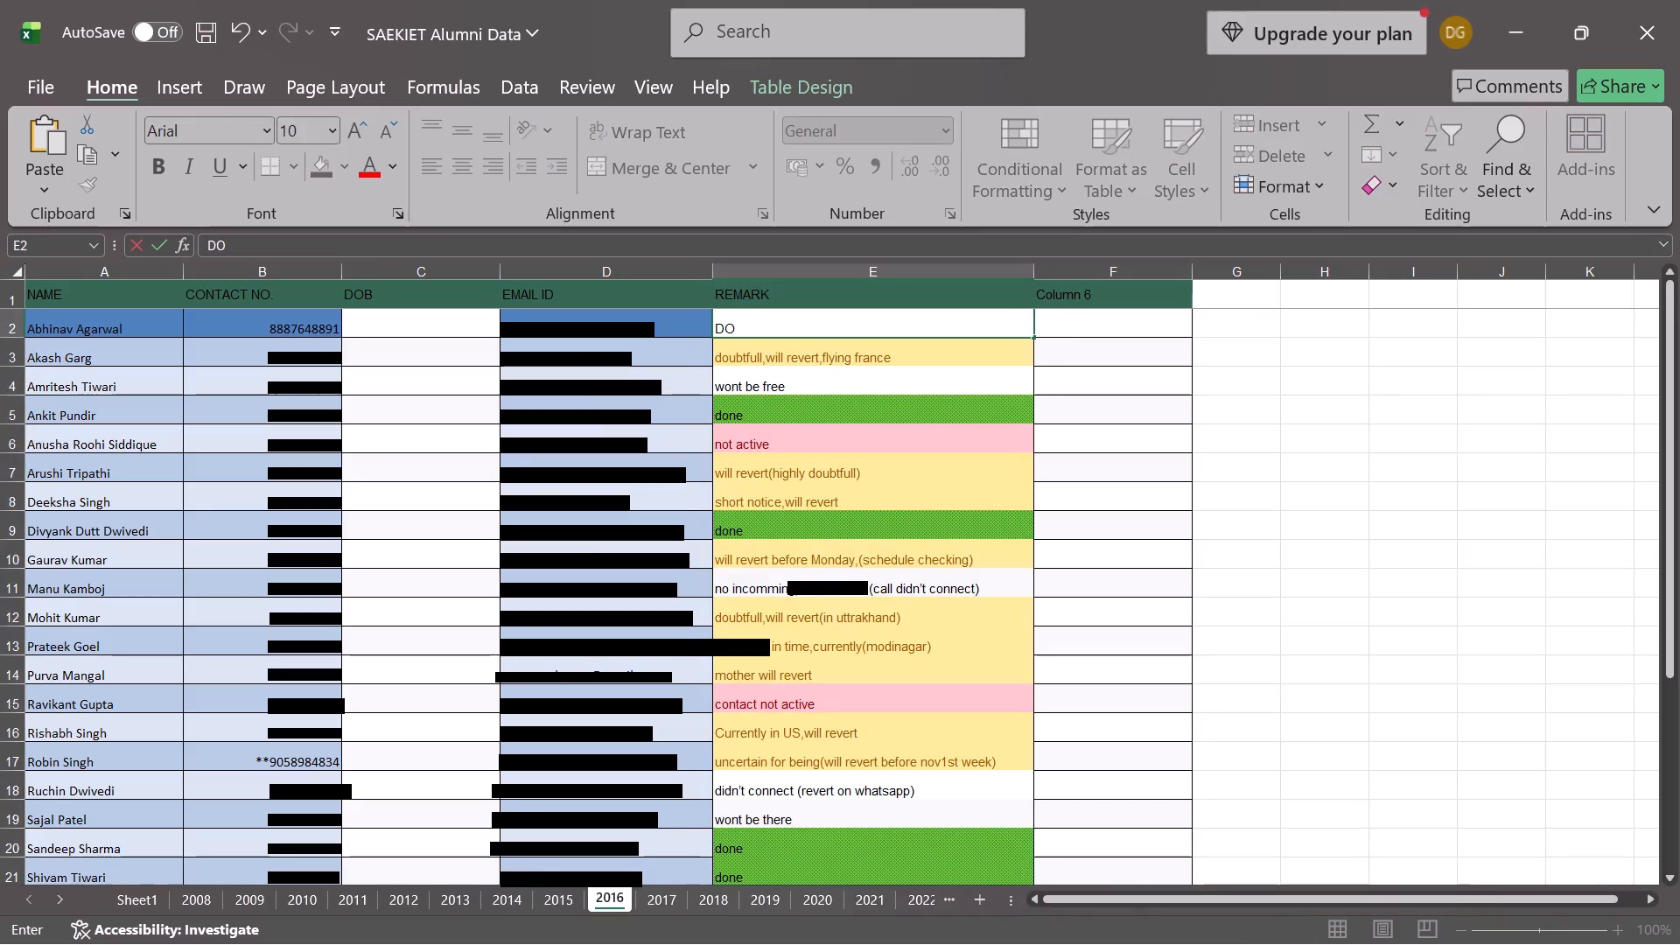
{"action": "key", "text": "BackSpace"}
{"action": "key", "text": "BackSpace"}
{"action": "type", "text": "done"}
{"action": "key", "text": "Return"}
{"action": "scroll", "coordinate": [925, 372], "scroll_direction": "down", "scroll_amount": 3}
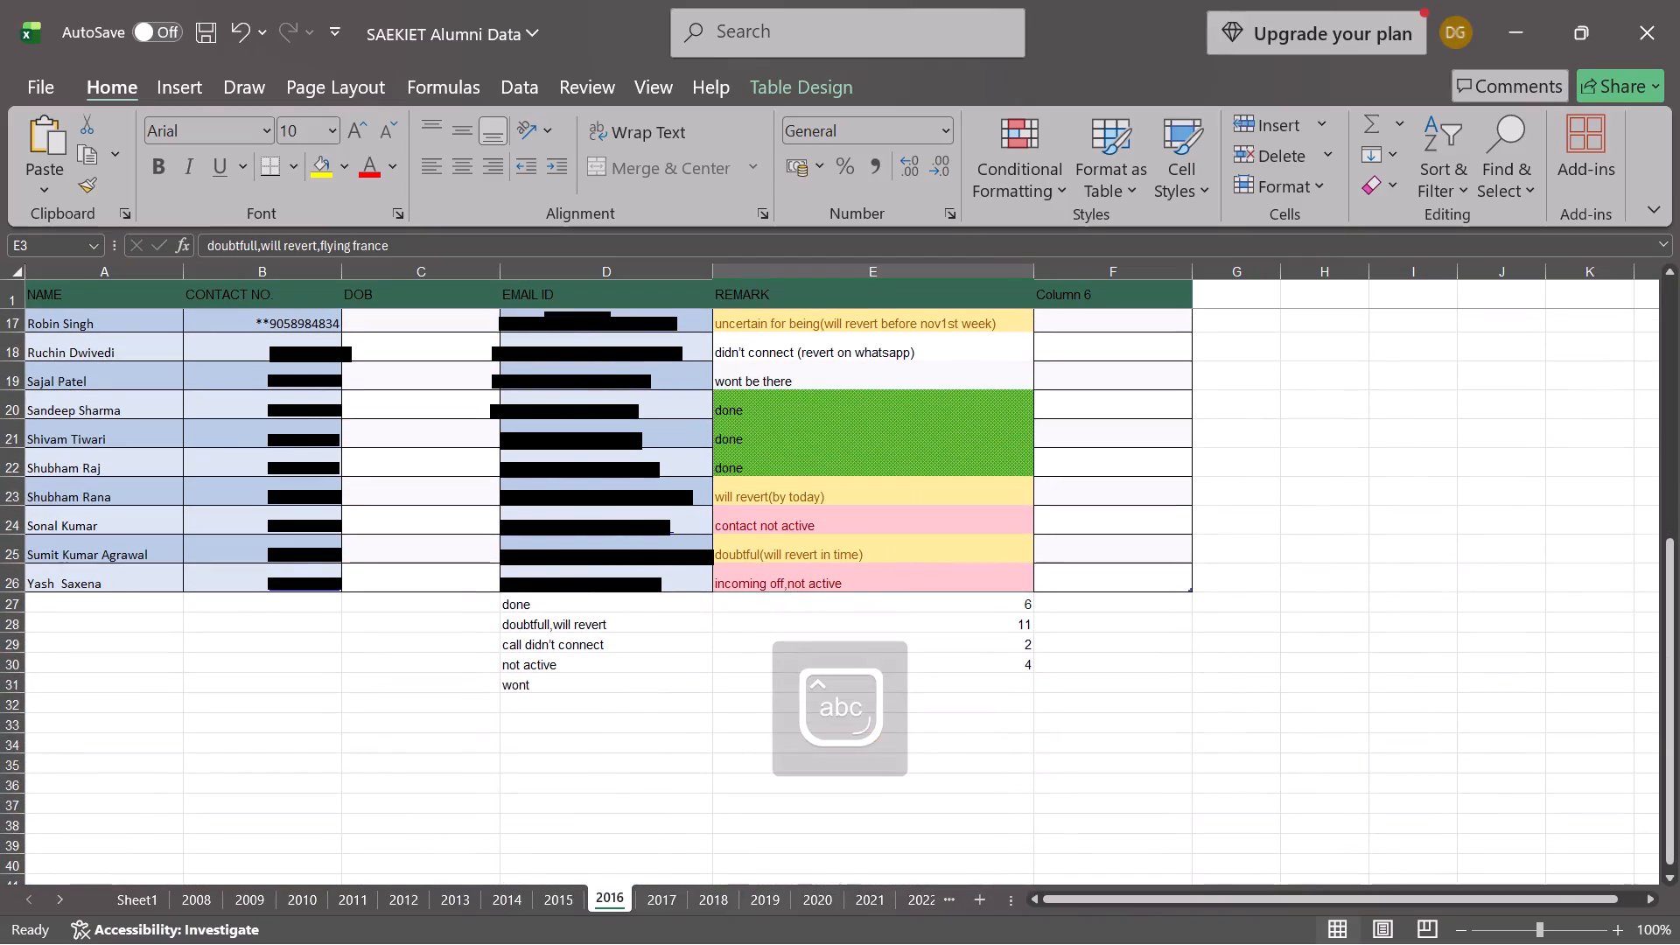
{"action": "scroll", "coordinate": [1139, 654], "scroll_direction": "up", "scroll_amount": 4}
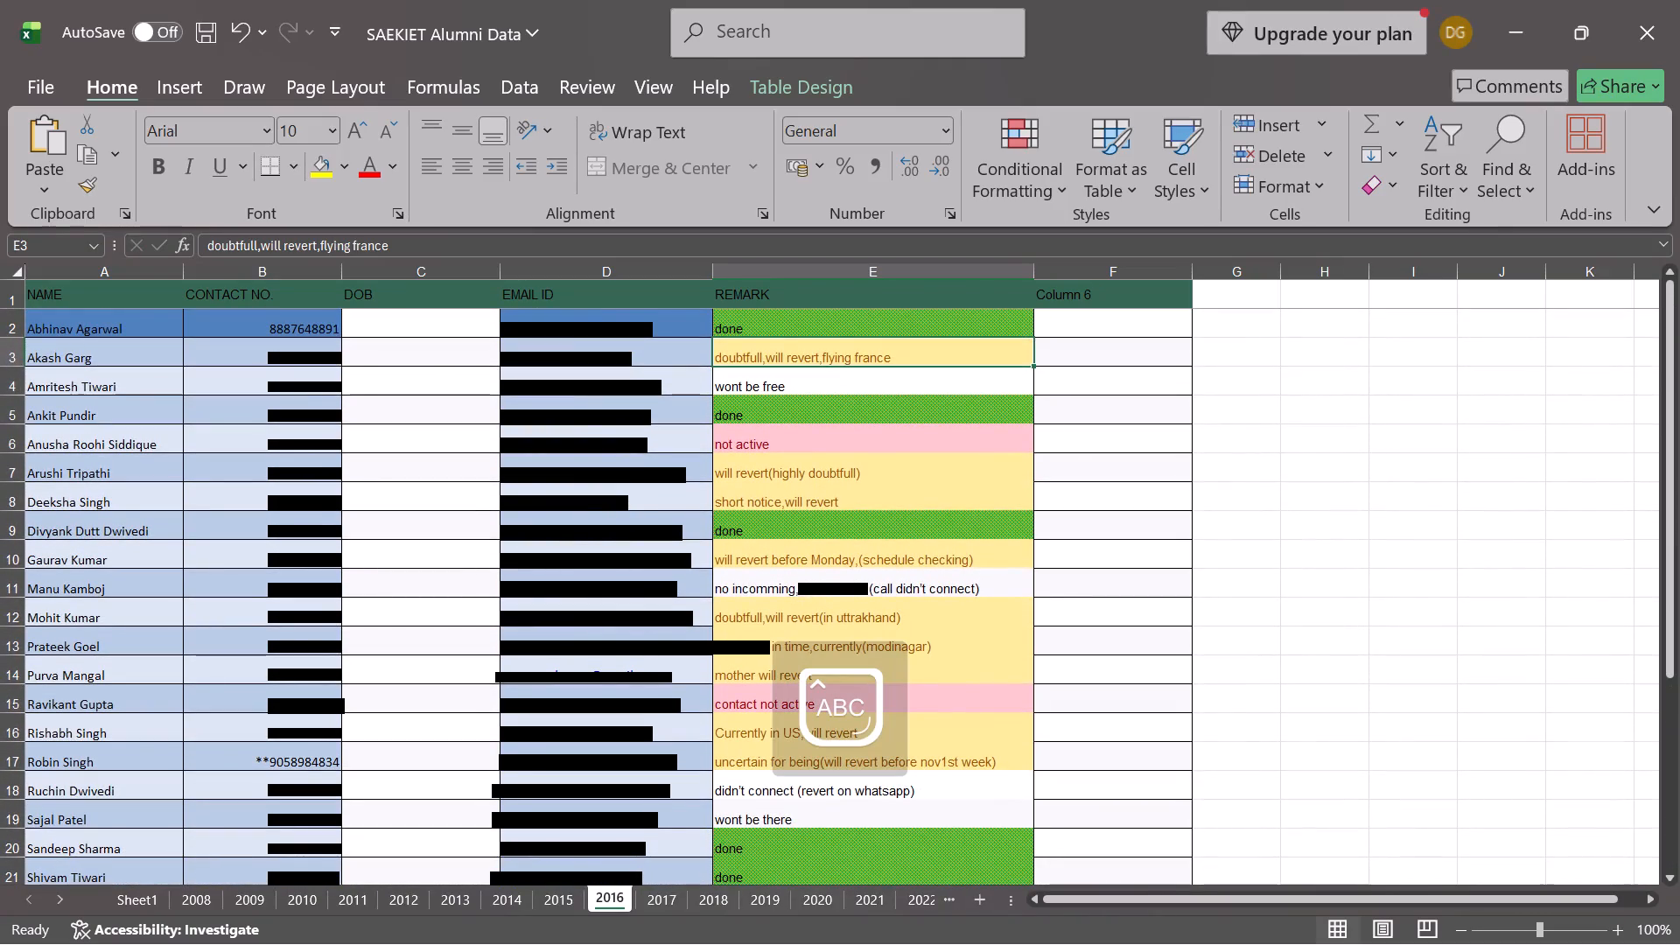
{"action": "scroll", "coordinate": [1074, 596], "scroll_direction": "down", "scroll_amount": 2}
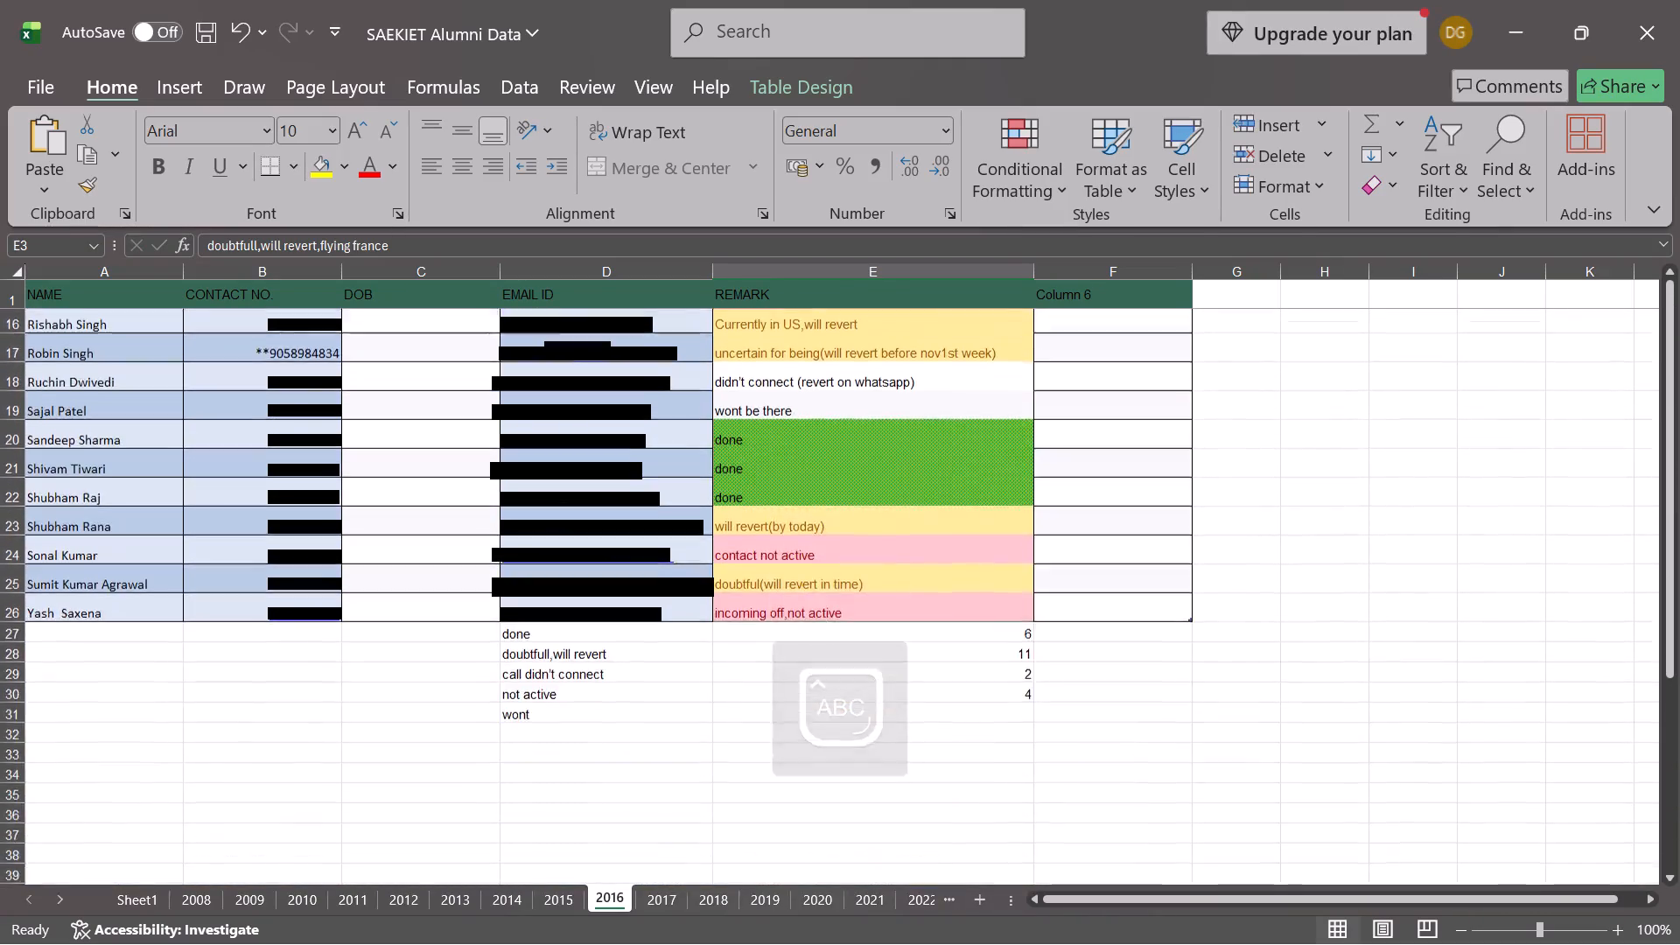
Paste the copied COUNTIF formula into E31 beside the "wont" label and correct its range to E2:E26.
{"action": "scroll", "coordinate": [1074, 596], "scroll_direction": "down", "scroll_amount": 1}
{"action": "left_click", "coordinate": [885, 638]}
{"action": "scroll", "coordinate": [885, 638], "scroll_direction": "up", "scroll_amount": 4}
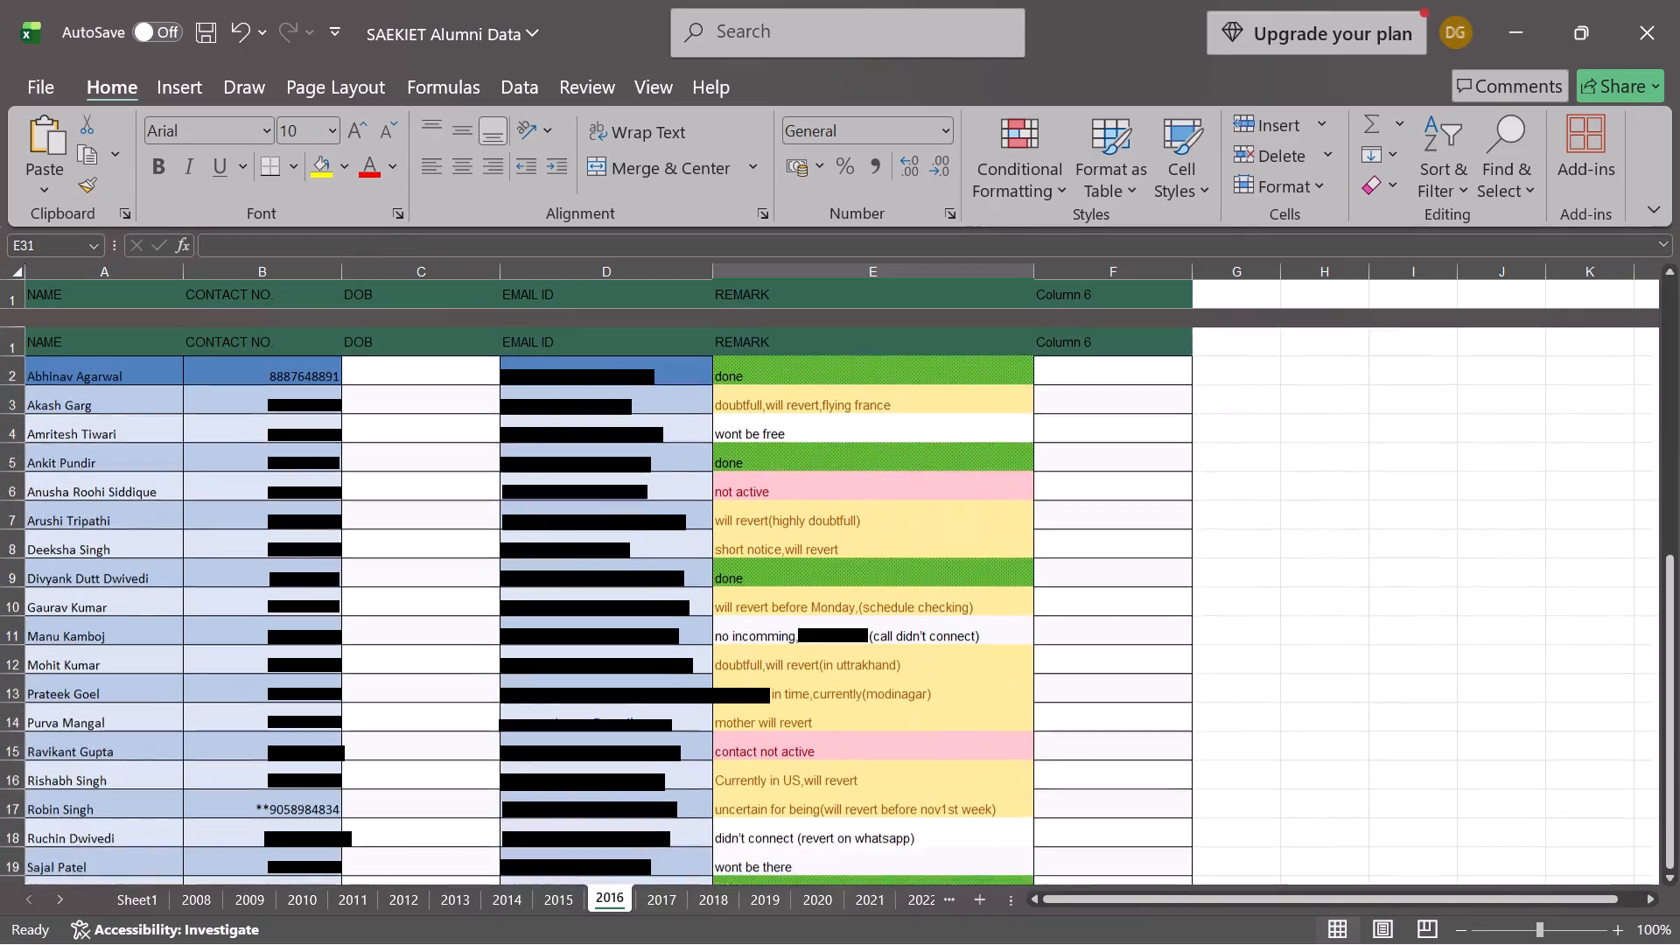
{"action": "left_click", "coordinate": [523, 241]}
{"action": "key", "text": "ctrl+v"}
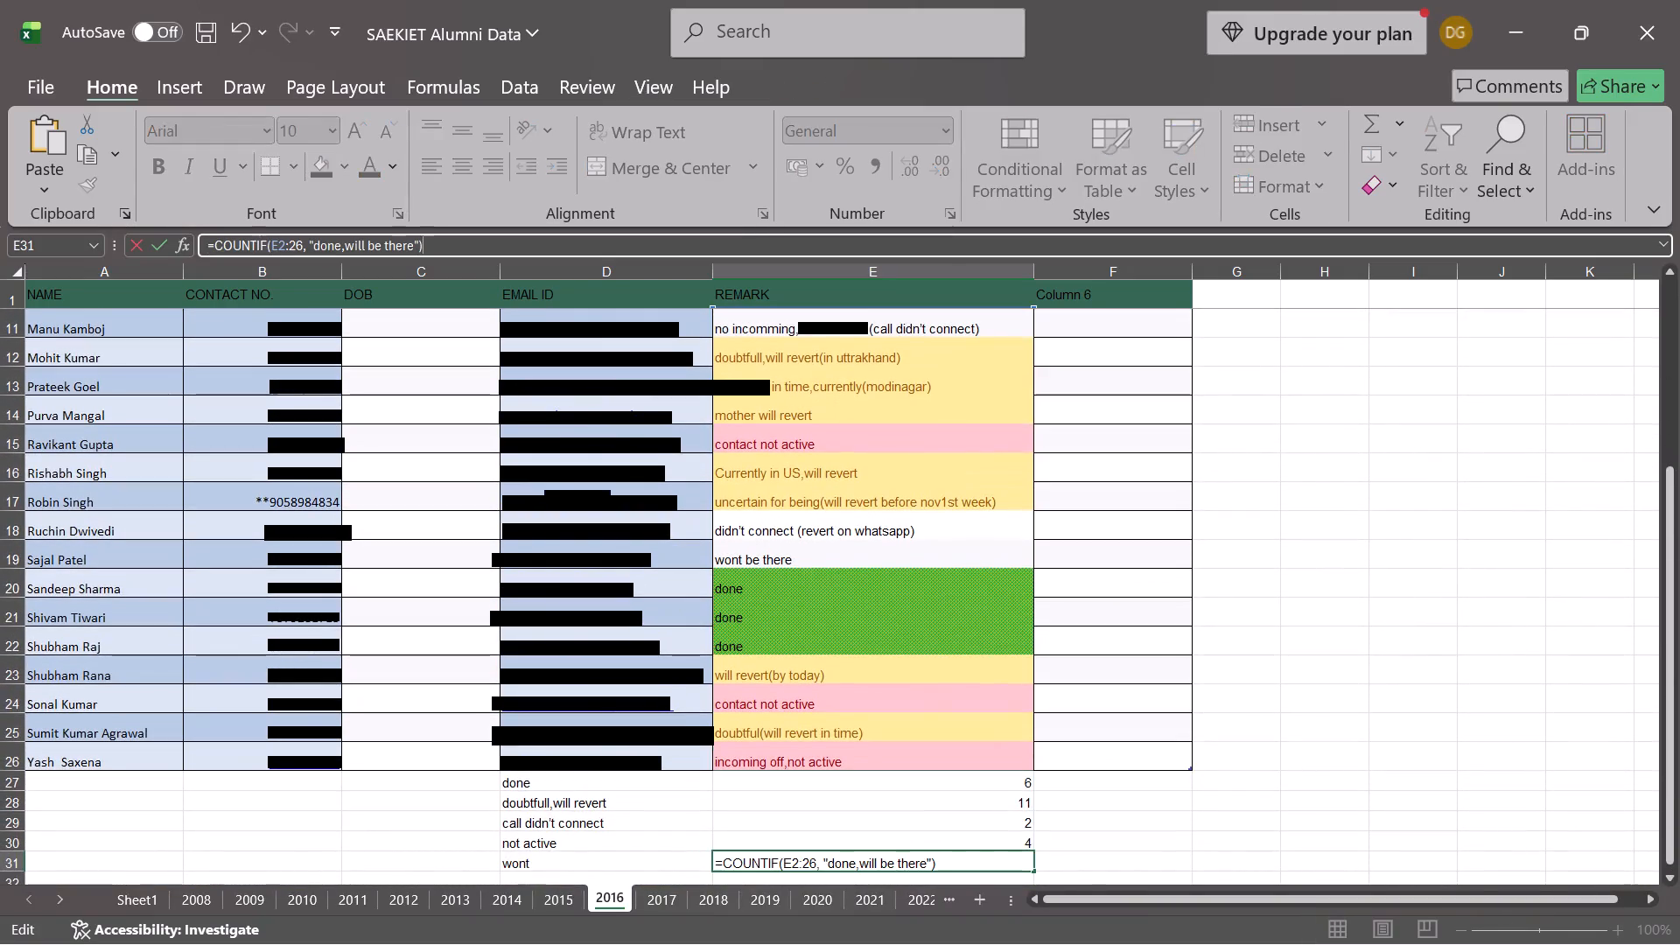
{"action": "left_click", "coordinate": [292, 241]}
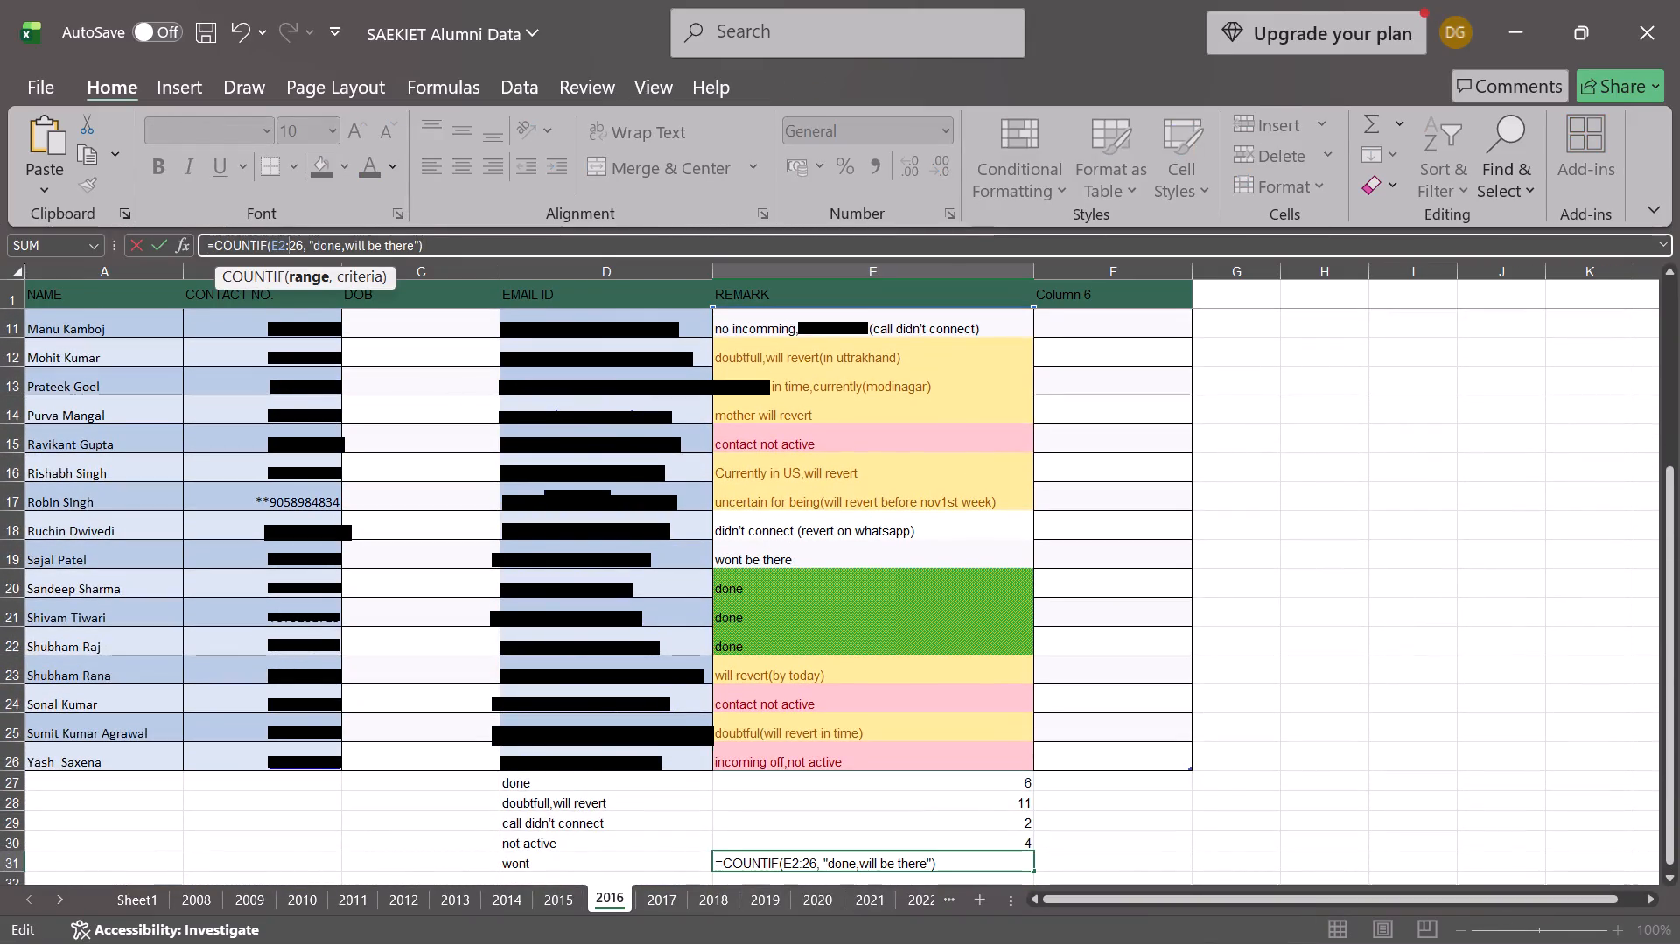
{"action": "key", "text": "e"}
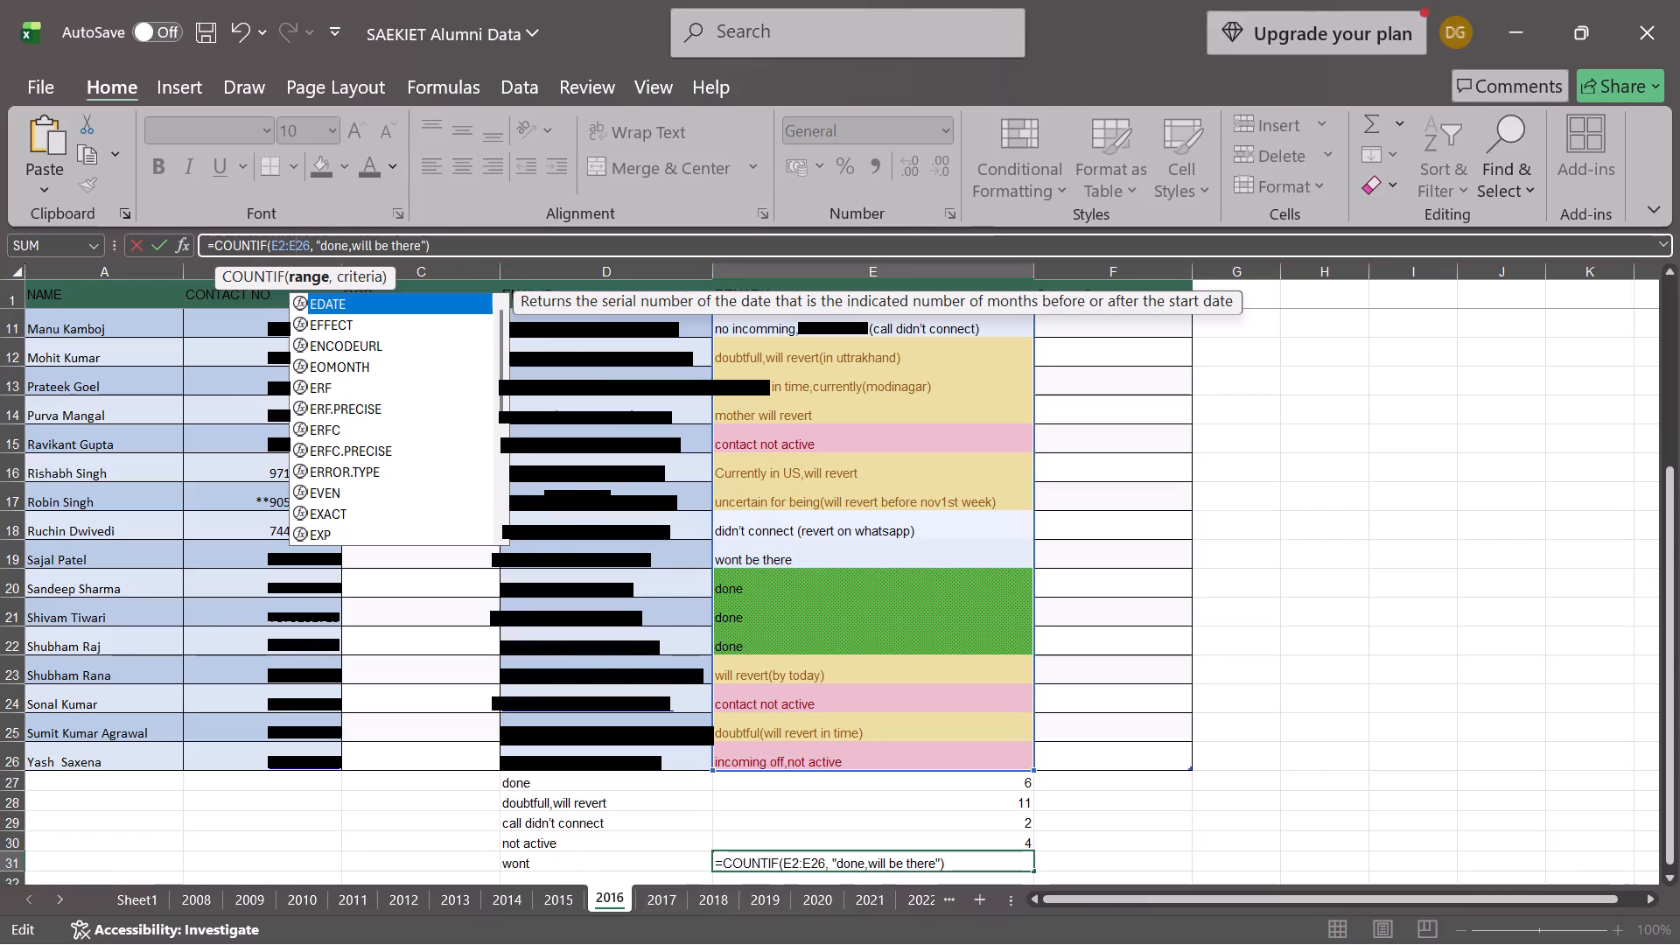
Replace the criterion "done,will be there" in the E31 COUNTIF formula with "WONT" and enter the formula.
{"action": "left_click", "coordinate": [420, 244]}
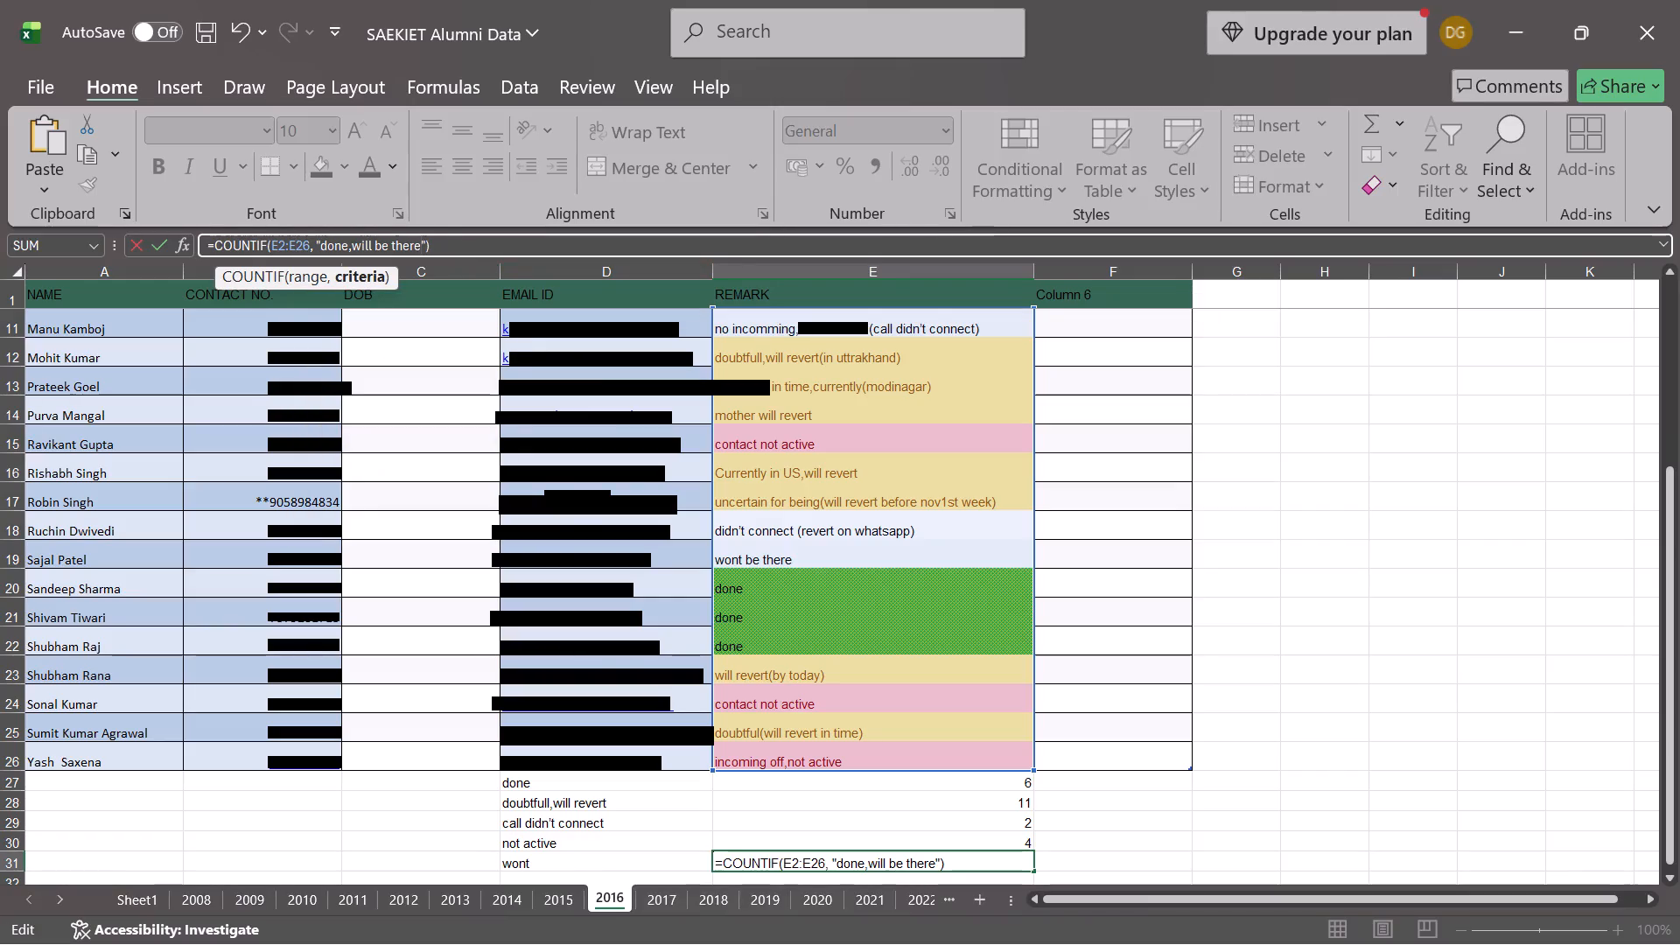
{"action": "key", "text": "BackSpace"}
{"action": "key", "text": "BackSpace"}
{"action": "key", "text": "BackSpace"}
{"action": "key", "text": "BackSpace"}
{"action": "key", "text": "BackSpace"}
{"action": "key", "text": "BackSpace"}
{"action": "key", "text": "BackSpace"}
{"action": "key", "text": "BackSpace"}
{"action": "key", "text": "BackSpace"}
{"action": "key", "text": "BackSpace"}
{"action": "key", "text": "BackSpace"}
{"action": "key", "text": "BackSpace"}
{"action": "key", "text": "BackSpace"}
{"action": "key", "text": "BackSpace"}
{"action": "key", "text": "BackSpace"}
{"action": "key", "text": "BackSpace"}
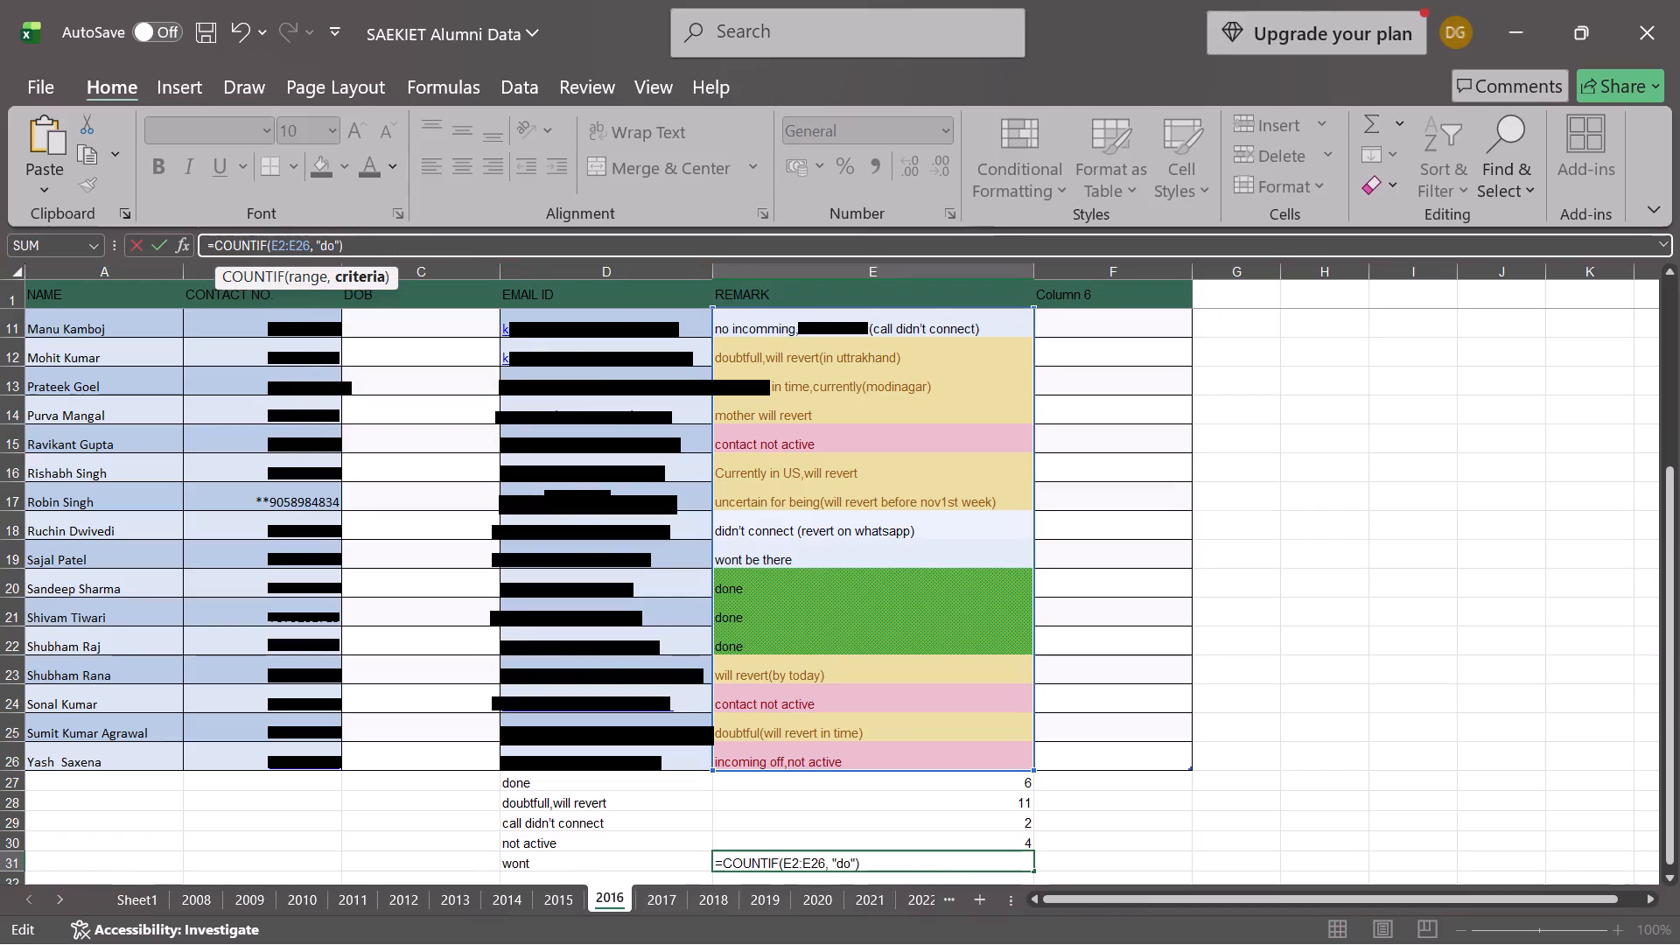
{"action": "key", "text": "BackSpace"}
{"action": "key", "text": "BackSpace"}
{"action": "type", "text": "WONT"}
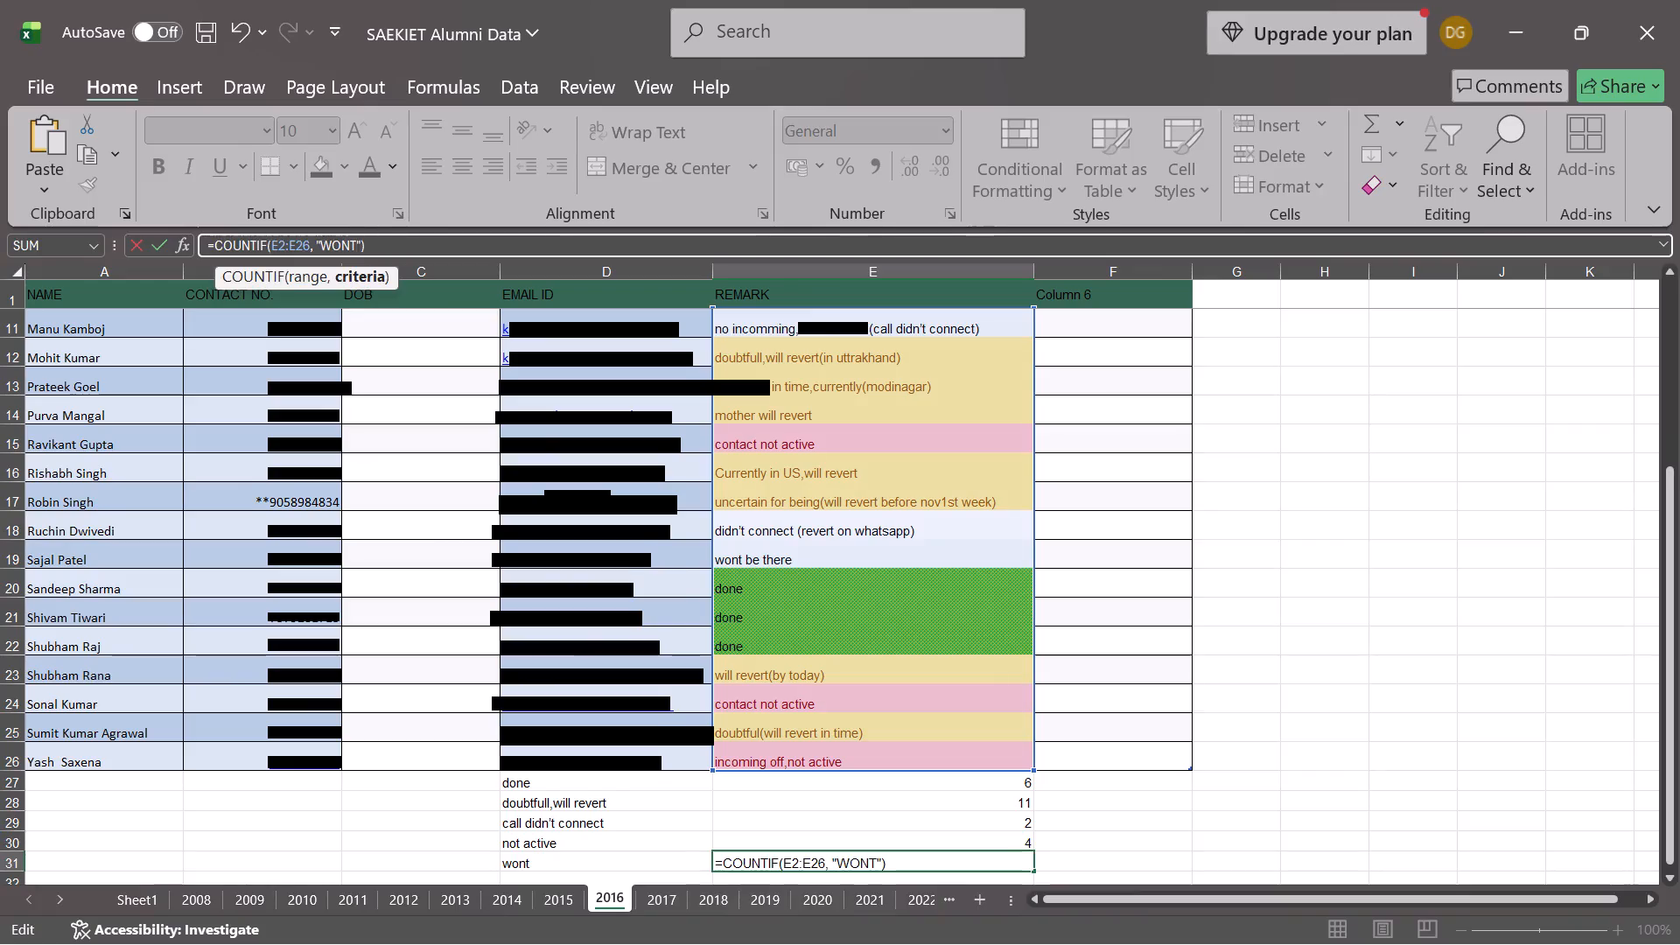
{"action": "key", "text": "Return"}
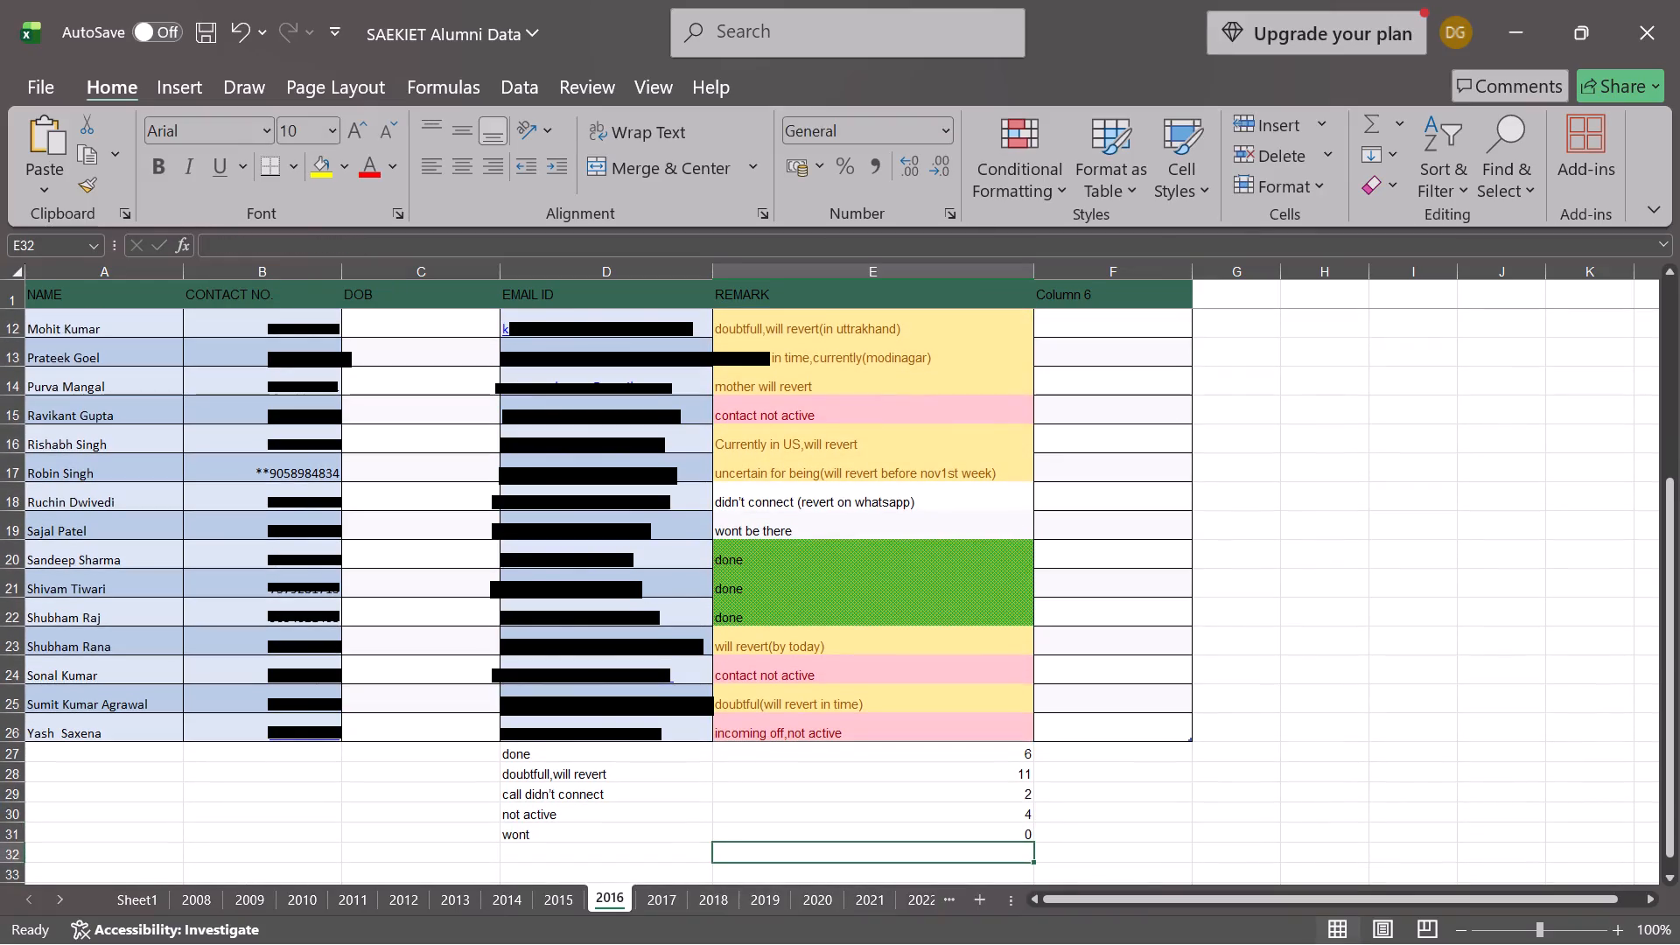
Change the COUNTIF criterion in E31 to the wildcard text "*wont*" and enter the formula.
{"action": "left_click", "coordinate": [381, 241]}
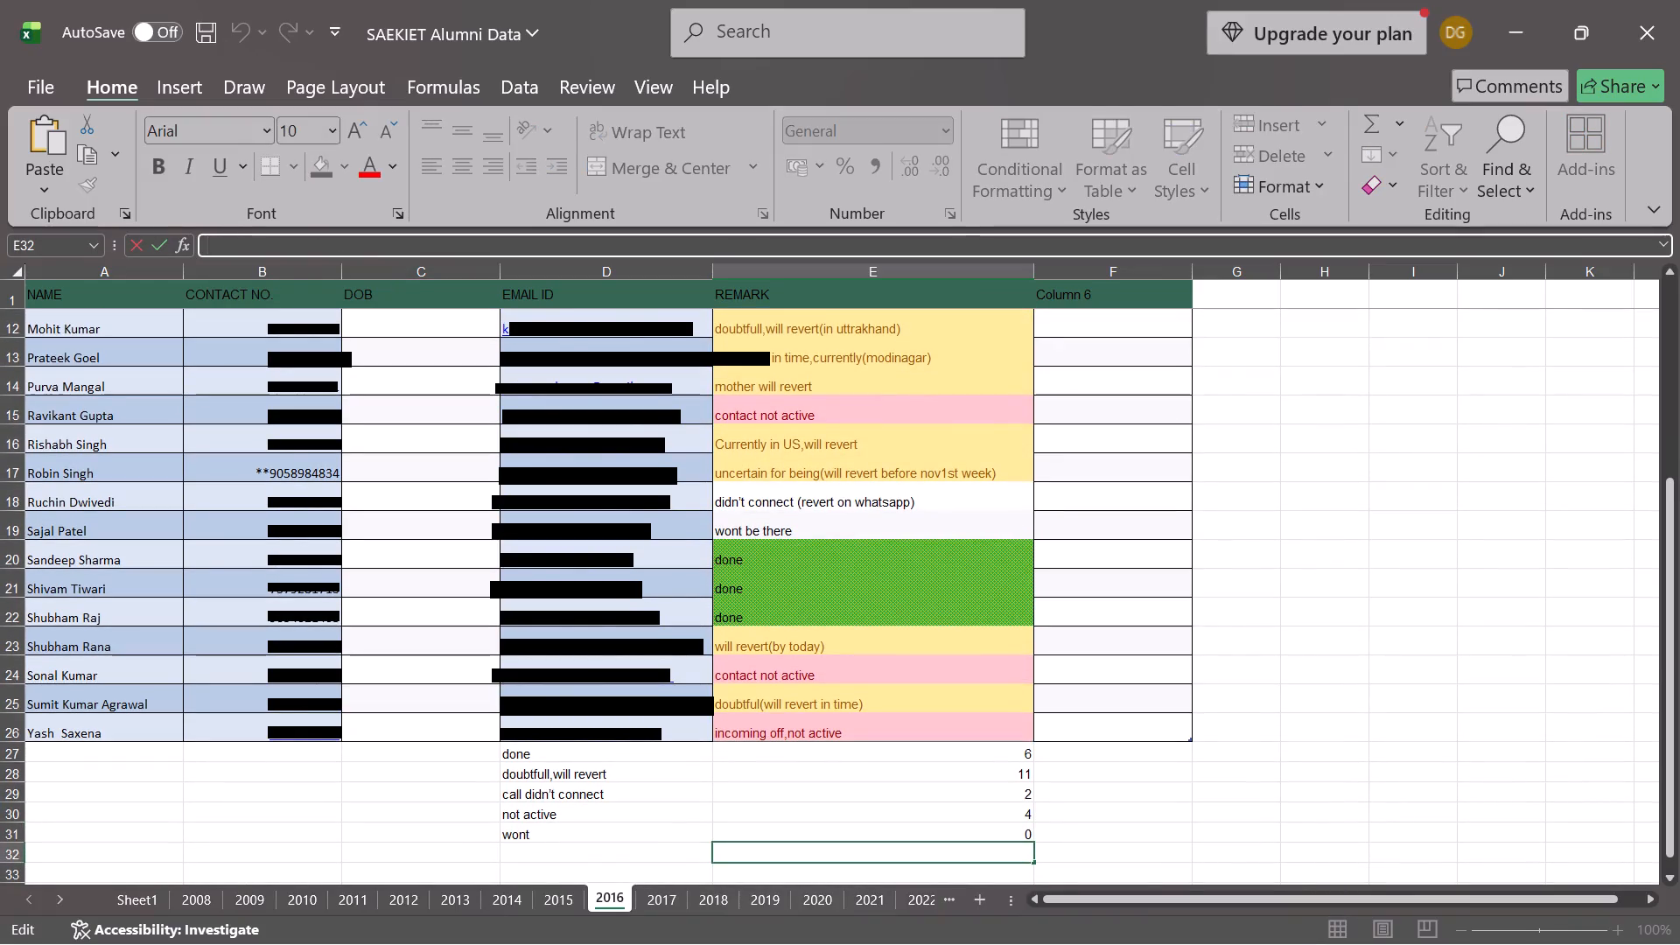
{"action": "double_click", "coordinate": [882, 827]}
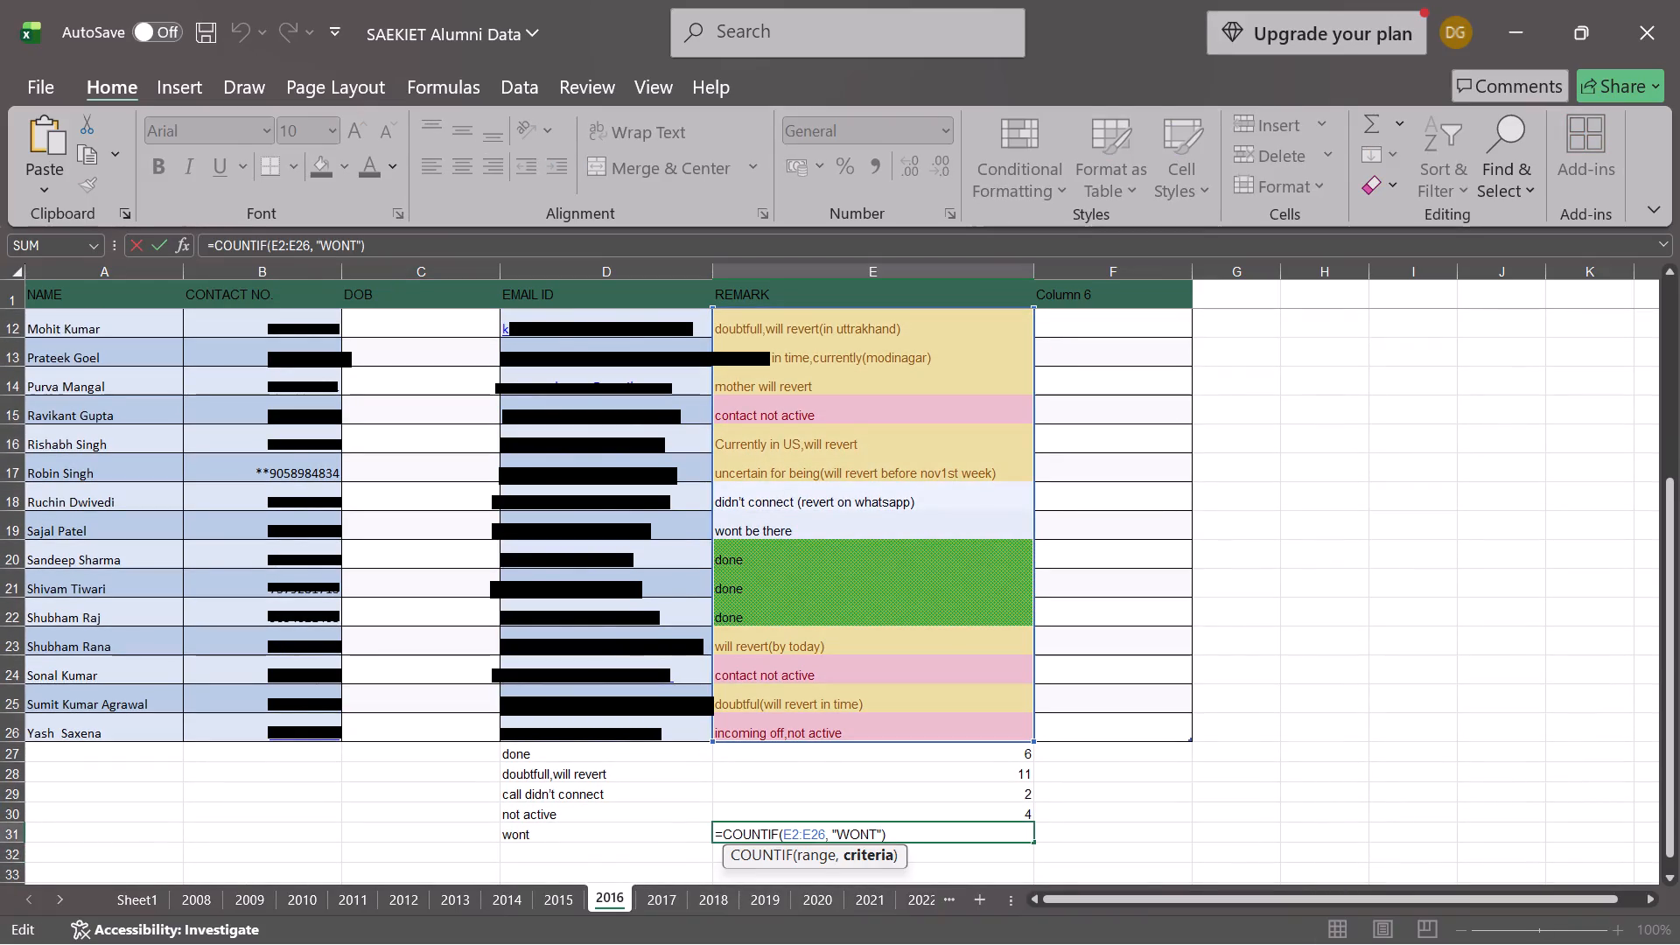
{"action": "left_click", "coordinate": [871, 828]}
{"action": "key", "text": "Right"}
{"action": "key", "text": "BackSpace"}
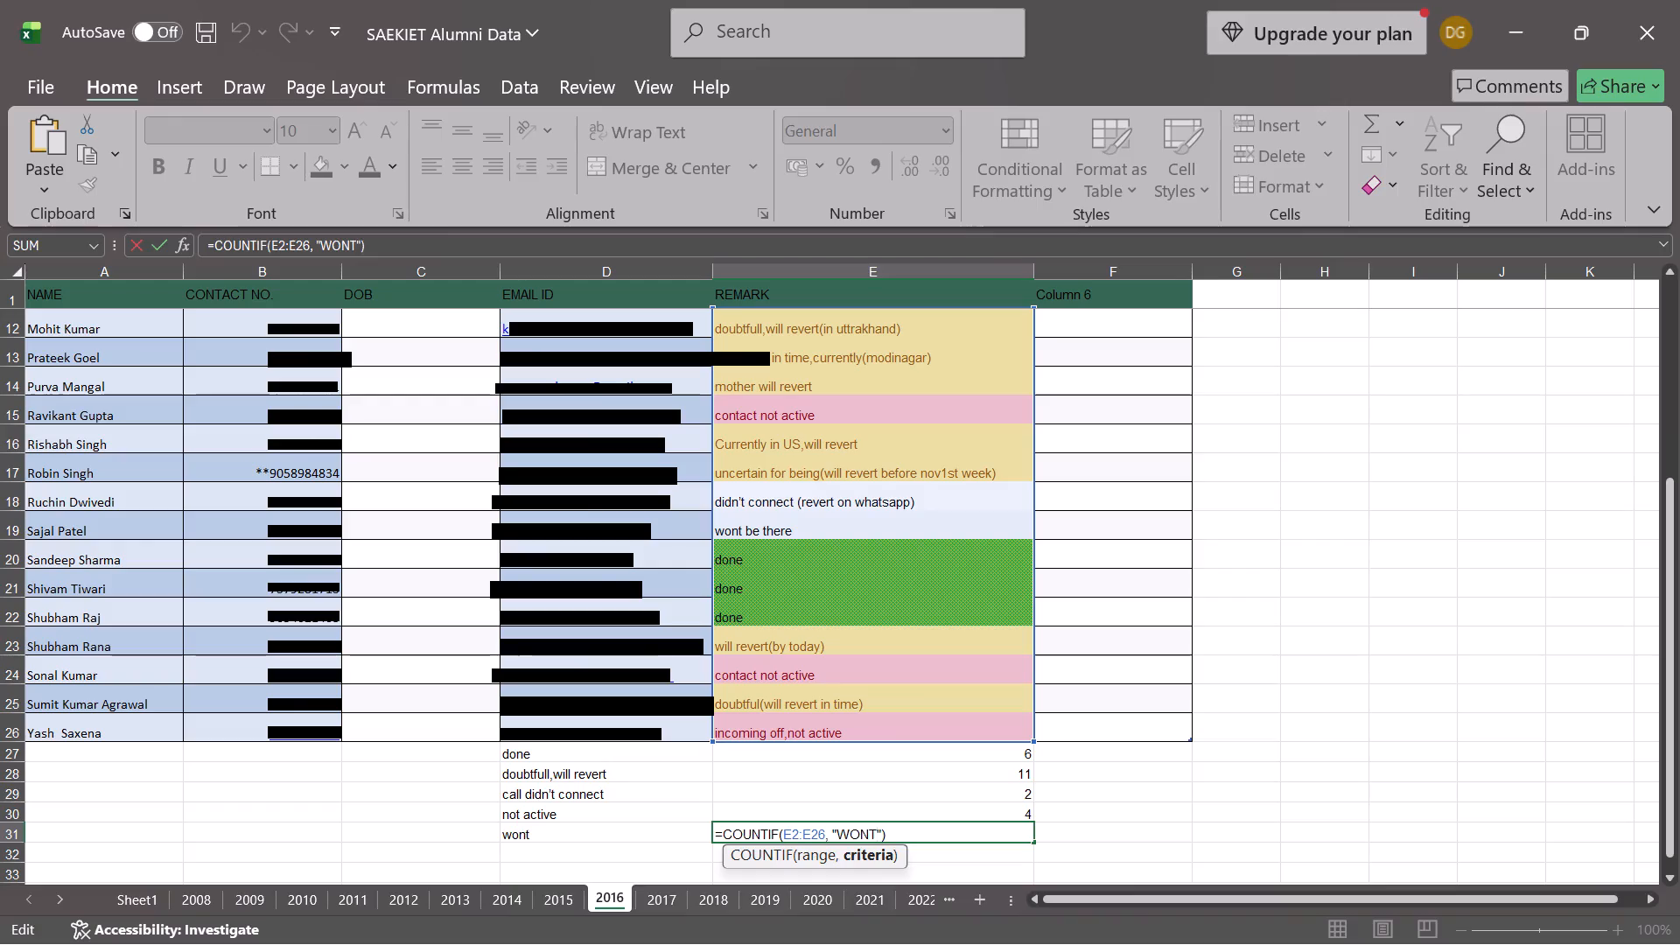
{"action": "key", "text": "BackSpace"}
{"action": "key", "text": "BackSpace"}
{"action": "key", "text": "BackSpace"}
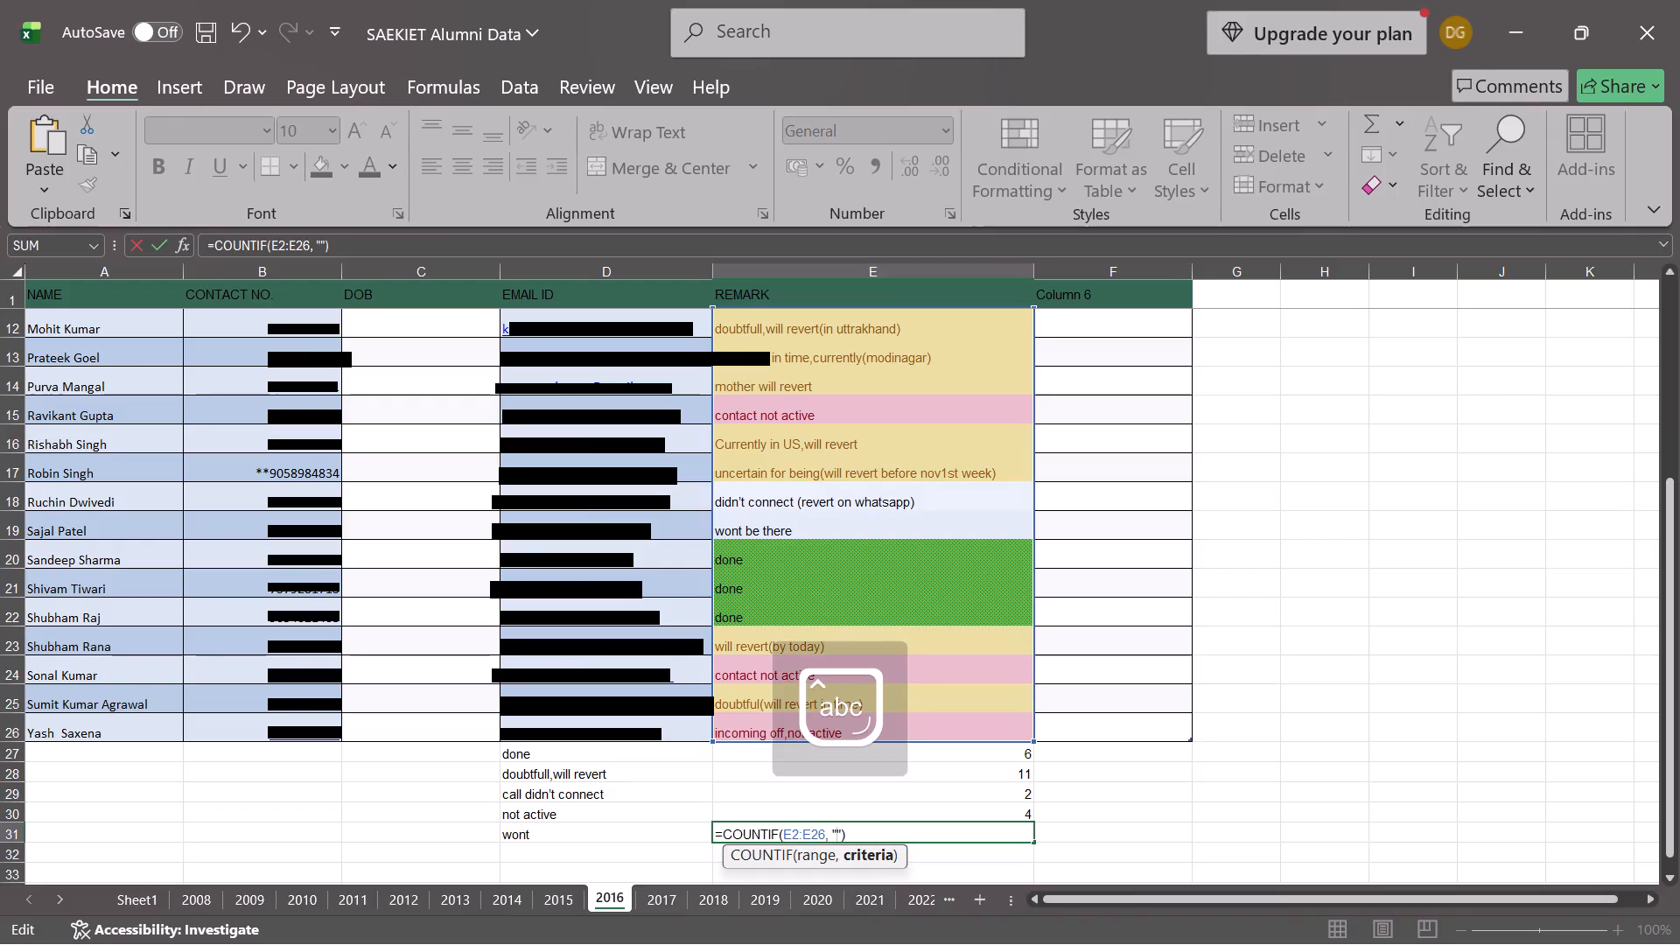
{"action": "type", "text": "wont"}
{"action": "key", "text": "shift+asterisk"}
{"action": "key", "text": "Left"}
{"action": "key", "text": "Left"}
{"action": "key", "text": "Left"}
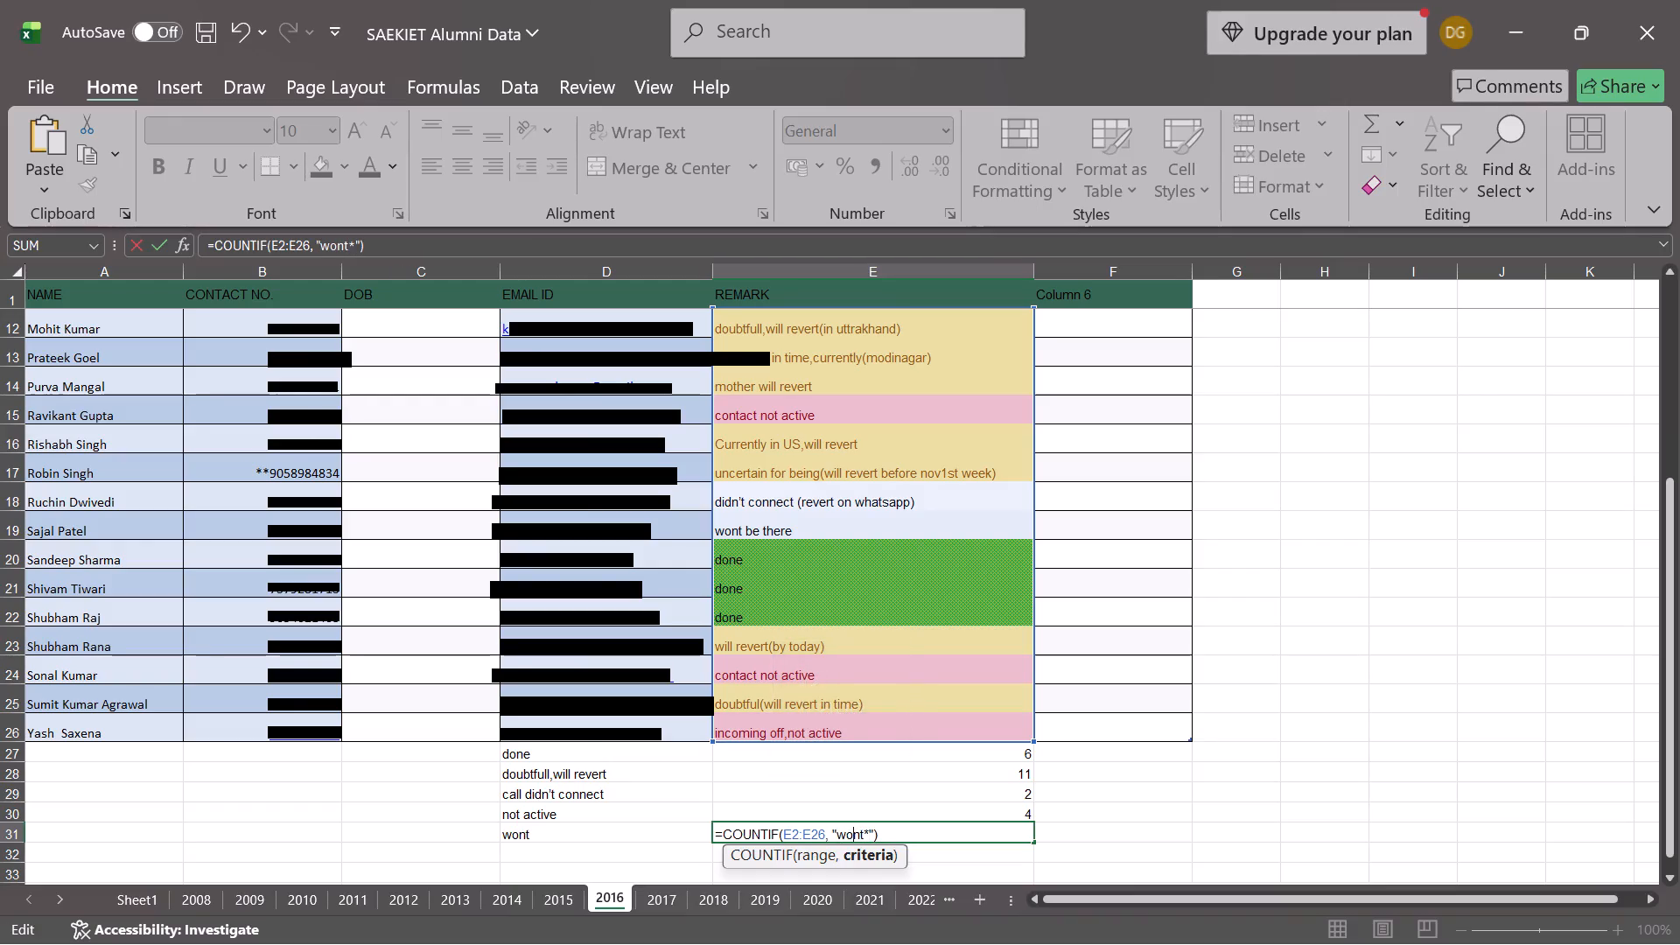
{"action": "key", "text": "Left"}
{"action": "key", "text": "Left"}
{"action": "key", "text": "shift+asterisk"}
{"action": "key", "text": "Return"}
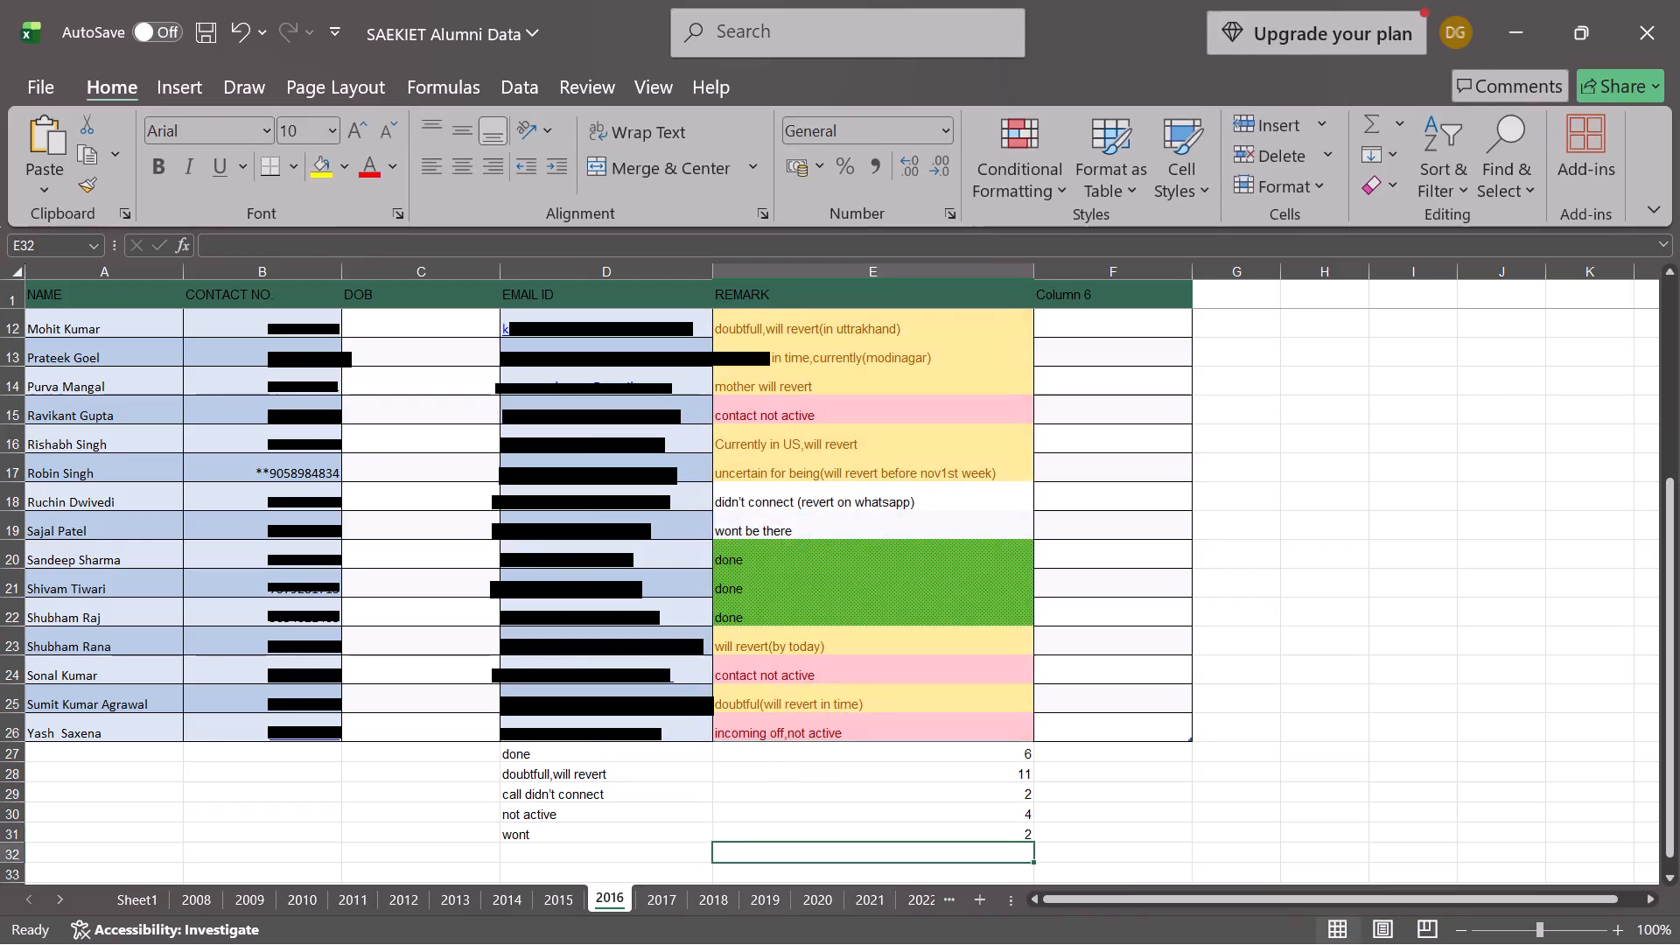
Review the 2016 batch's REMARK entries against the status counts below the table.
{"action": "scroll", "coordinate": [1039, 588], "scroll_direction": "up", "scroll_amount": 3}
{"action": "scroll", "coordinate": [1039, 588], "scroll_direction": "down", "scroll_amount": 3}
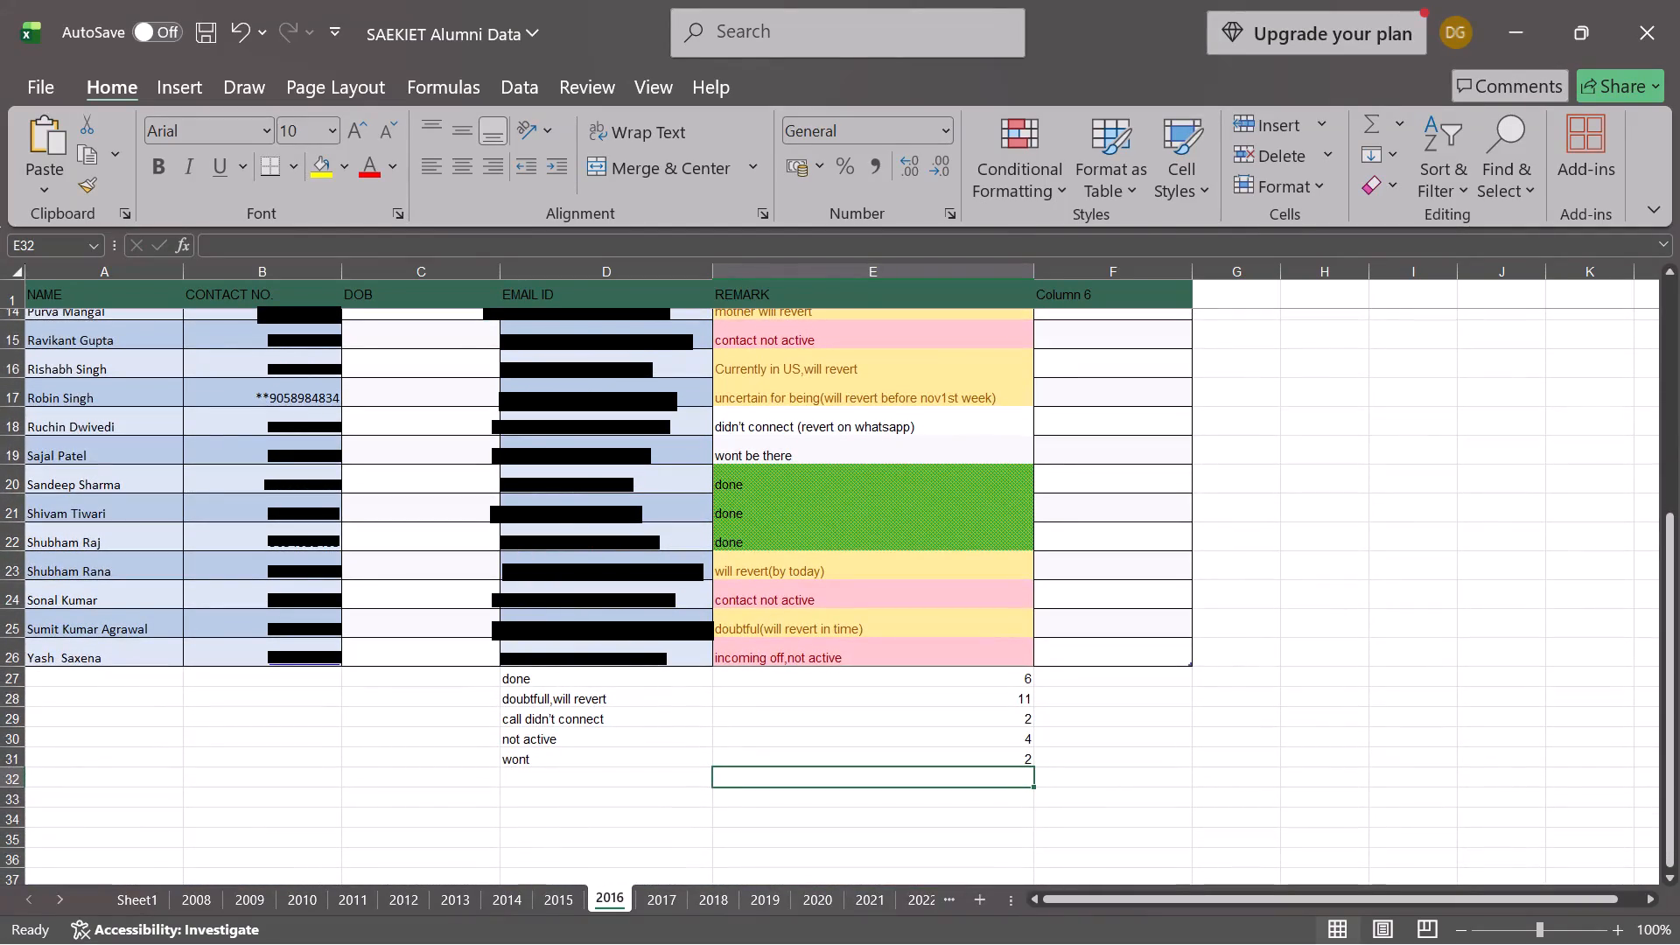
{"action": "scroll", "coordinate": [1039, 588], "scroll_direction": "up", "scroll_amount": 1}
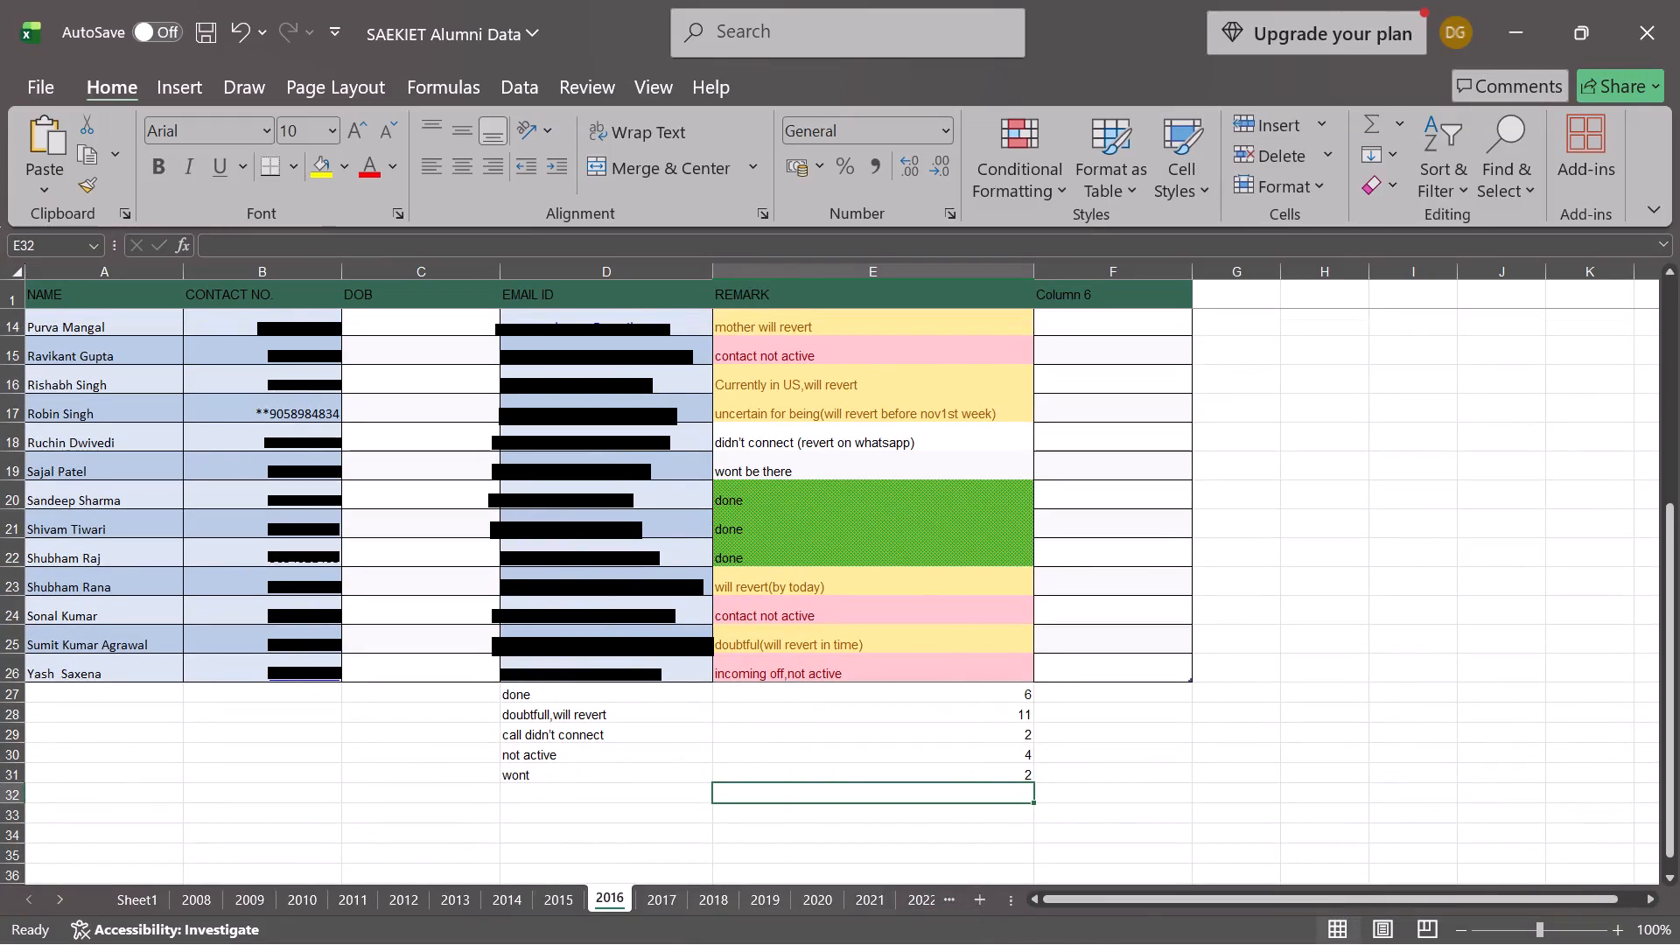
{"action": "scroll", "coordinate": [1008, 724], "scroll_direction": "up", "scroll_amount": 4}
{"action": "scroll", "coordinate": [1008, 724], "scroll_direction": "down", "scroll_amount": 1}
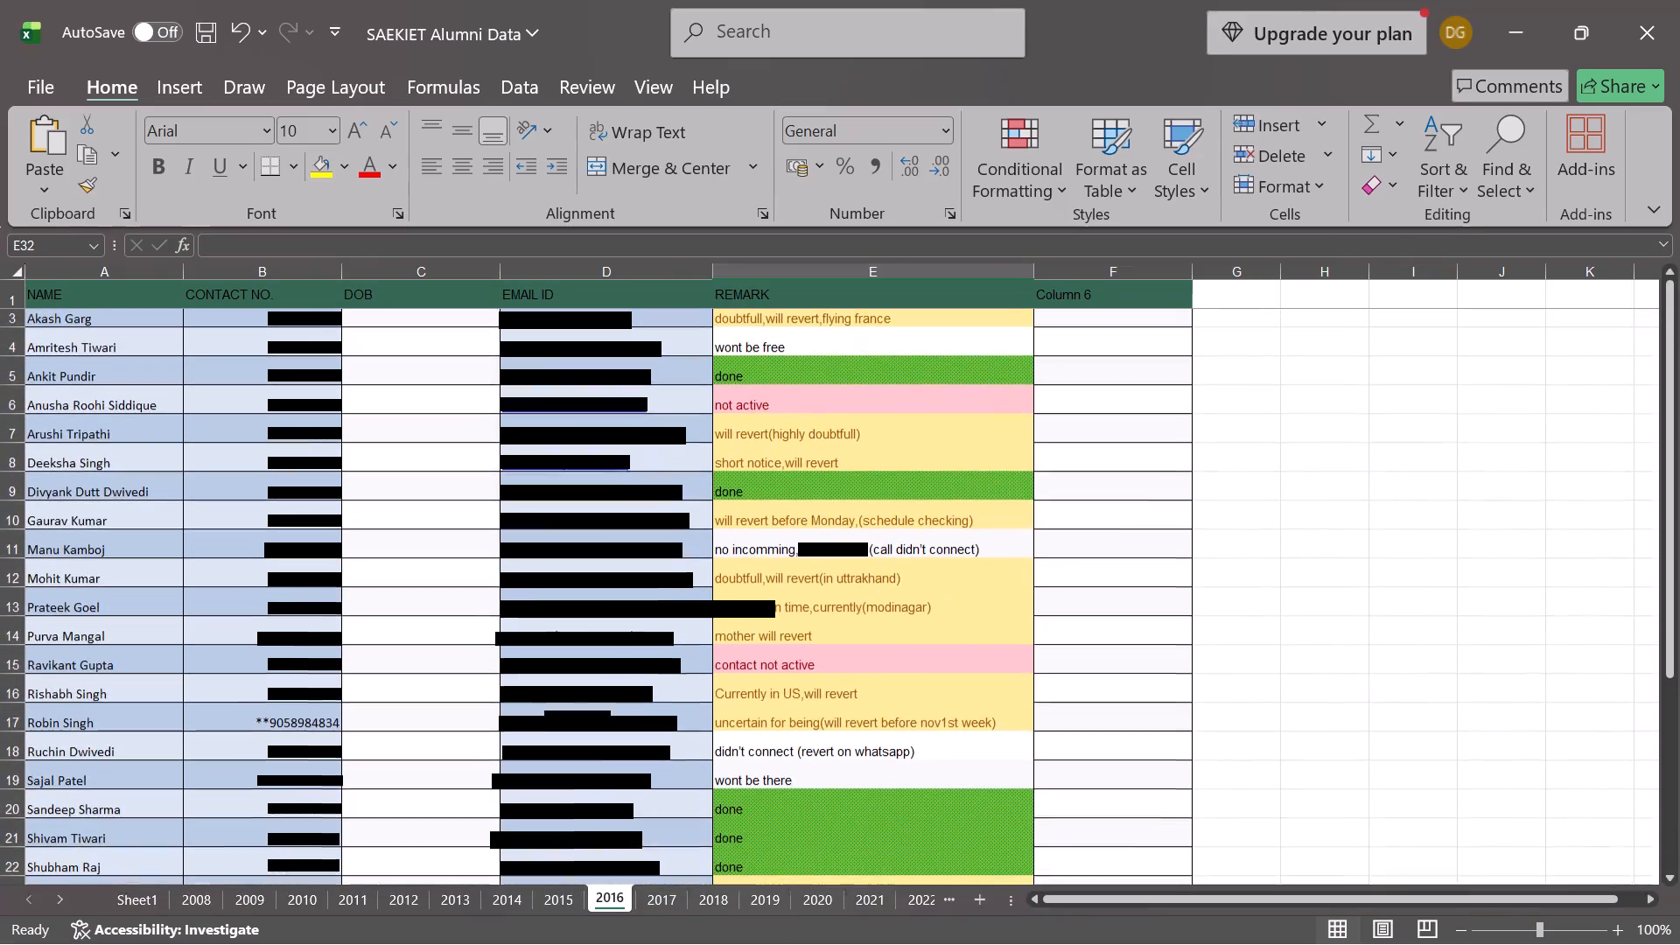
{"action": "scroll", "coordinate": [1008, 724], "scroll_direction": "down", "scroll_amount": 2}
{"action": "scroll", "coordinate": [1008, 724], "scroll_direction": "up", "scroll_amount": 1}
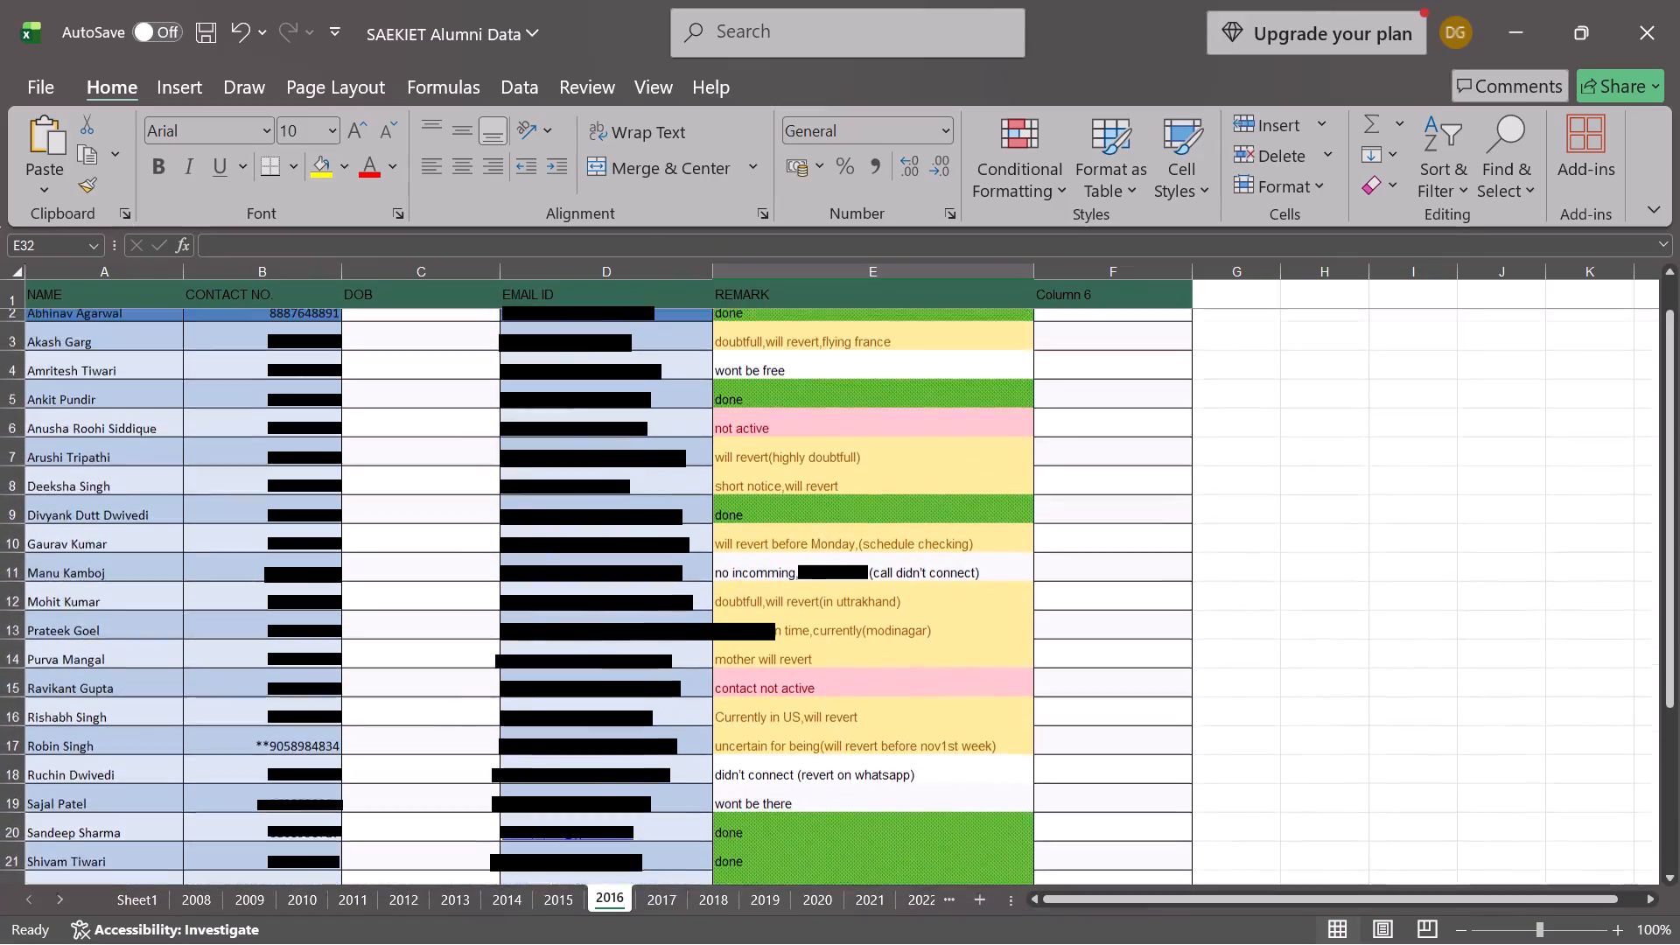
{"action": "scroll", "coordinate": [1008, 724], "scroll_direction": "up", "scroll_amount": 1}
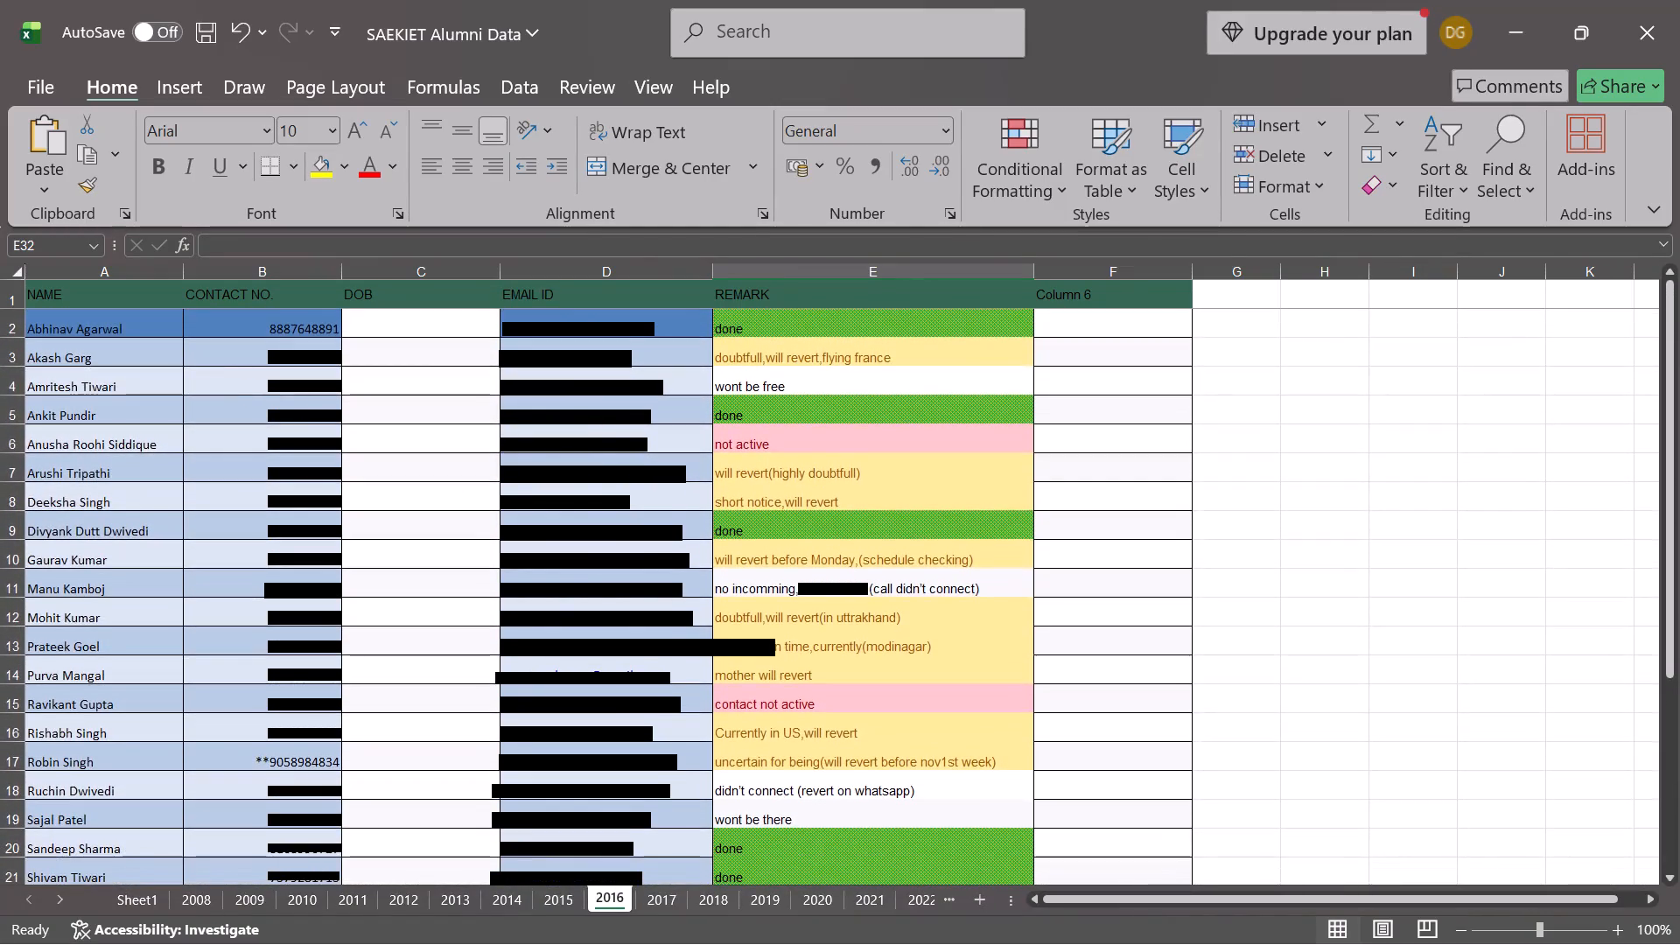
Save the SAEKIET Alumni Data workbook.
{"action": "scroll", "coordinate": [972, 628], "scroll_direction": "down", "scroll_amount": 1}
{"action": "left_click", "coordinate": [1258, 680]}
{"action": "key", "text": "ctrl+s"}
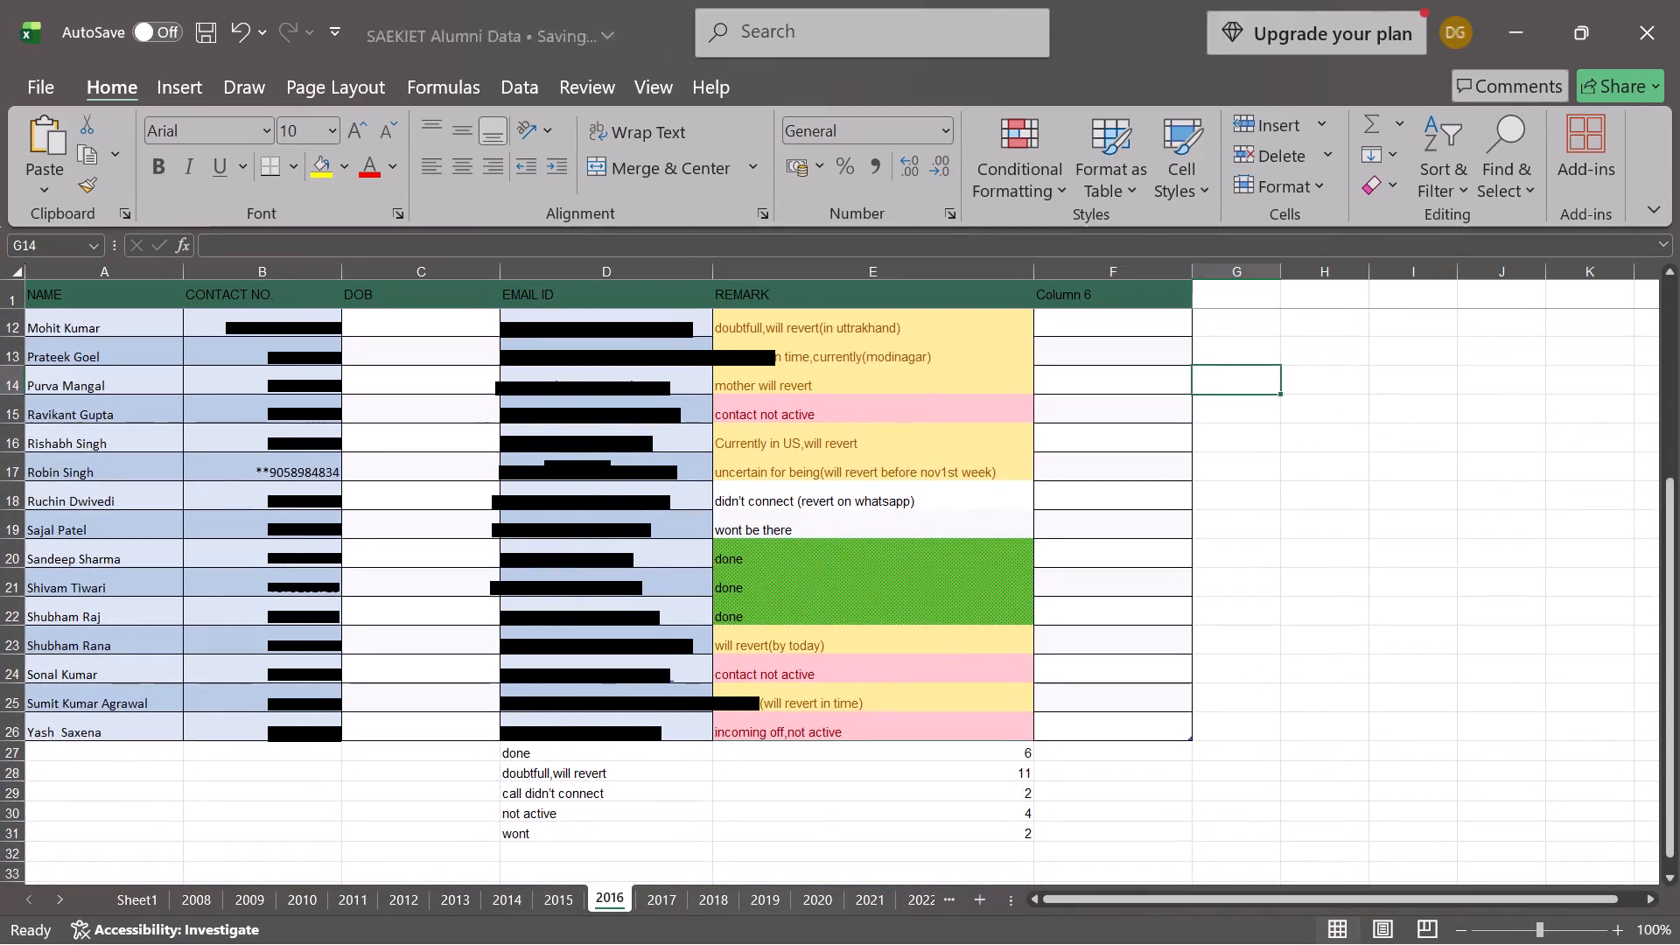
Widen the EMAIL ID column on the 2017 sheet so the addresses fit.
{"action": "left_click", "coordinate": [651, 892]}
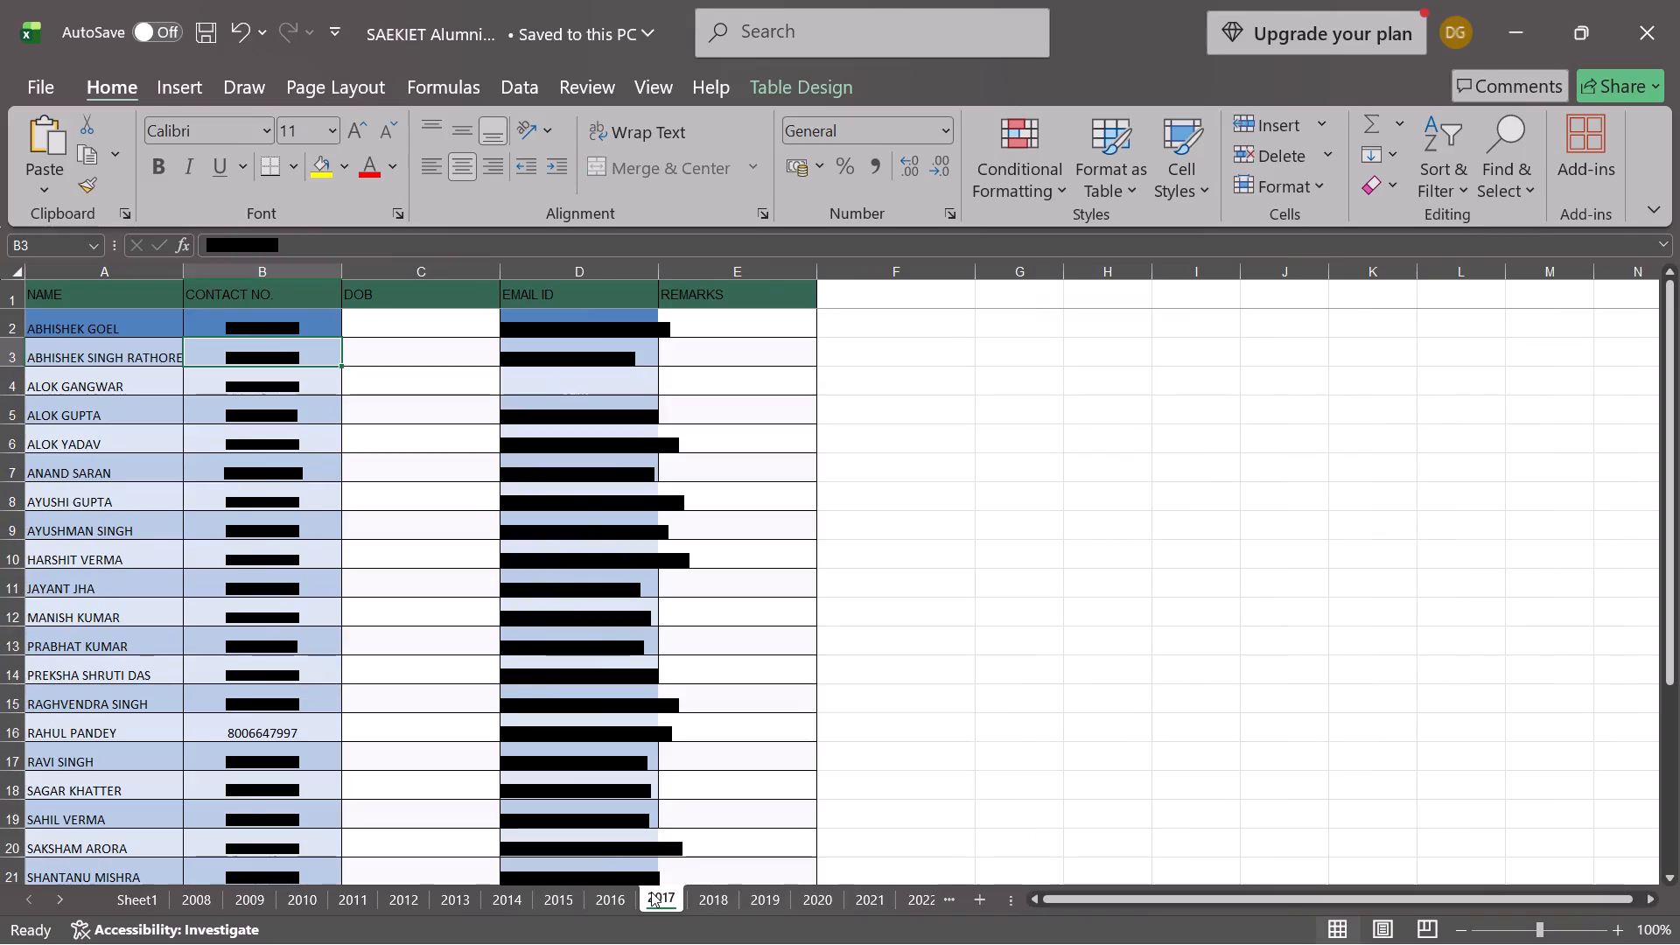
{"action": "left_click_drag", "start_coordinate": [656, 274], "coordinate": [717, 279]}
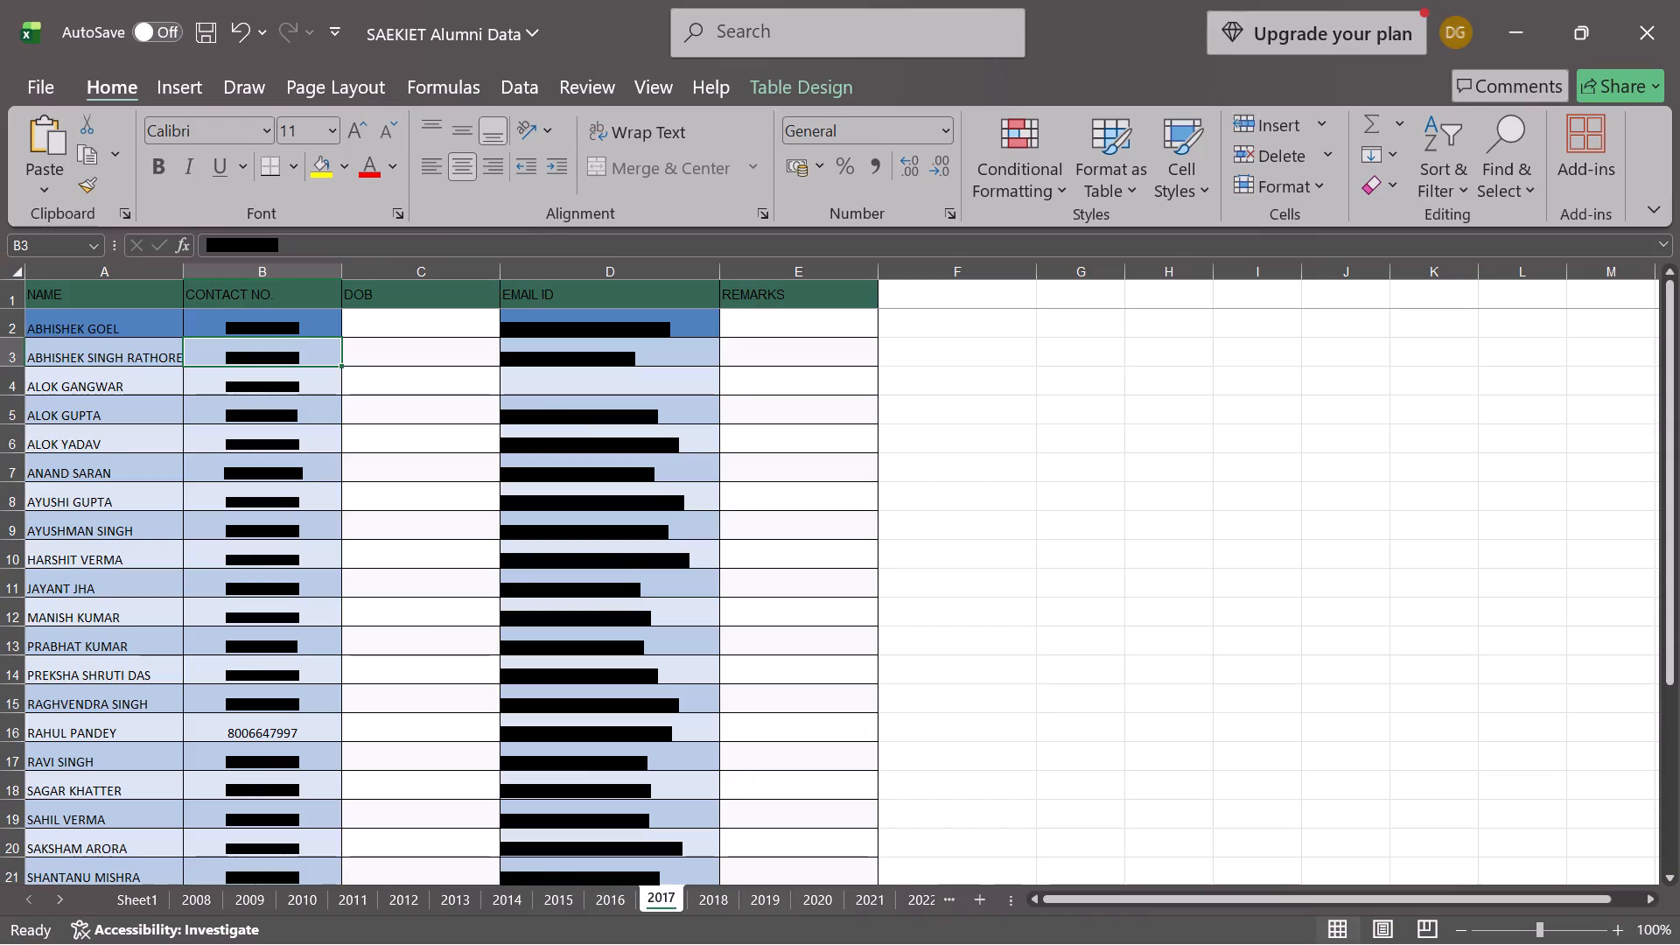
Look through the 2017 alumni list and compare its layout with the completed 2016 sheet.
{"action": "scroll", "coordinate": [814, 647], "scroll_direction": "down", "scroll_amount": 4}
{"action": "scroll", "coordinate": [814, 647], "scroll_direction": "up", "scroll_amount": 1}
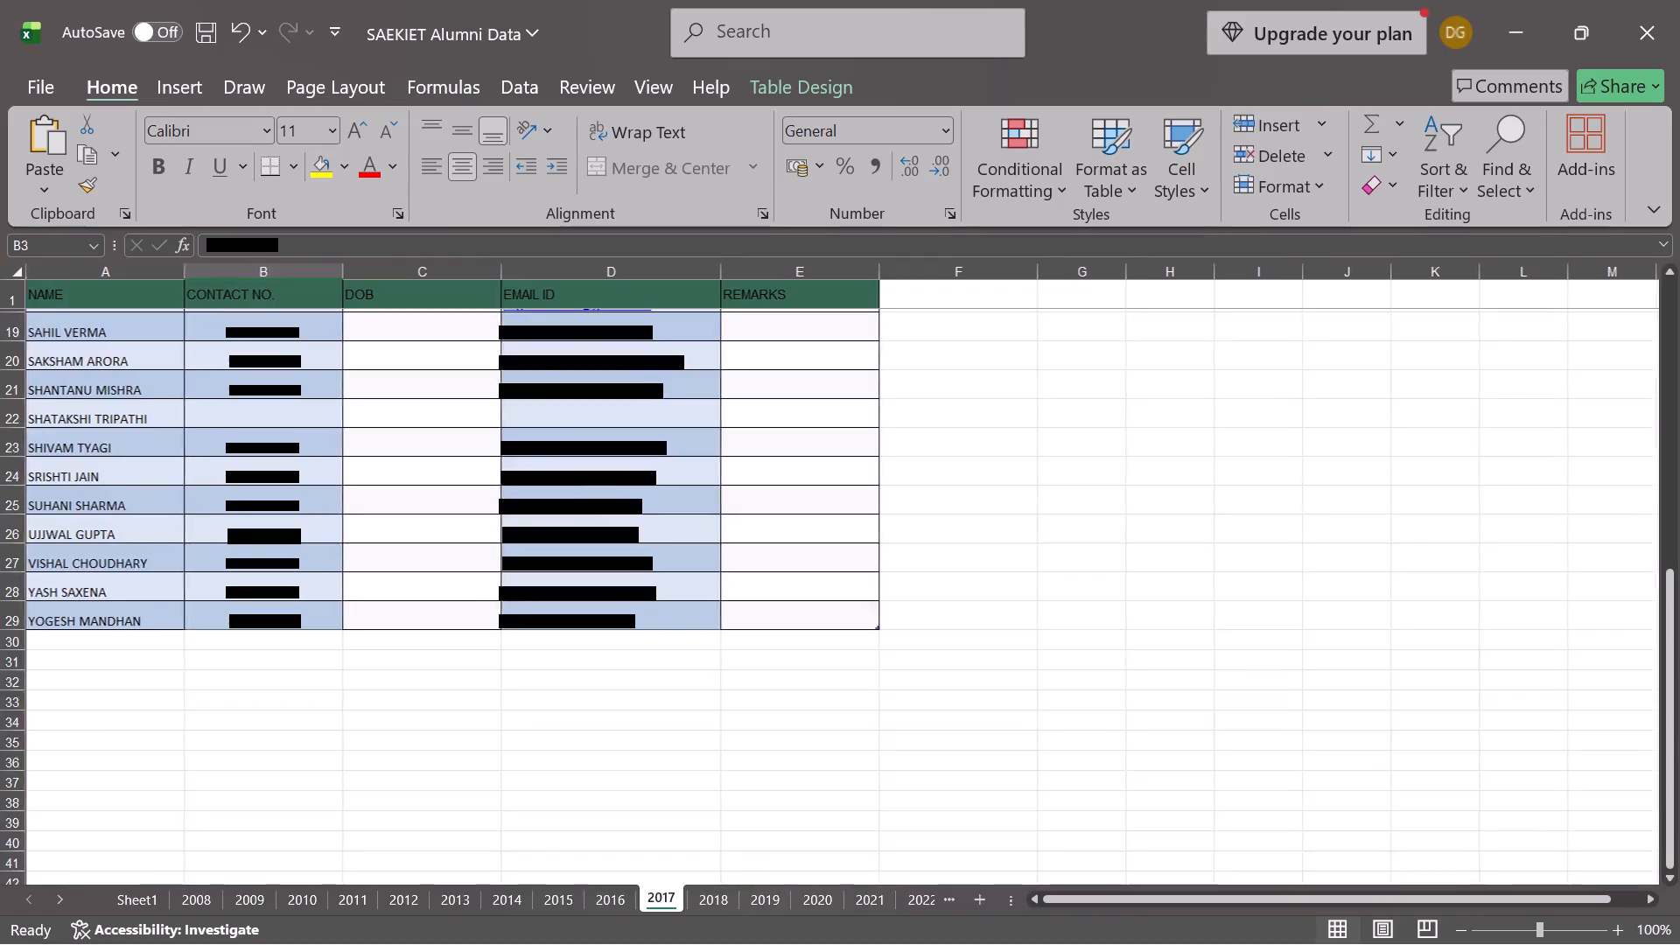
{"action": "scroll", "coordinate": [814, 647], "scroll_direction": "up", "scroll_amount": 5}
{"action": "scroll", "coordinate": [814, 647], "scroll_direction": "down", "scroll_amount": 2}
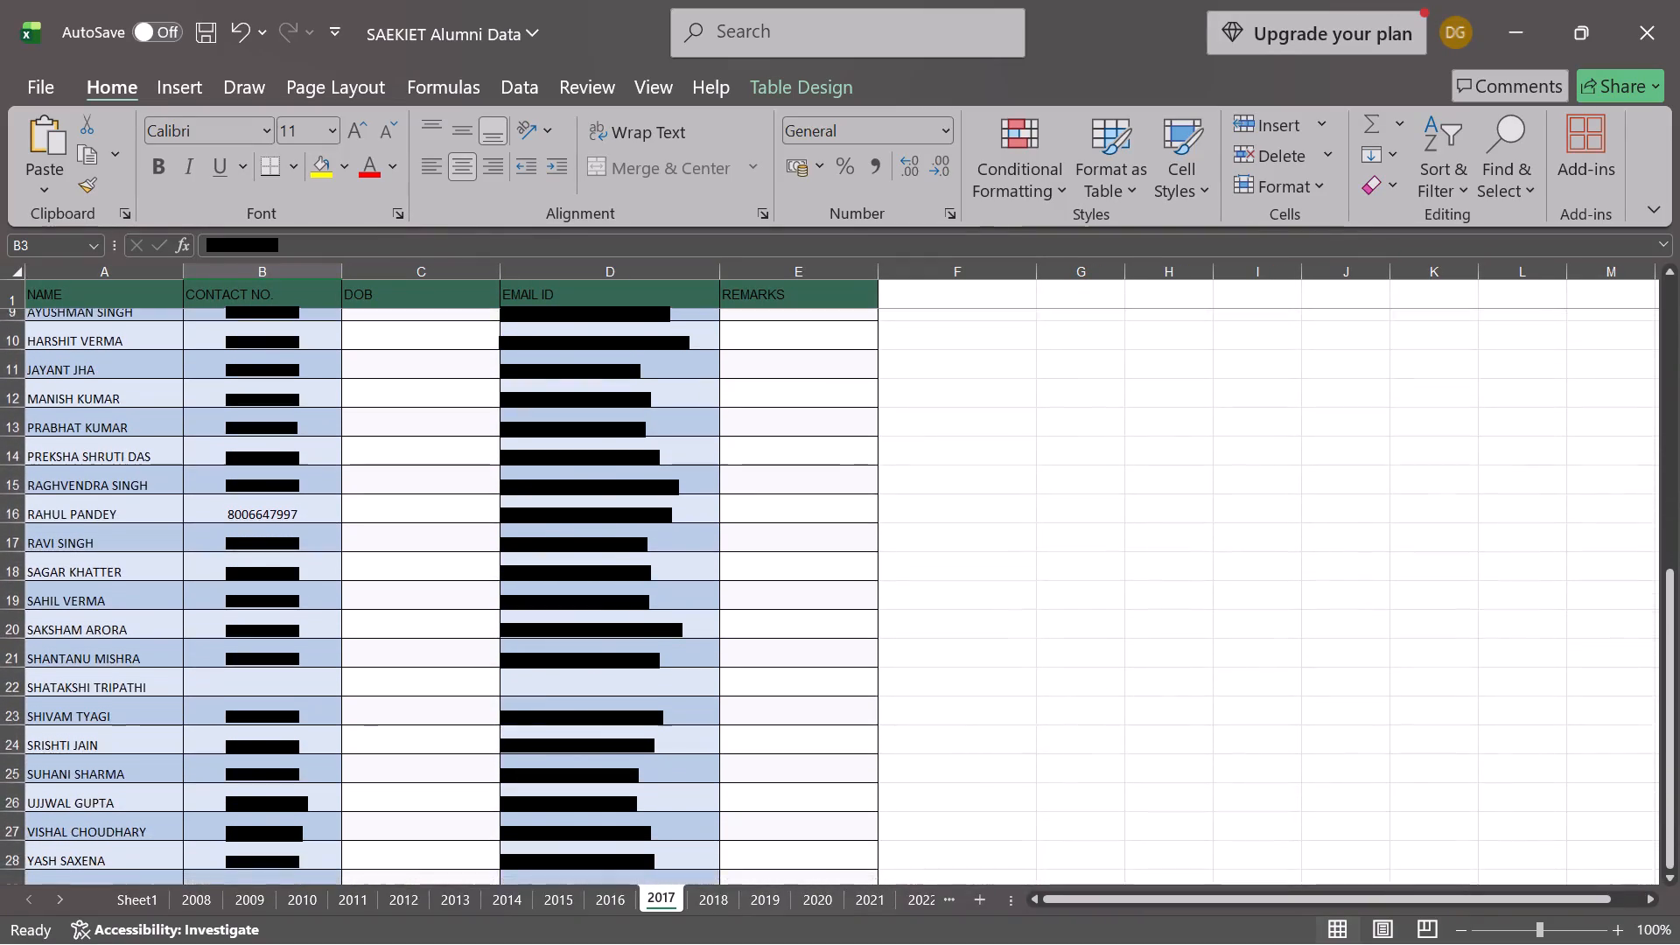
{"action": "scroll", "coordinate": [814, 647], "scroll_direction": "down", "scroll_amount": 3}
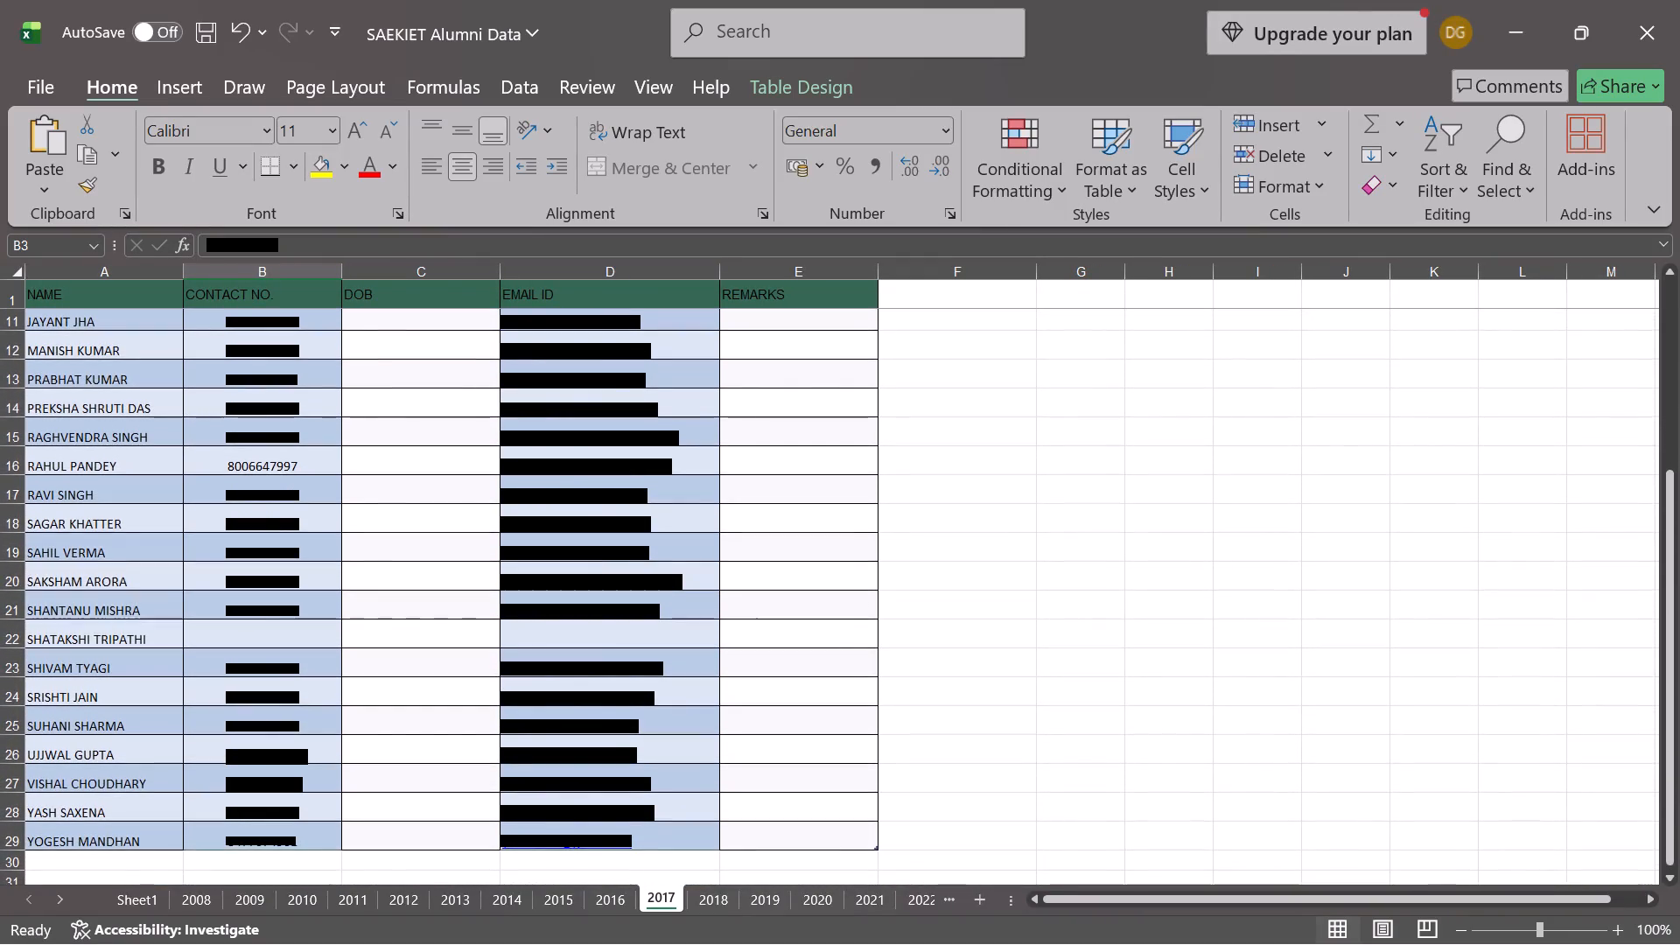
{"action": "left_click", "coordinate": [611, 896]}
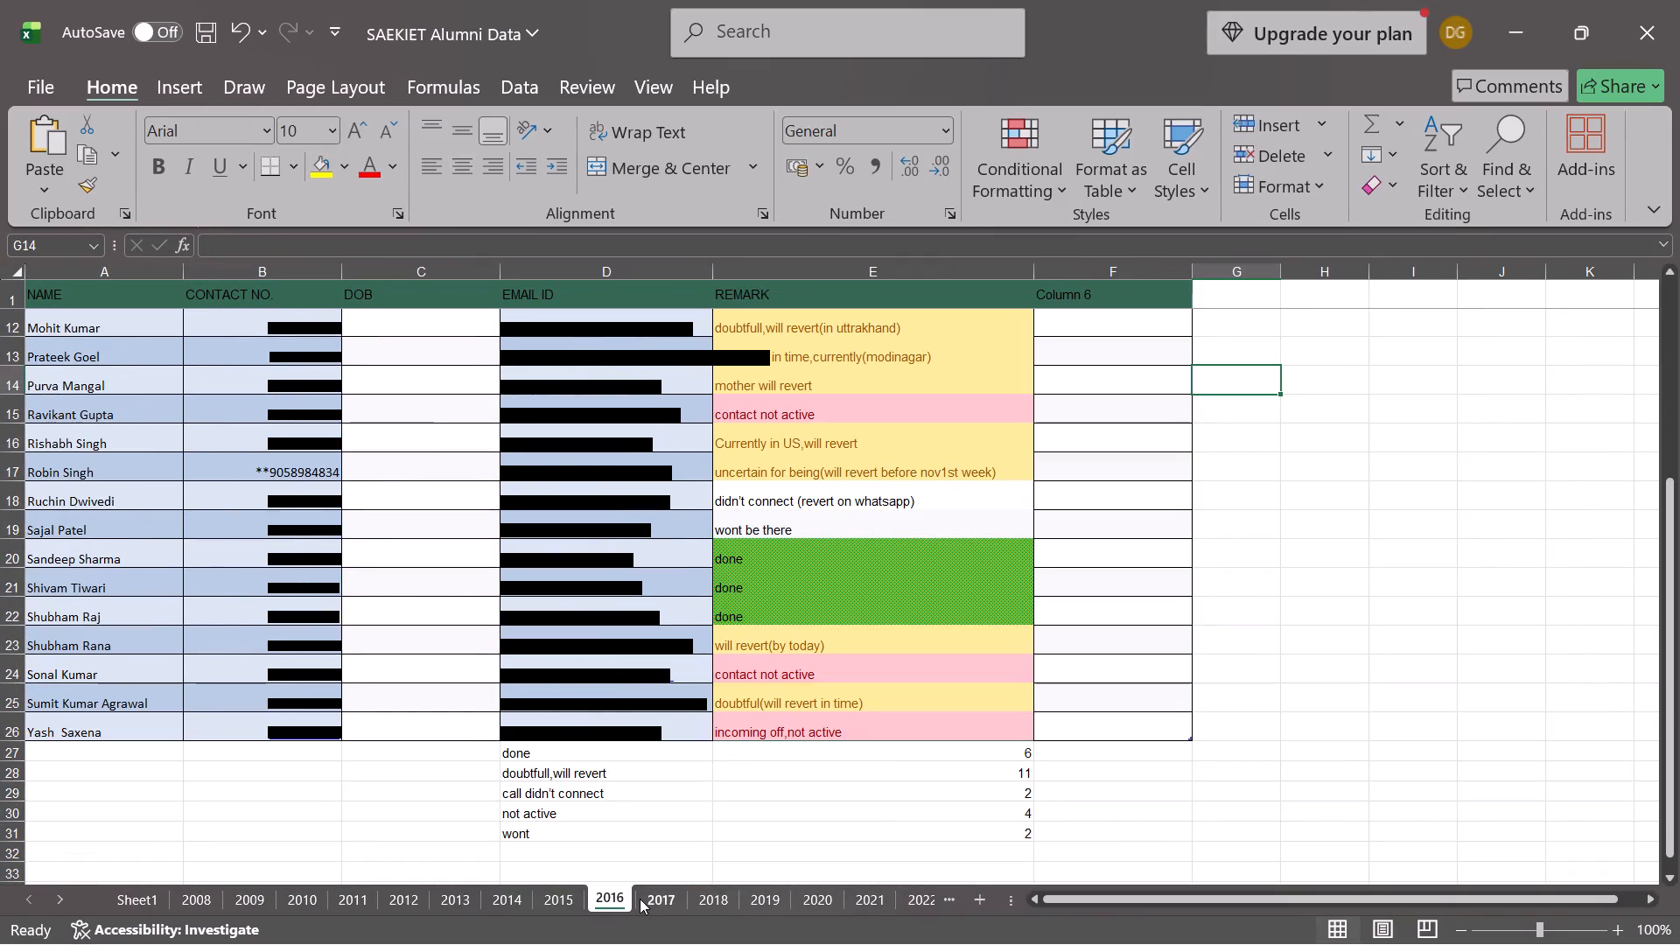
{"action": "left_click", "coordinate": [643, 894]}
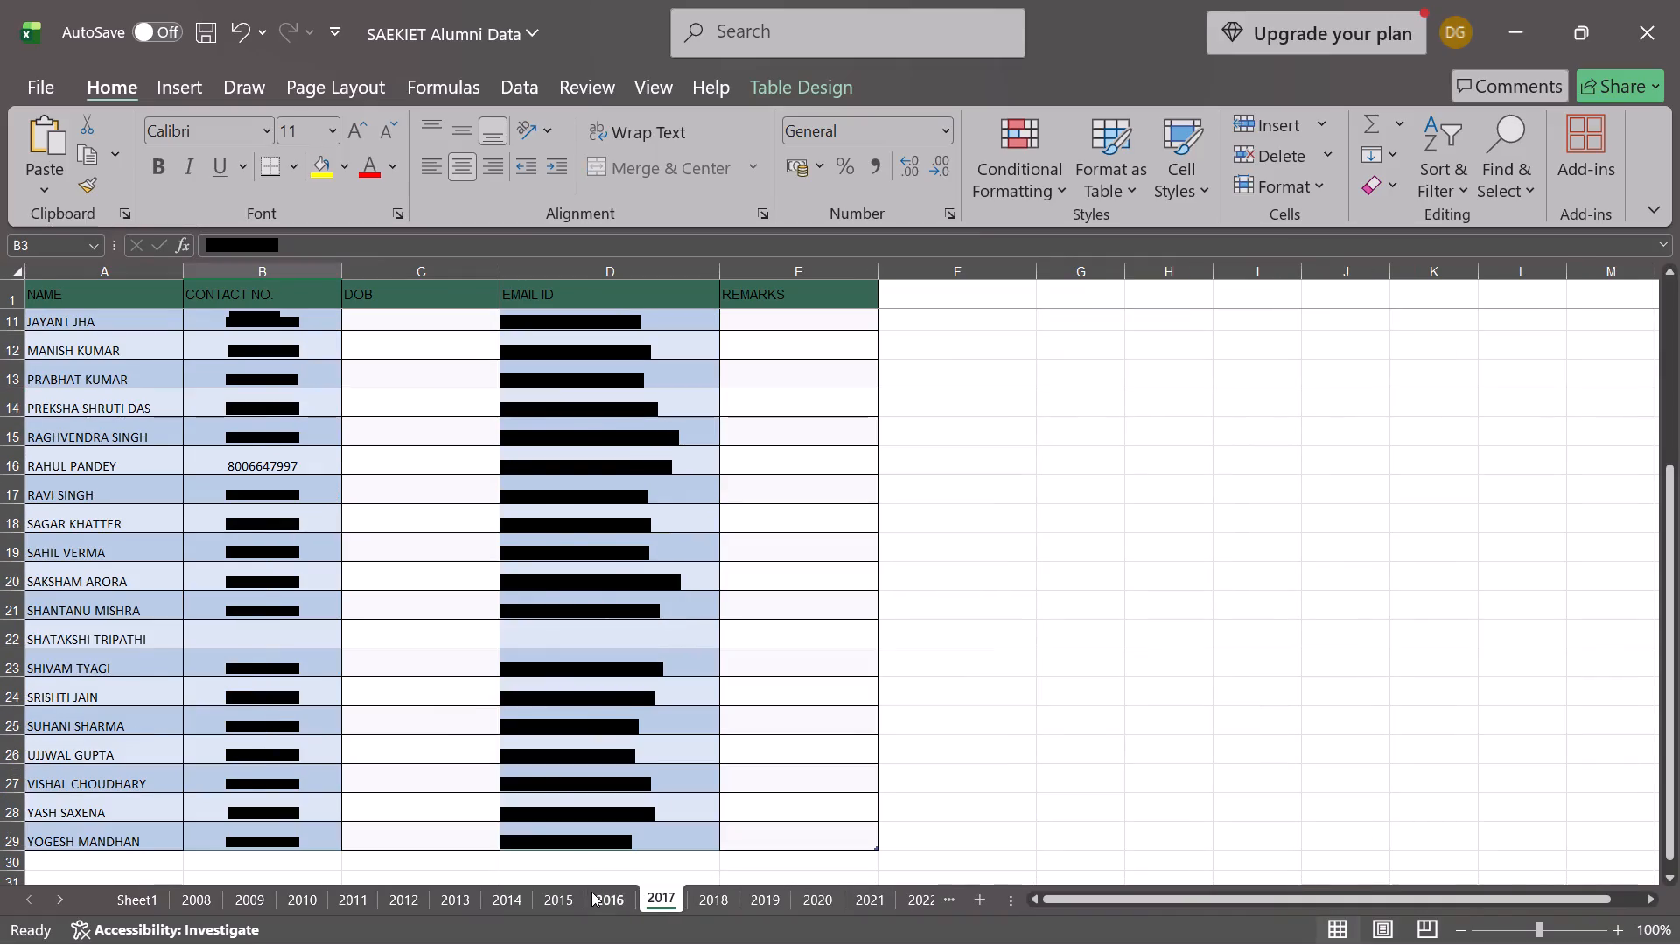
{"action": "left_click", "coordinate": [617, 897]}
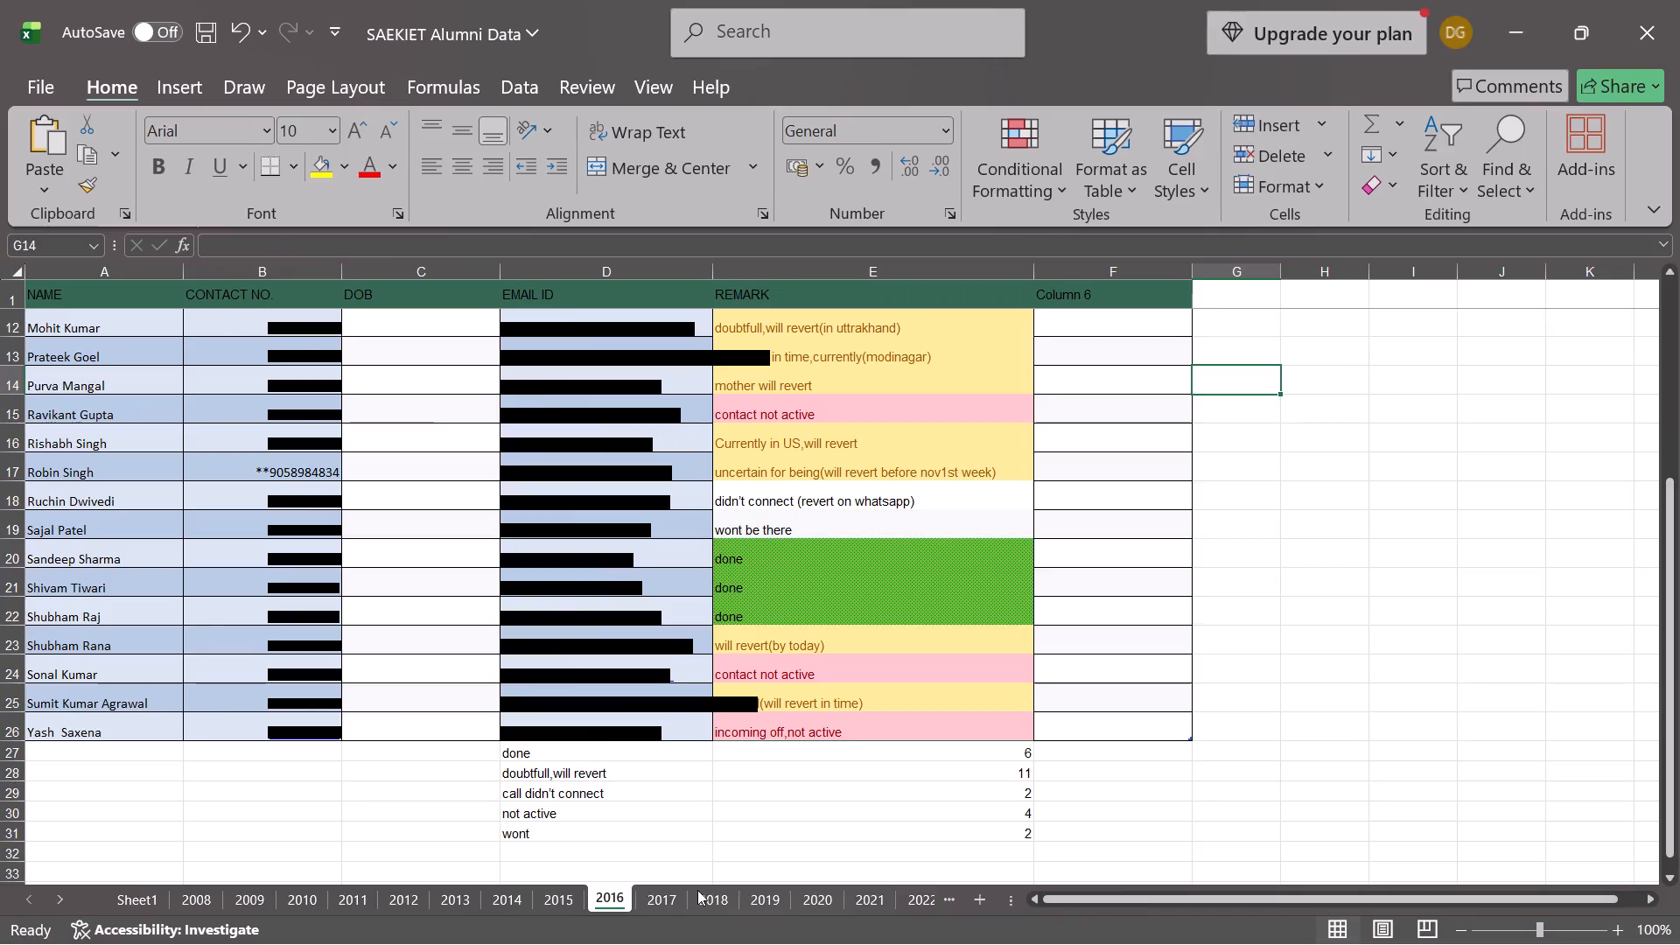
{"action": "left_click", "coordinate": [654, 893]}
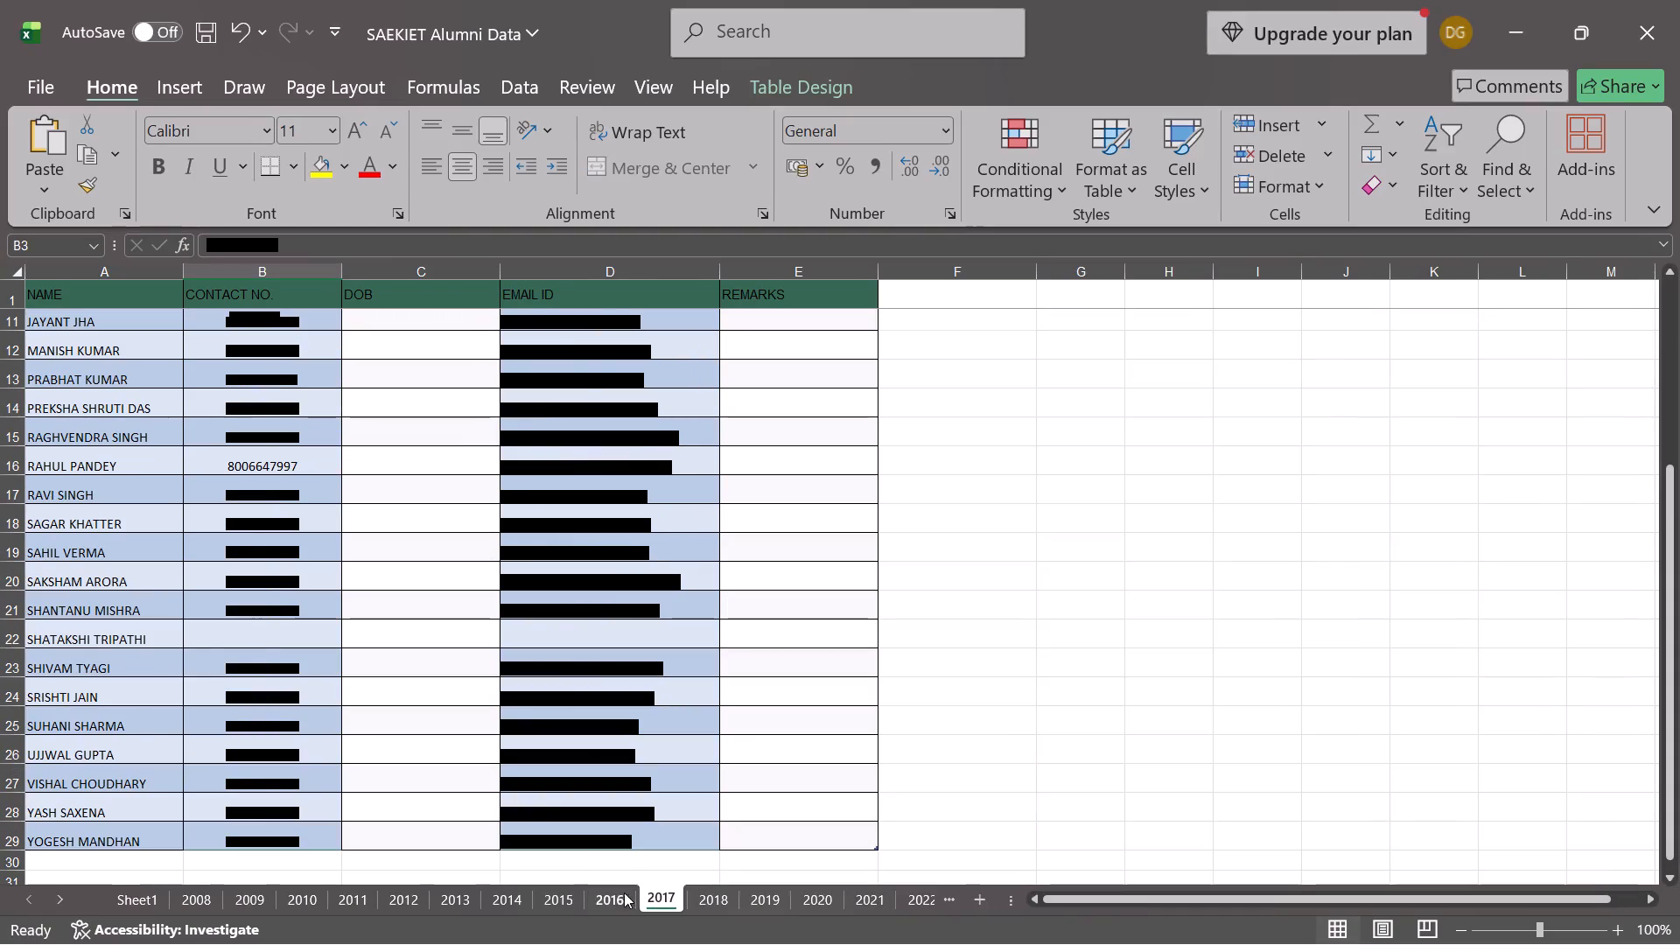
{"action": "left_click", "coordinate": [612, 897]}
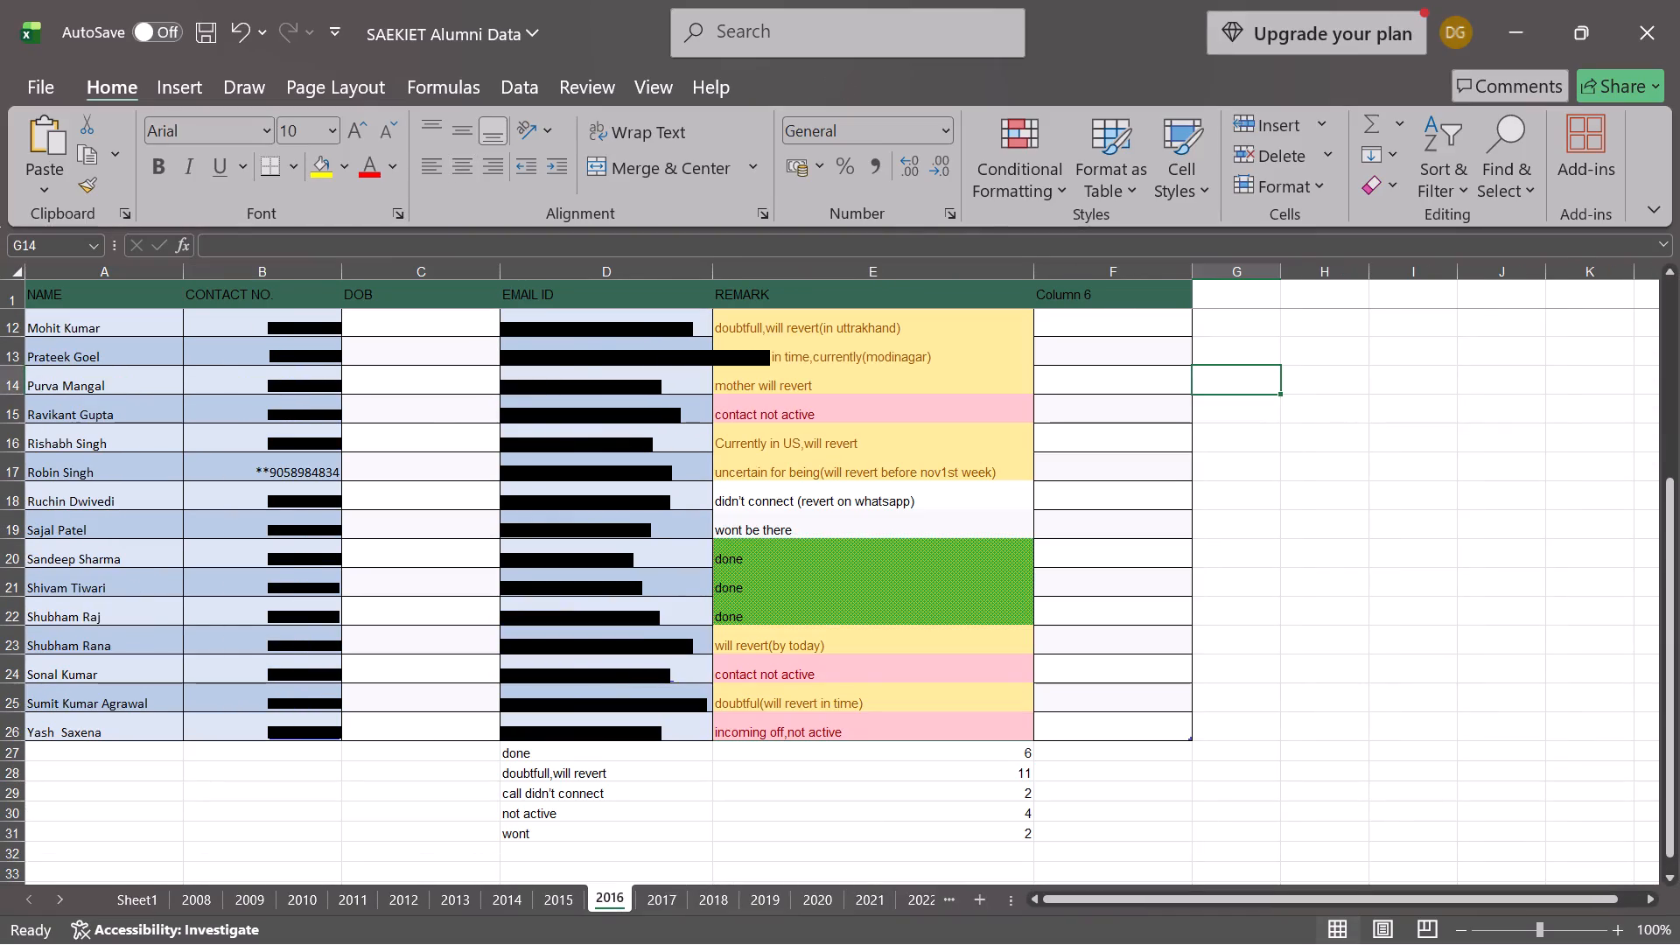
Select the first alumni row's REMARKS cell, E2, on the 2017 sheet.
{"action": "left_click", "coordinate": [661, 897]}
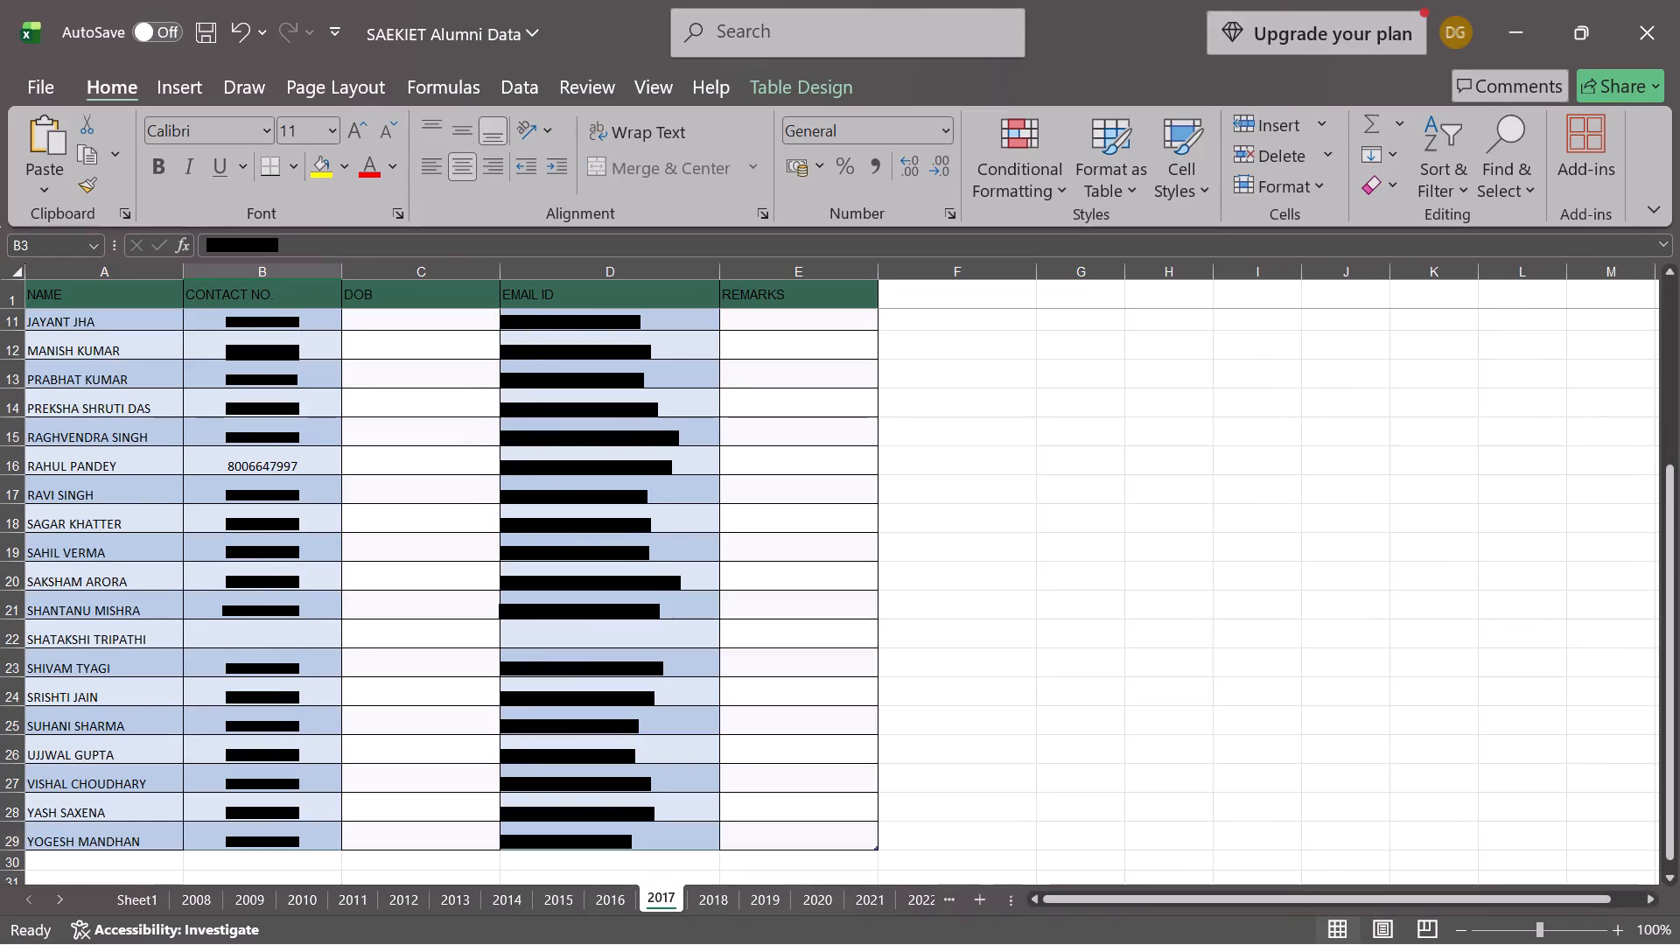
{"action": "scroll", "coordinate": [639, 635], "scroll_direction": "up", "scroll_amount": 4}
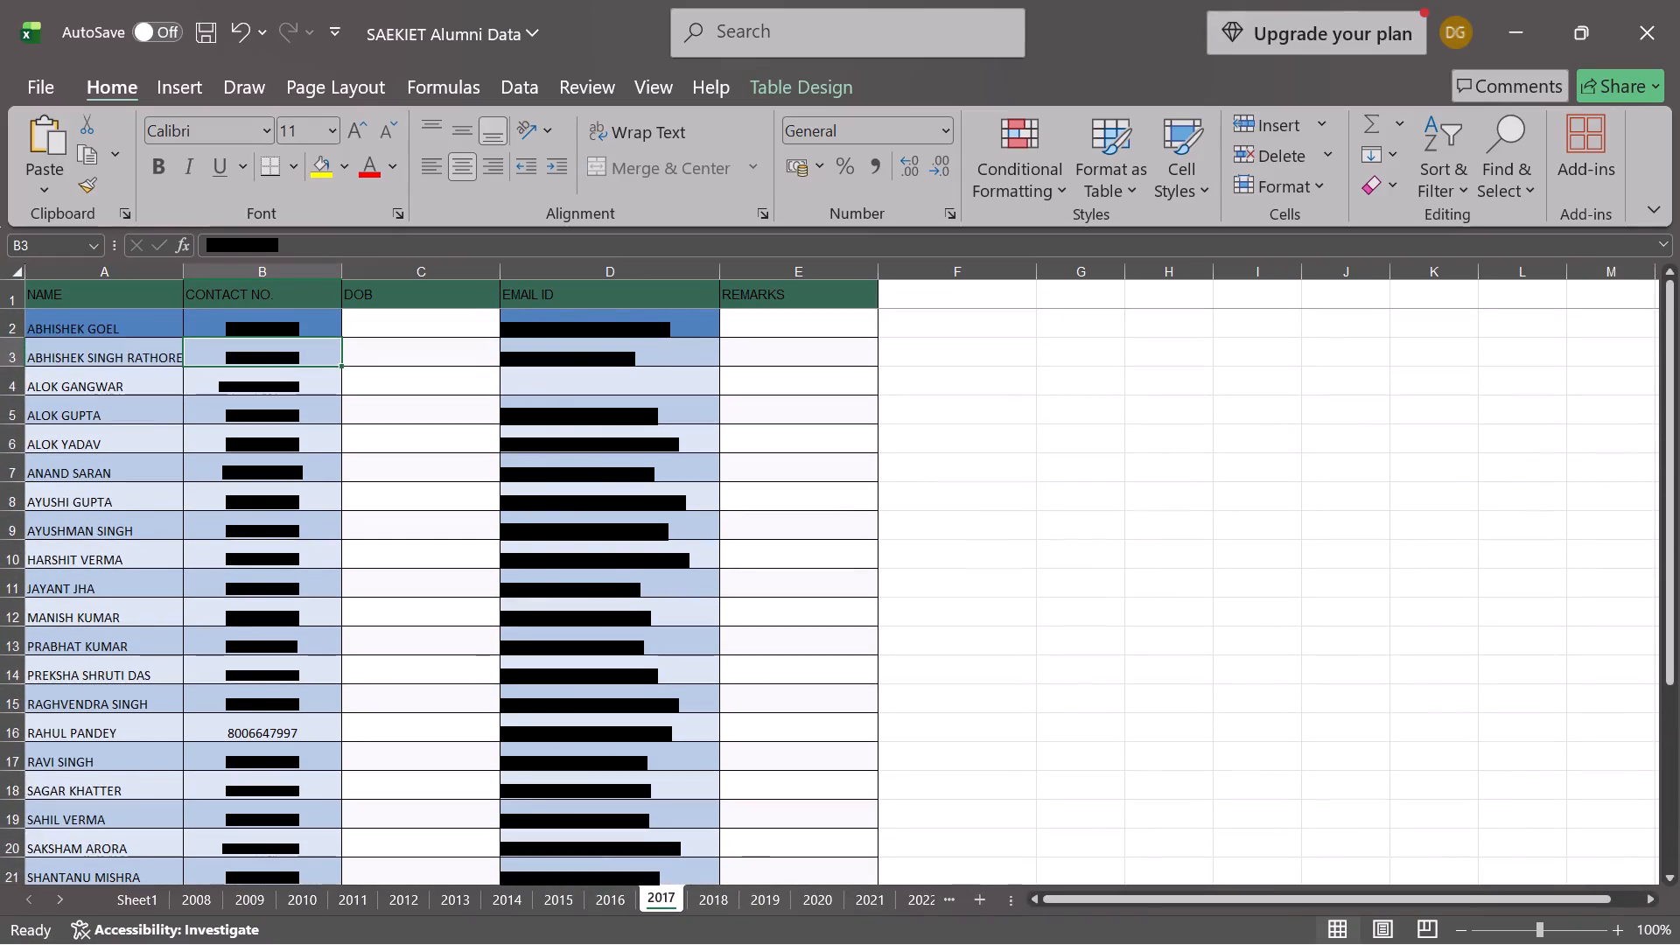
{"action": "left_click", "coordinate": [770, 320]}
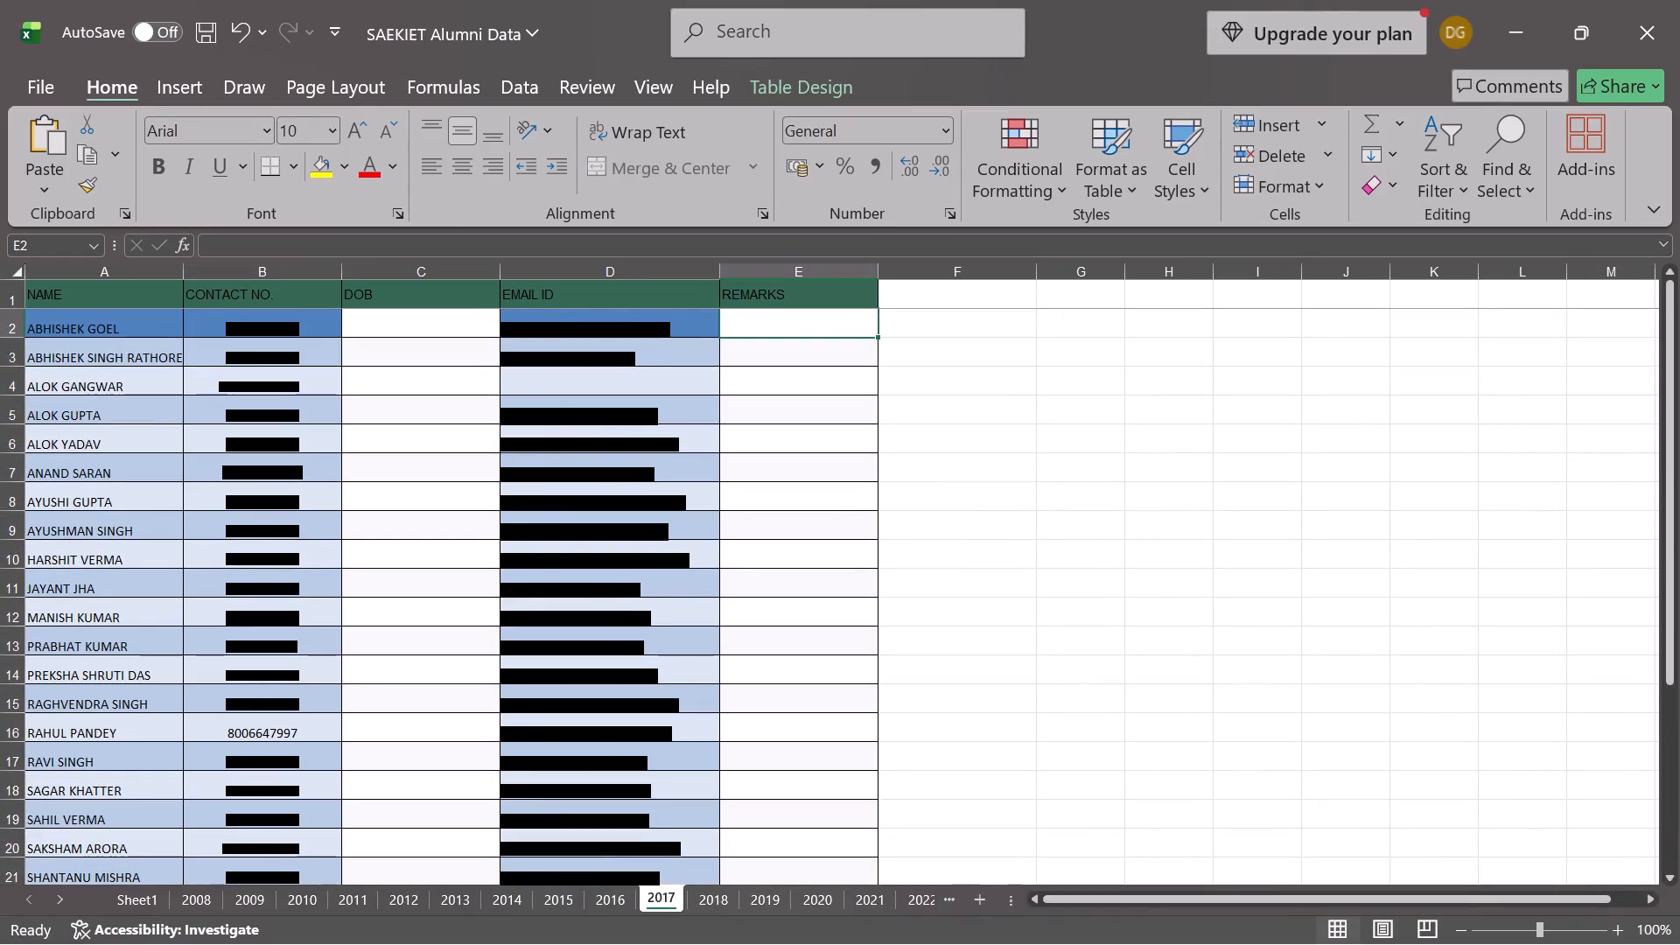
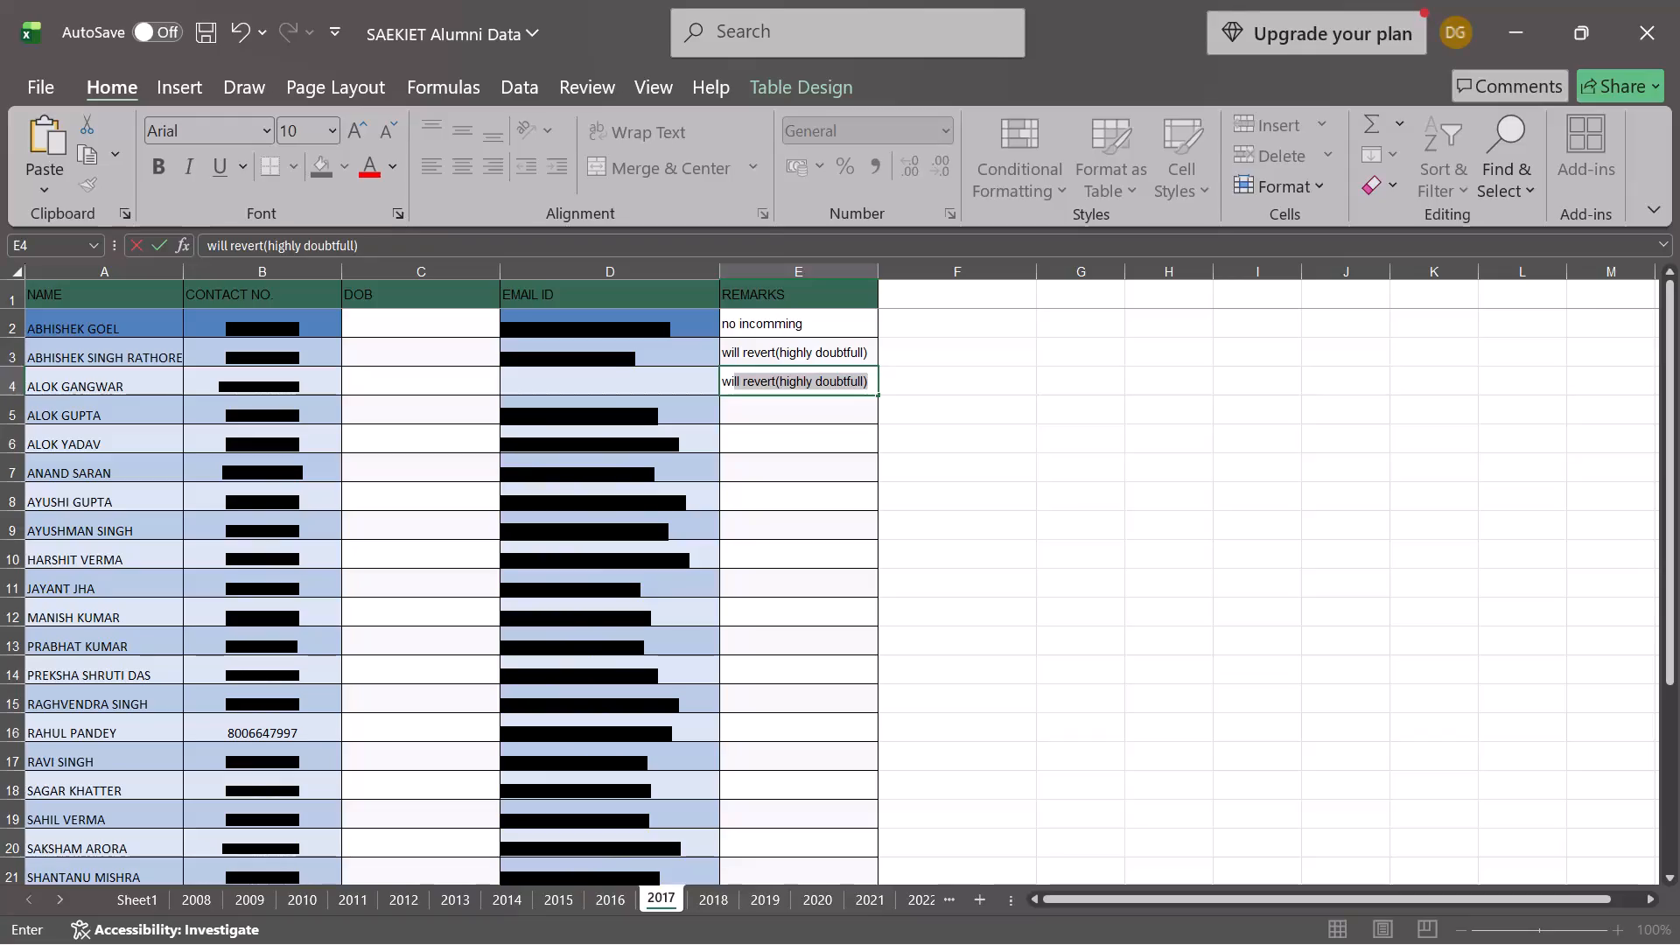
Enter the remark "will revert(highly doubtfull)" for the third alumnus, cell E4, on the 2017 sheet.
{"action": "key", "text": "Return"}
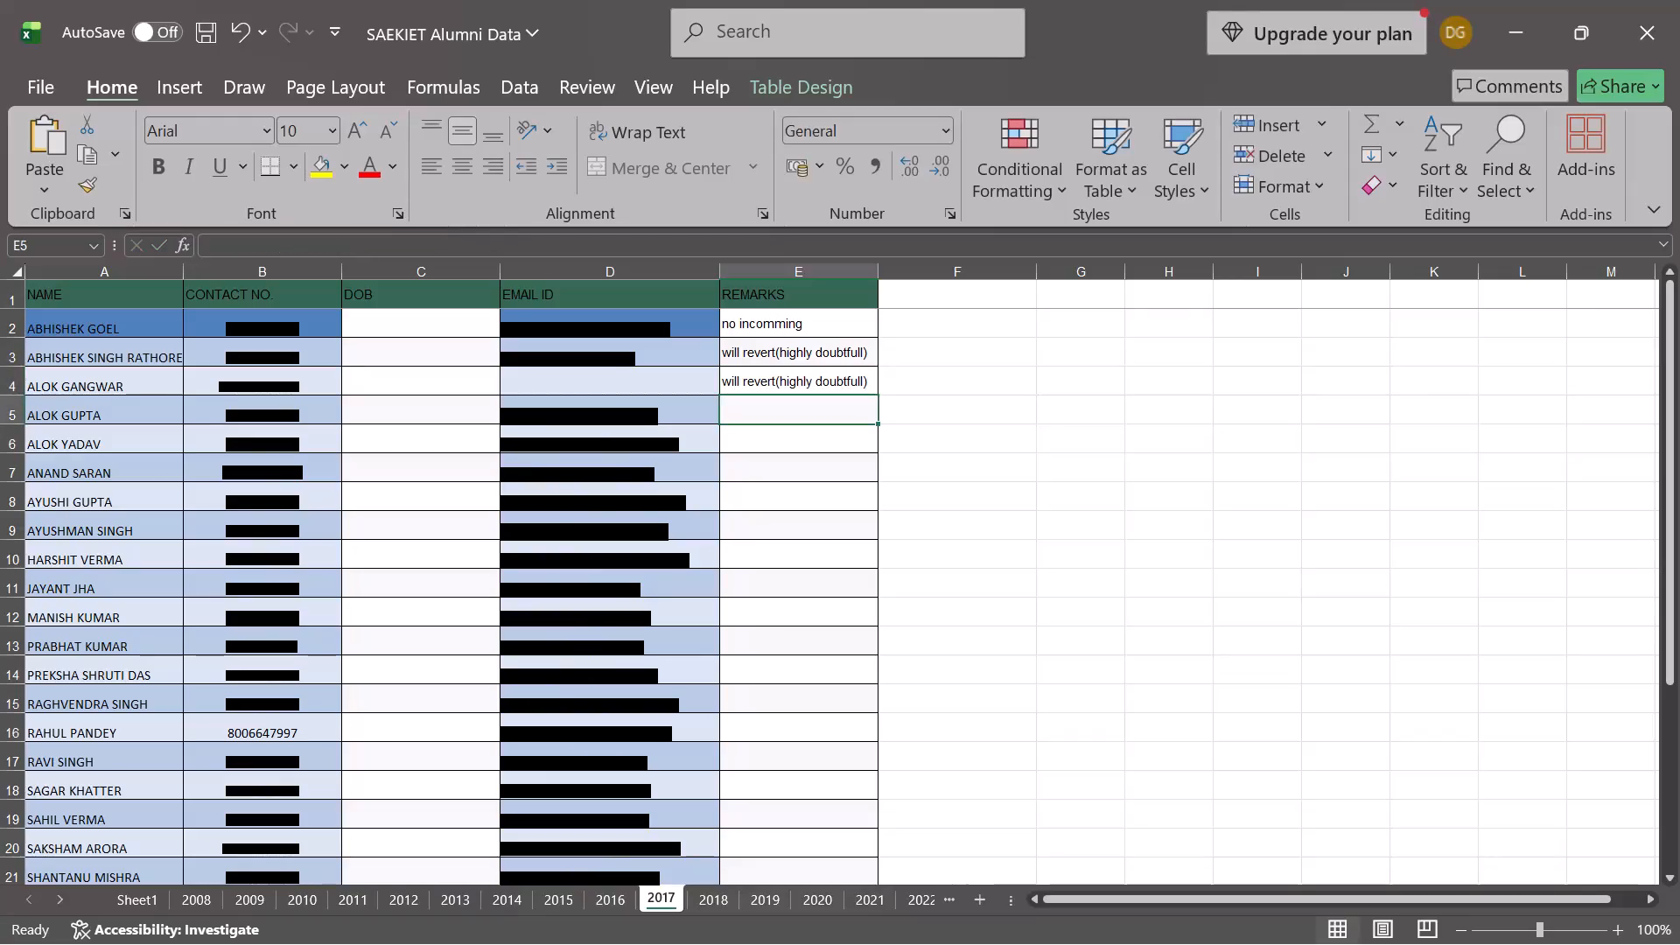
On the 2016 sheet, append "(highly)" to the "Currently in US,will revert" remark in E16.
{"action": "left_click", "coordinate": [598, 904]}
{"action": "left_click", "coordinate": [605, 896]}
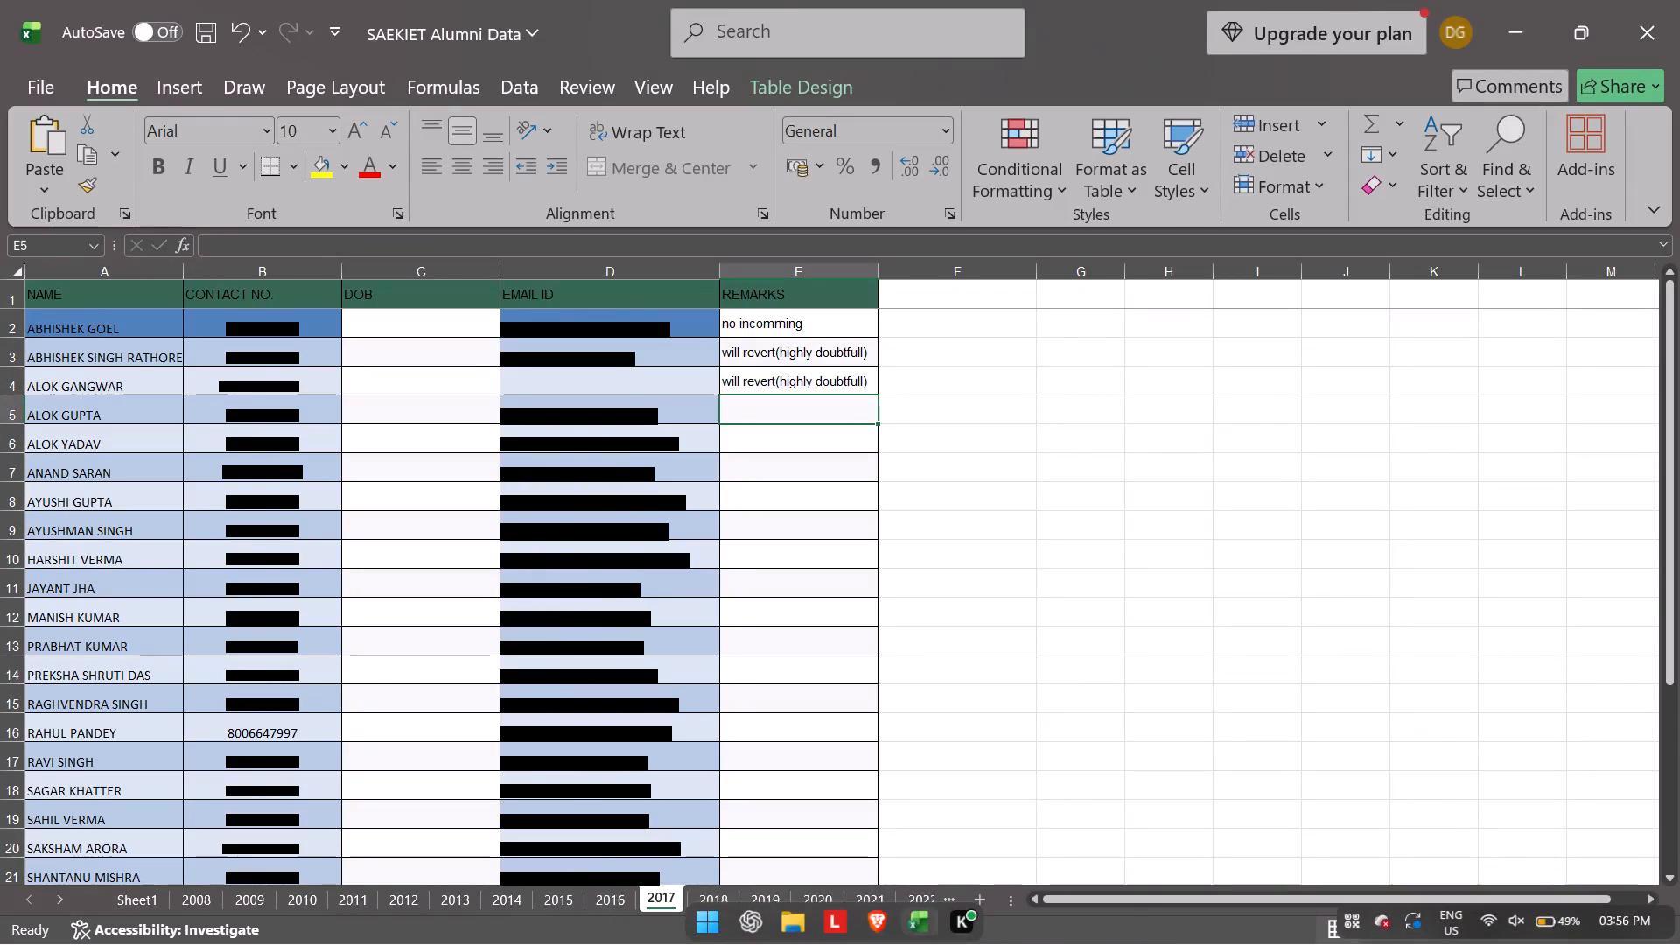
{"action": "scroll", "coordinate": [642, 819], "scroll_direction": "down", "scroll_amount": 1}
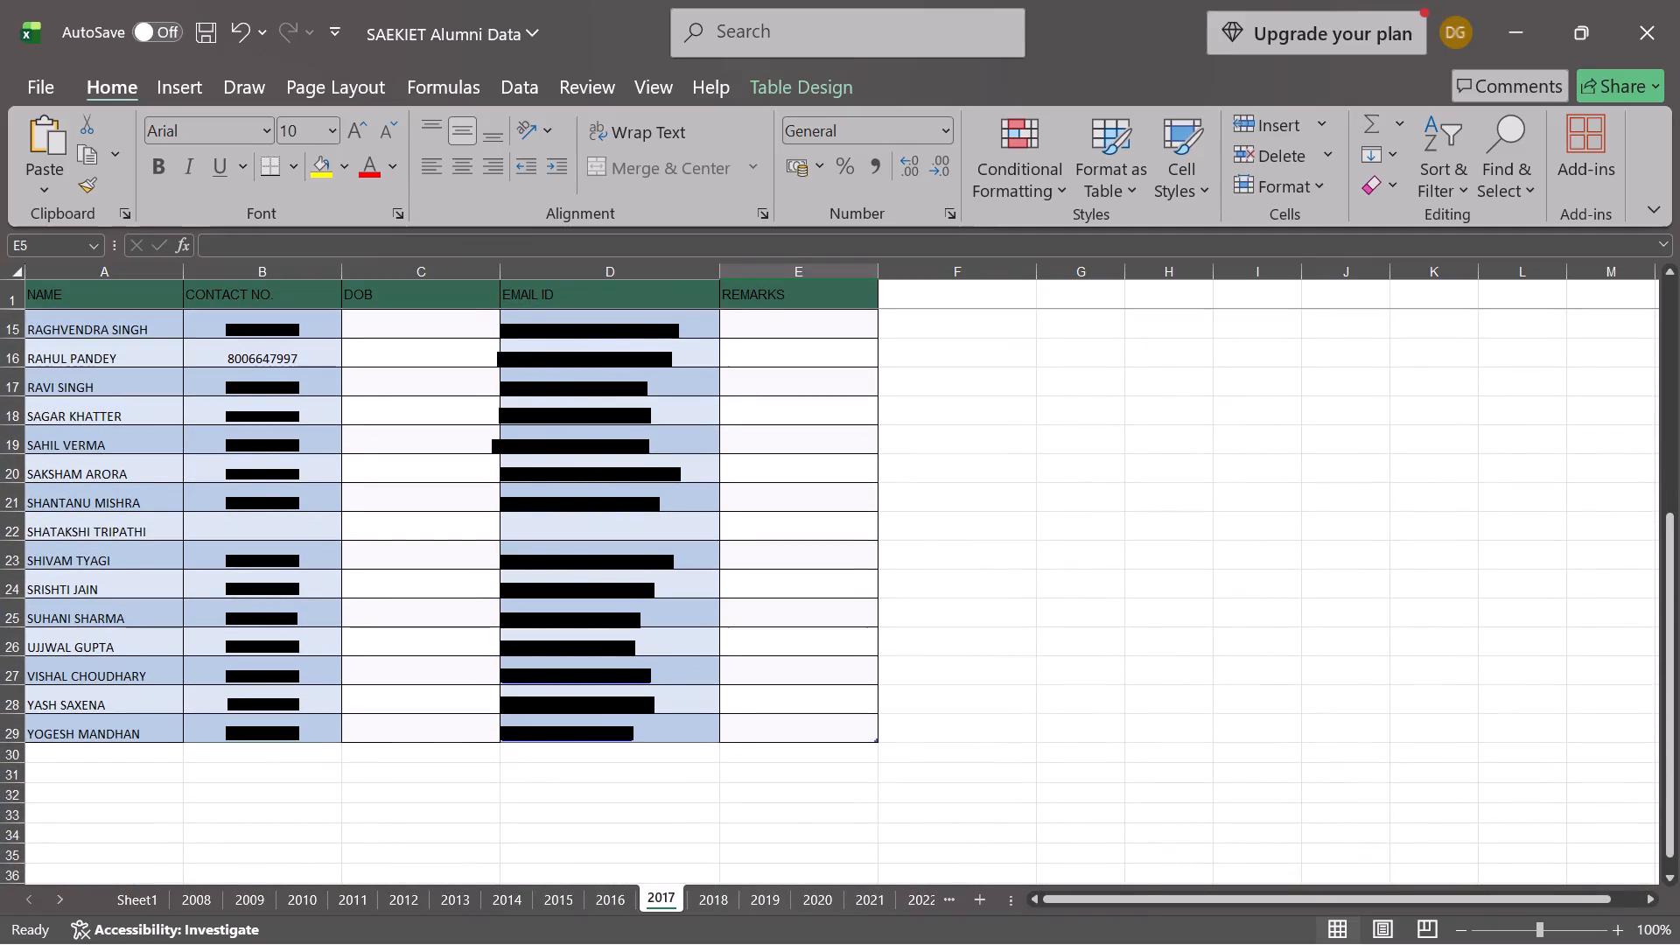
{"action": "left_click", "coordinate": [592, 900]}
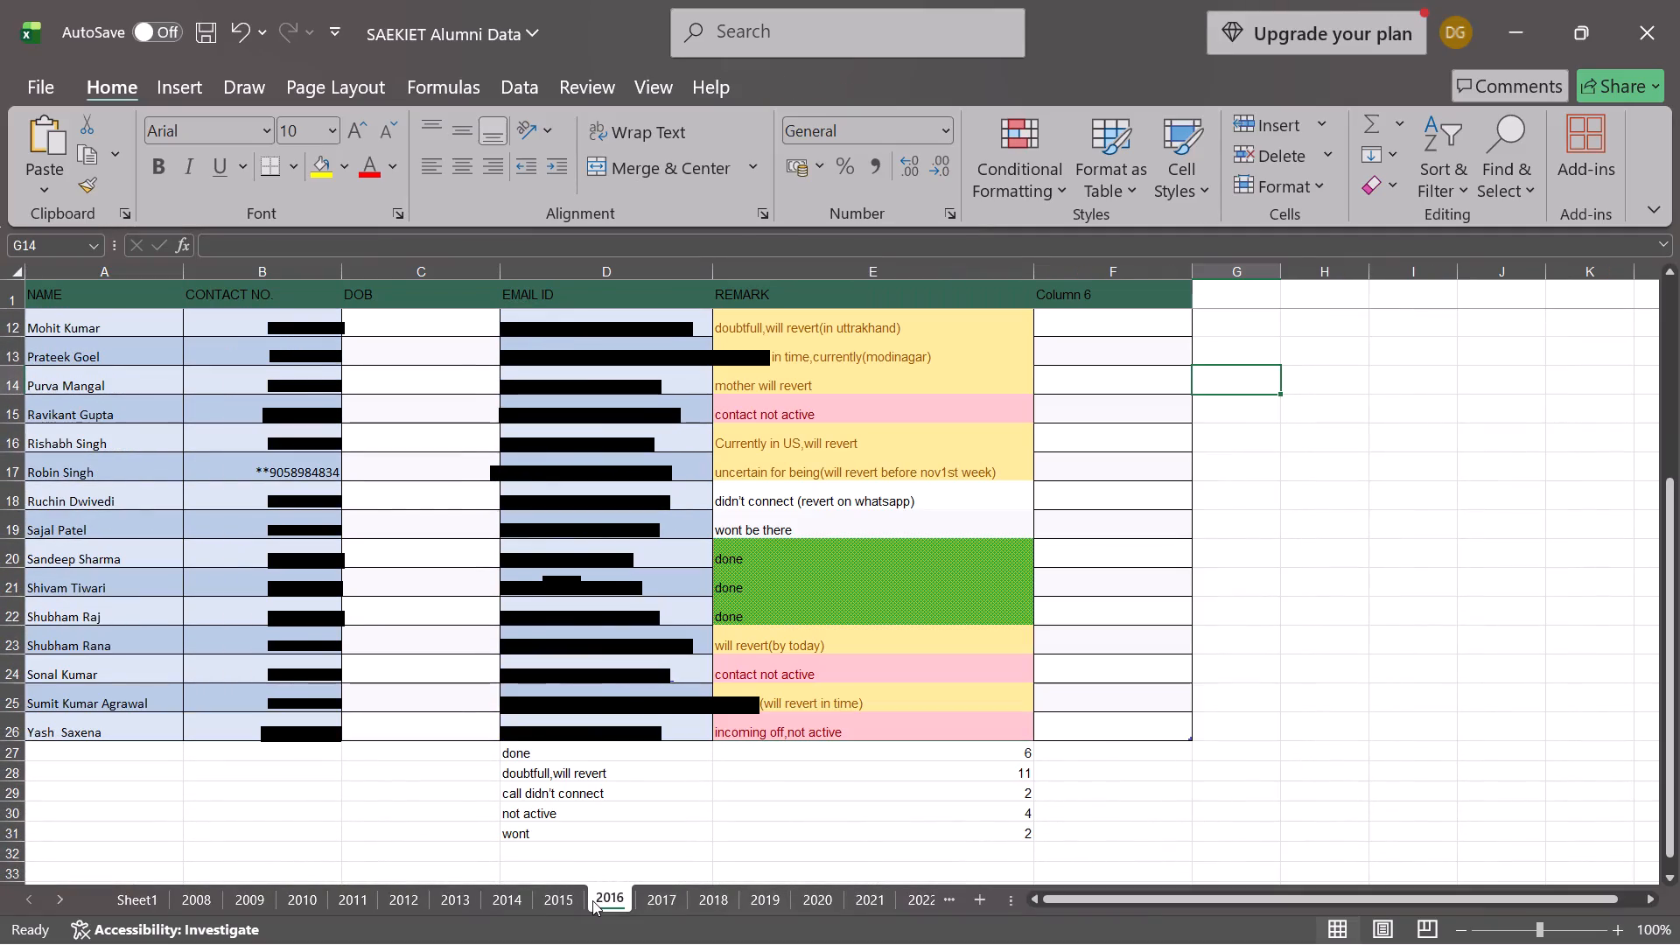
{"action": "scroll", "coordinate": [719, 767], "scroll_direction": "down", "scroll_amount": 1}
{"action": "scroll", "coordinate": [603, 794], "scroll_direction": "up", "scroll_amount": 1}
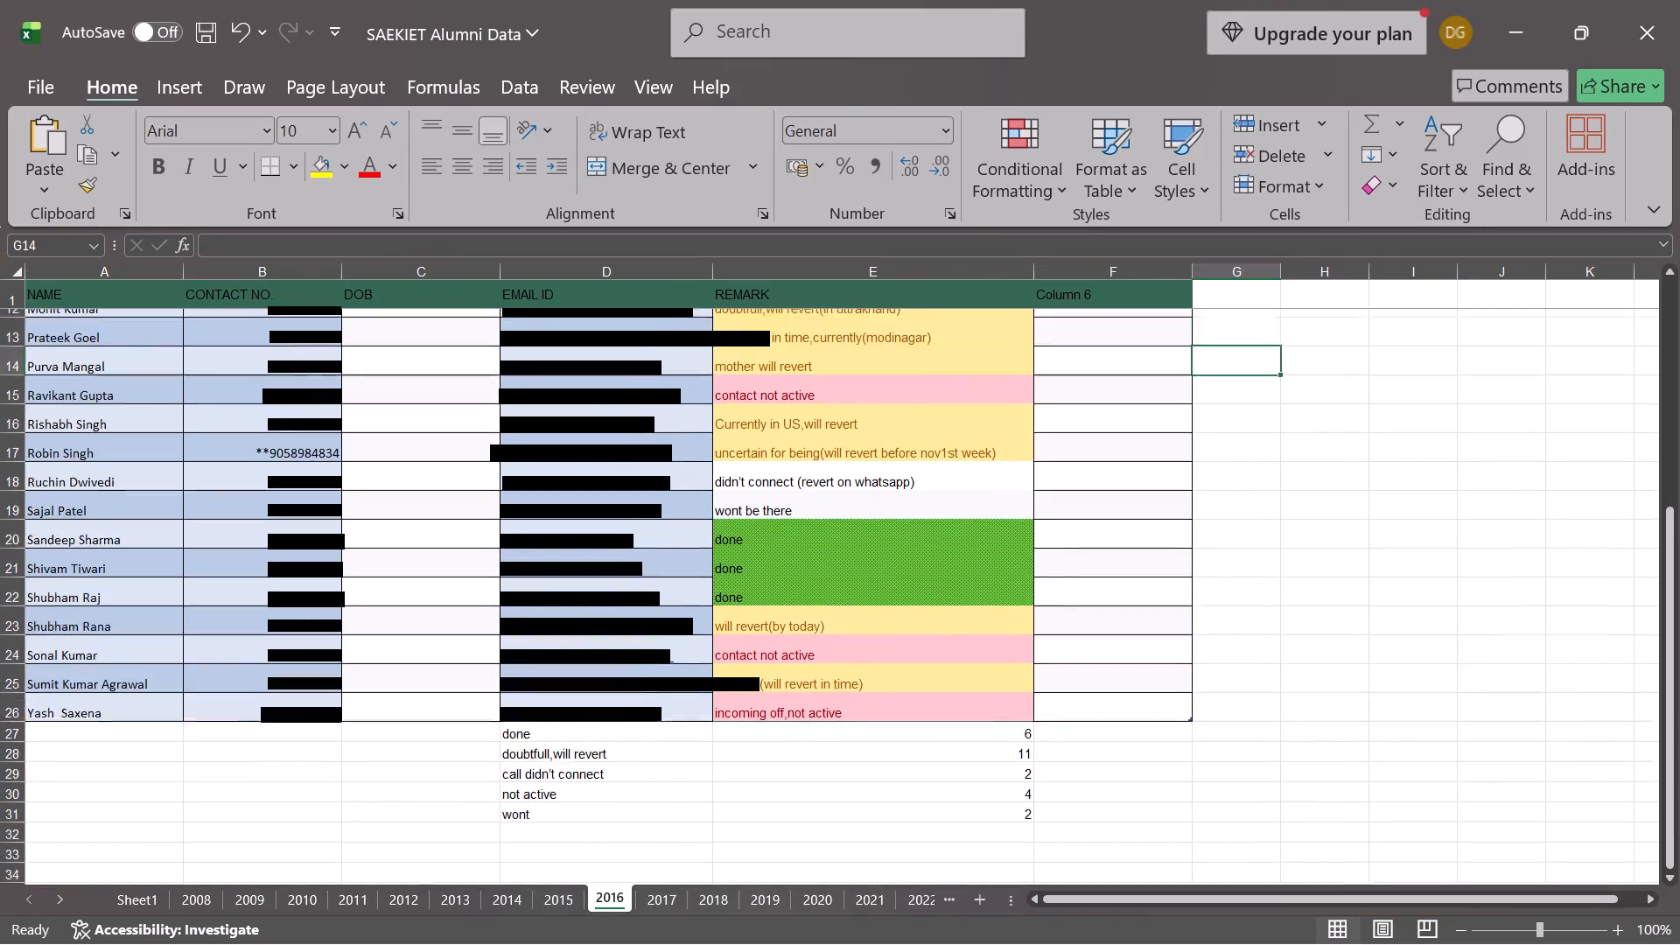
{"action": "scroll", "coordinate": [603, 794], "scroll_direction": "up", "scroll_amount": 2}
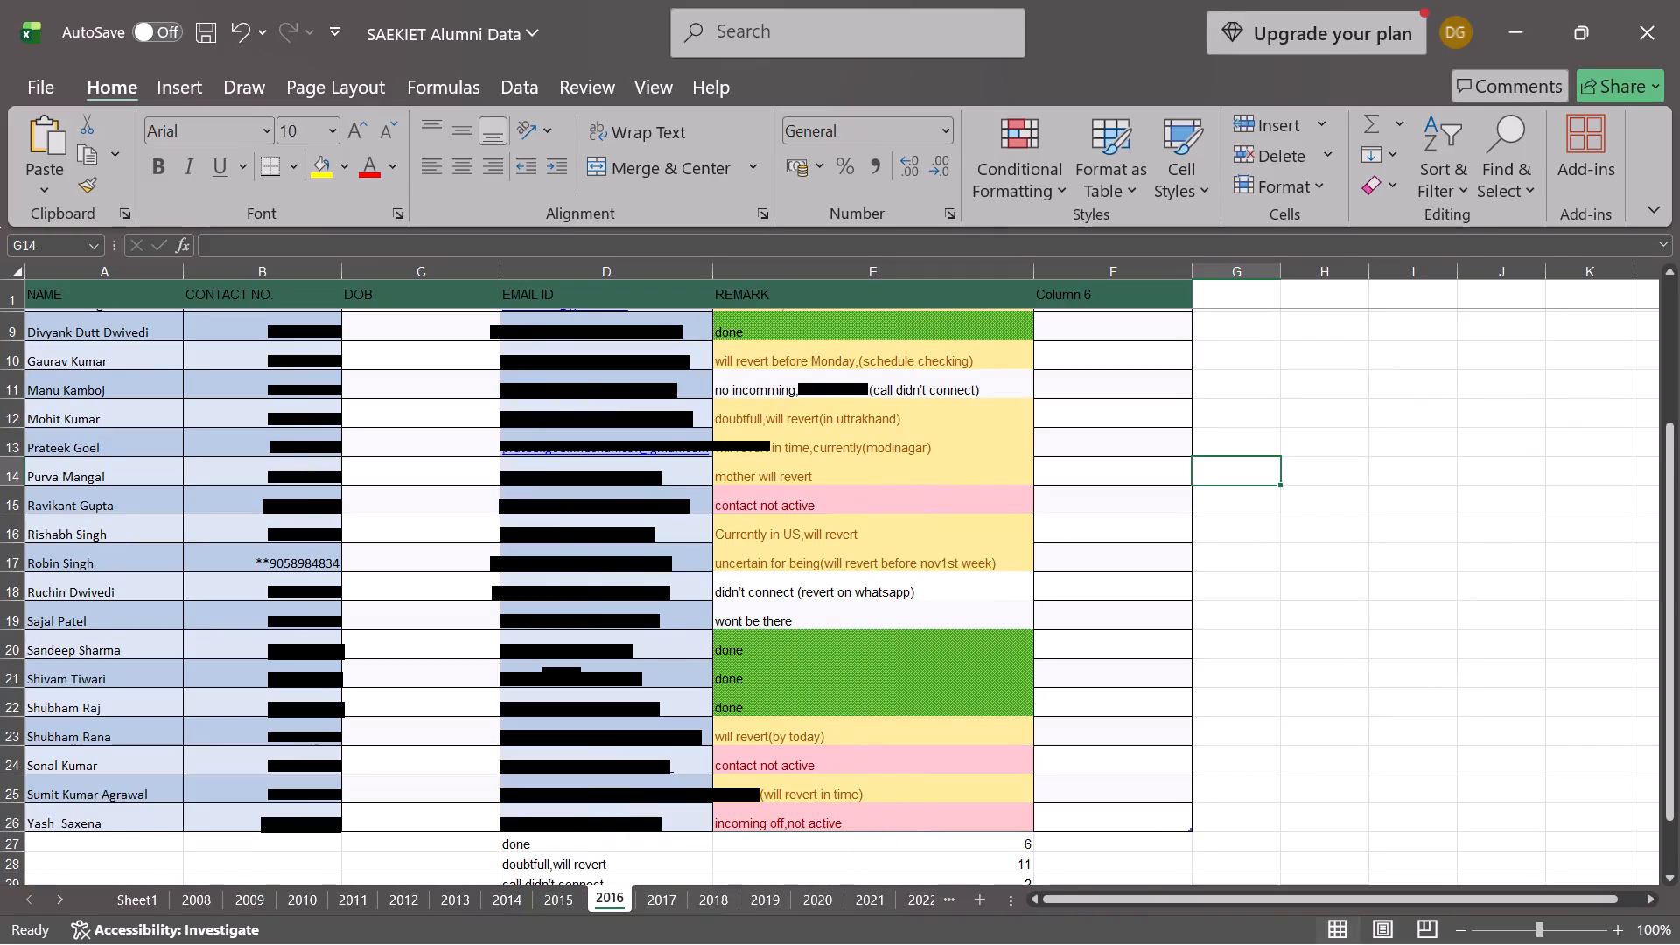
{"action": "scroll", "coordinate": [906, 563], "scroll_direction": "up", "scroll_amount": 1}
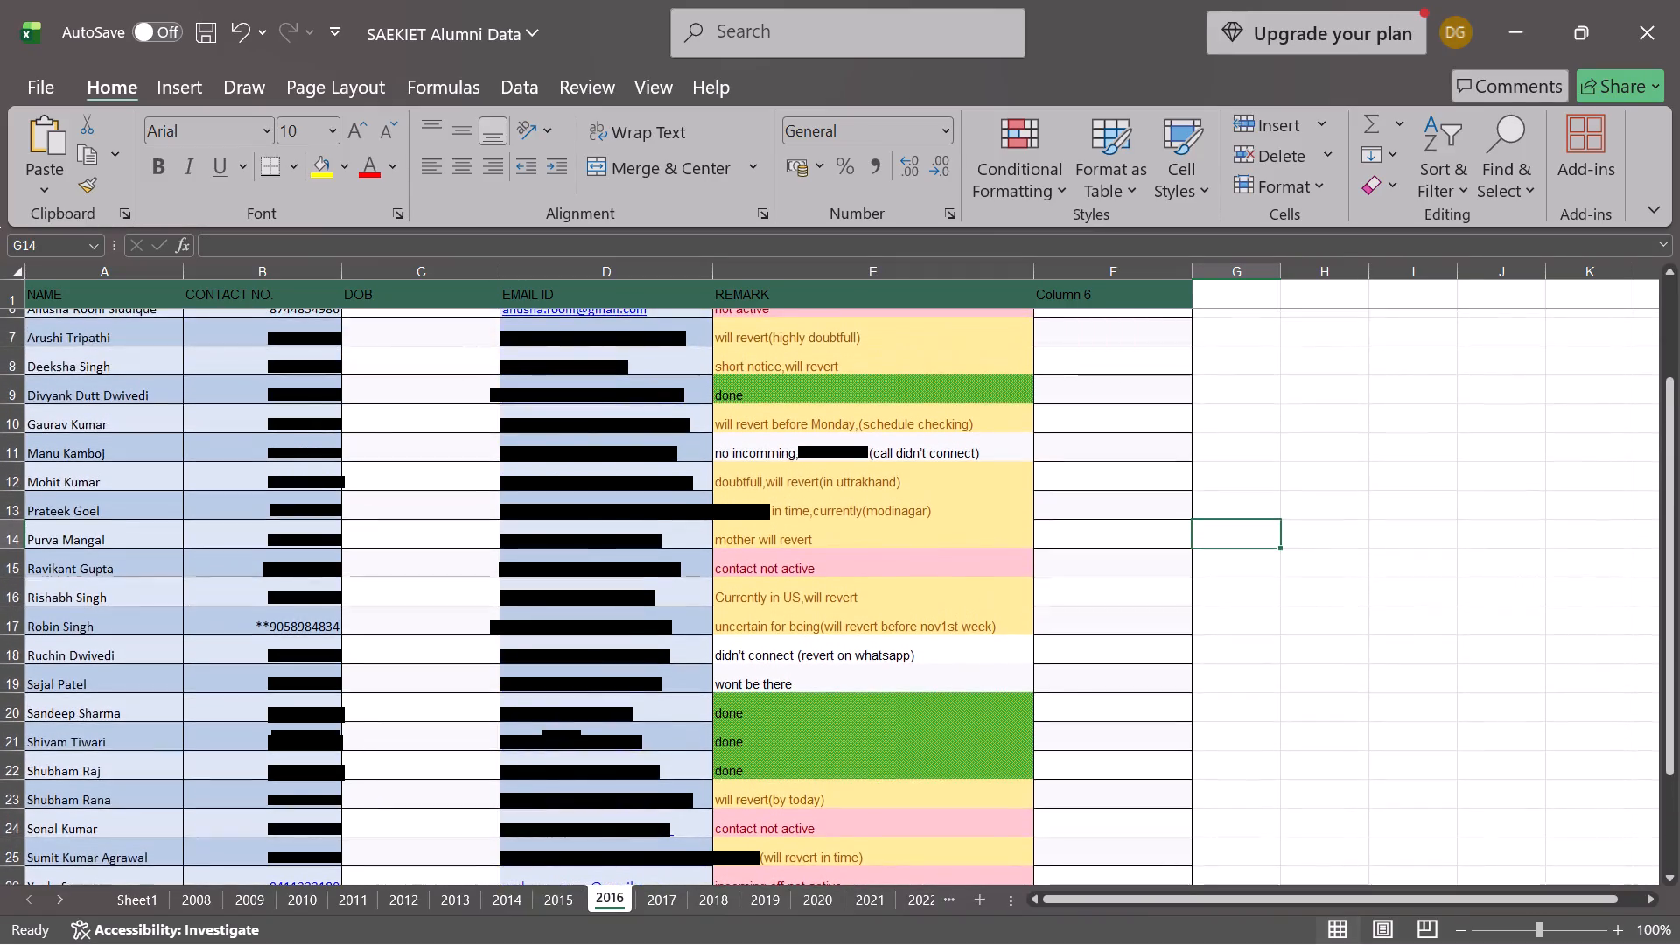
{"action": "scroll", "coordinate": [906, 563], "scroll_direction": "up", "scroll_amount": 1}
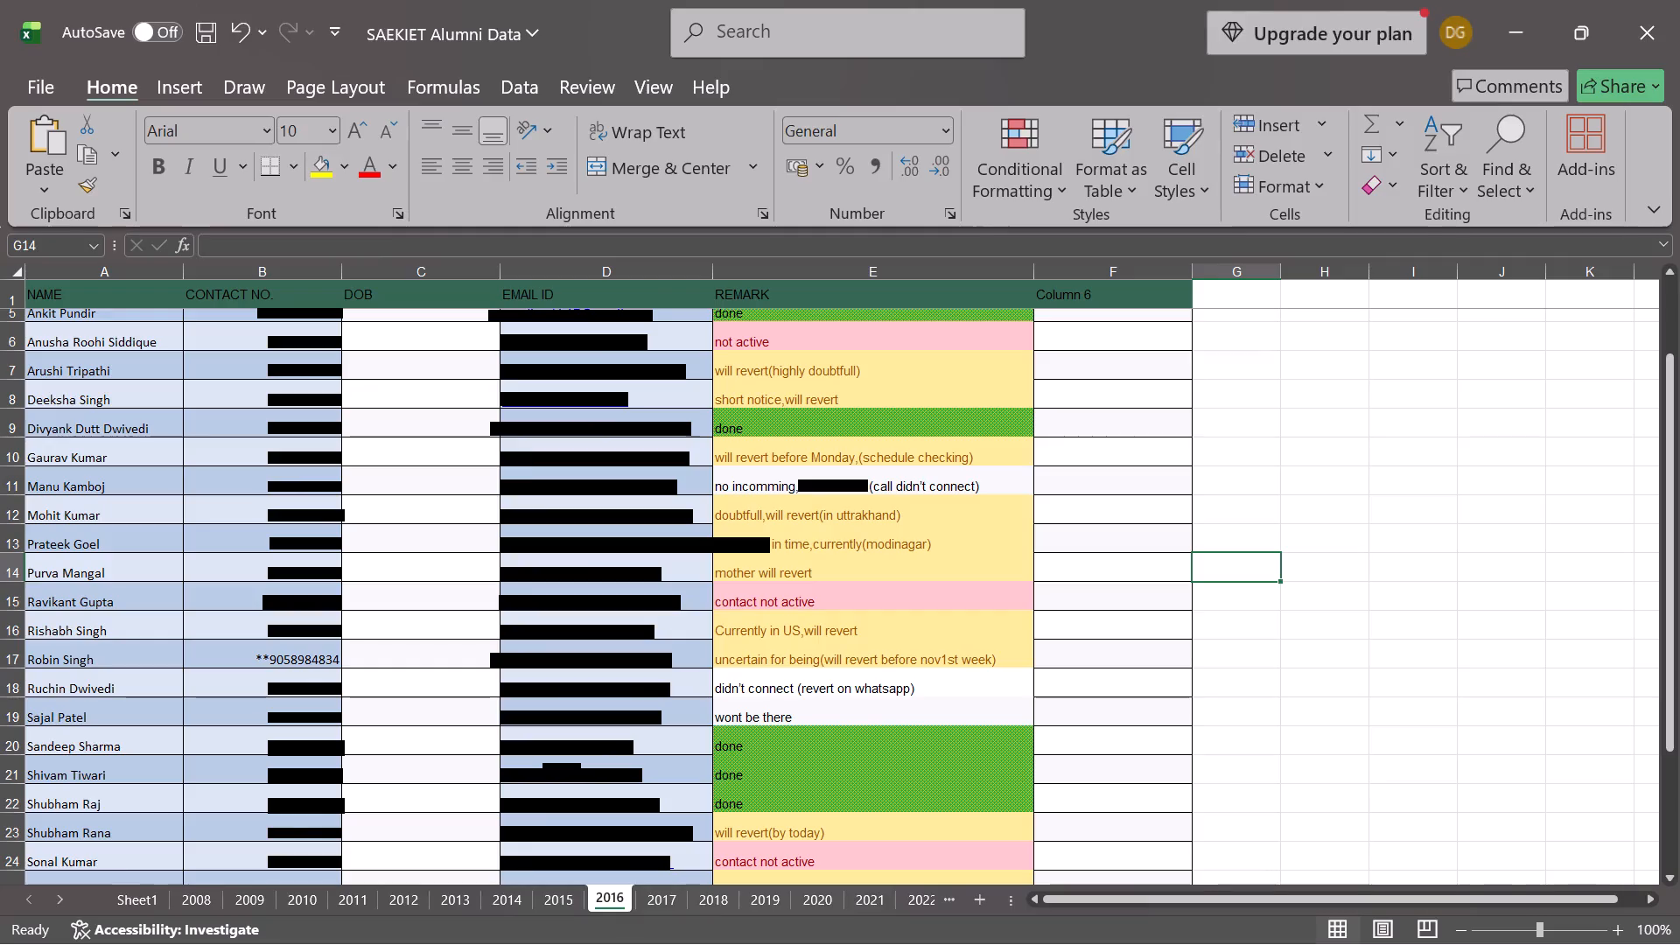
{"action": "left_click", "coordinate": [881, 630]}
{"action": "left_click", "coordinate": [881, 630]}
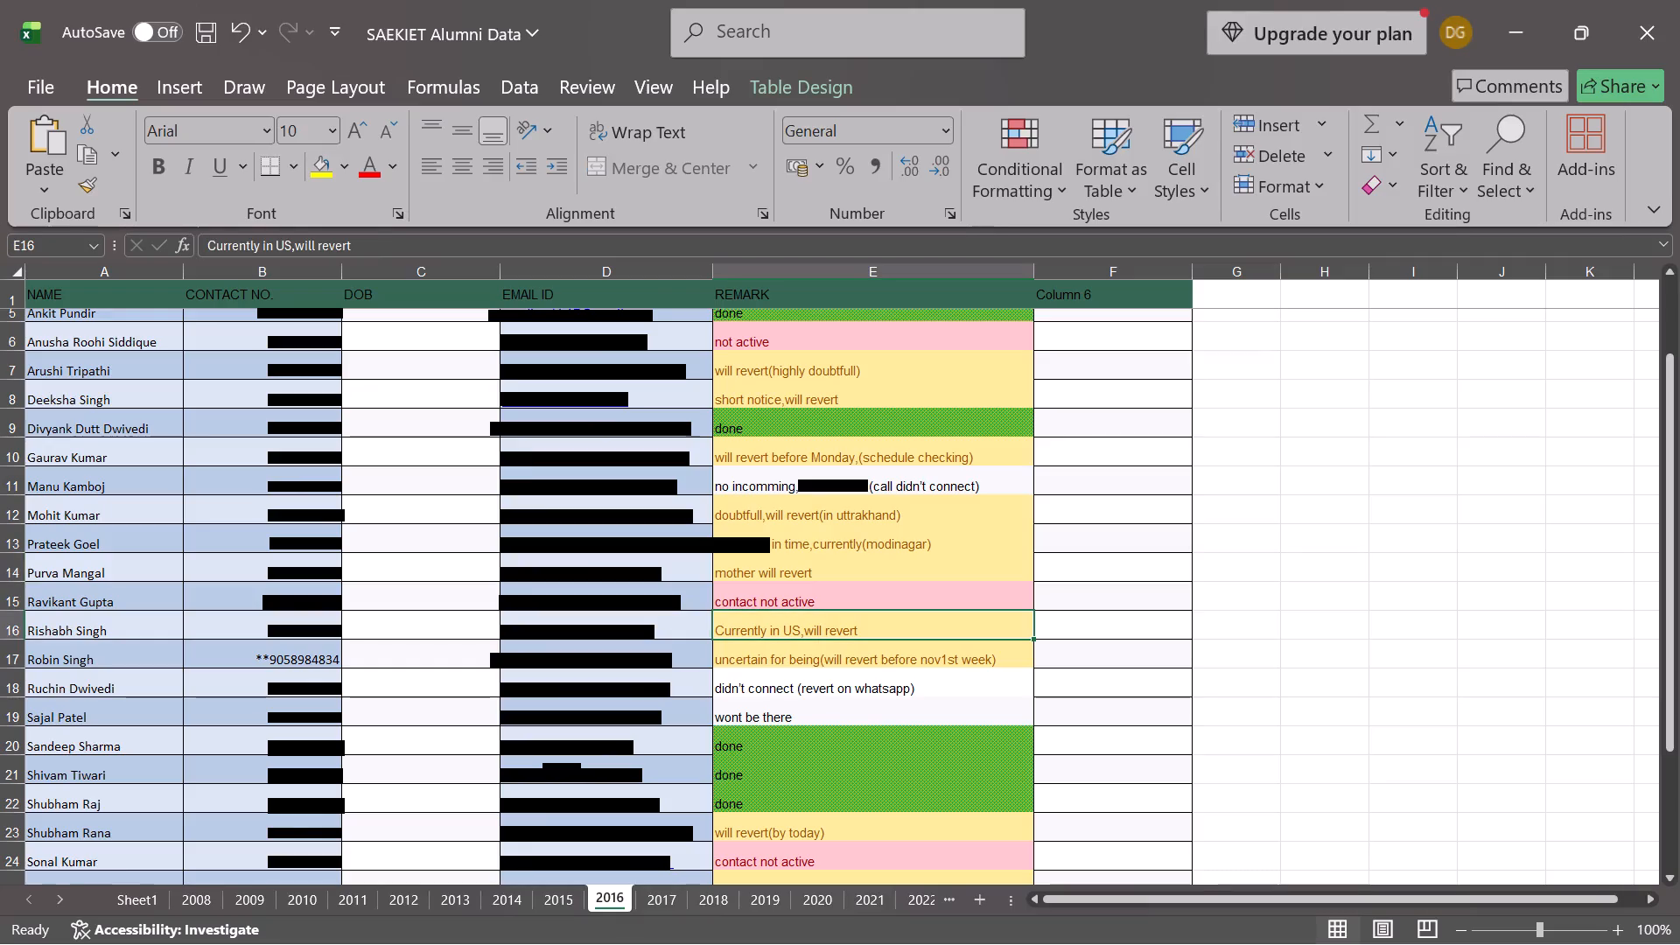
{"action": "double_click", "coordinate": [901, 620]}
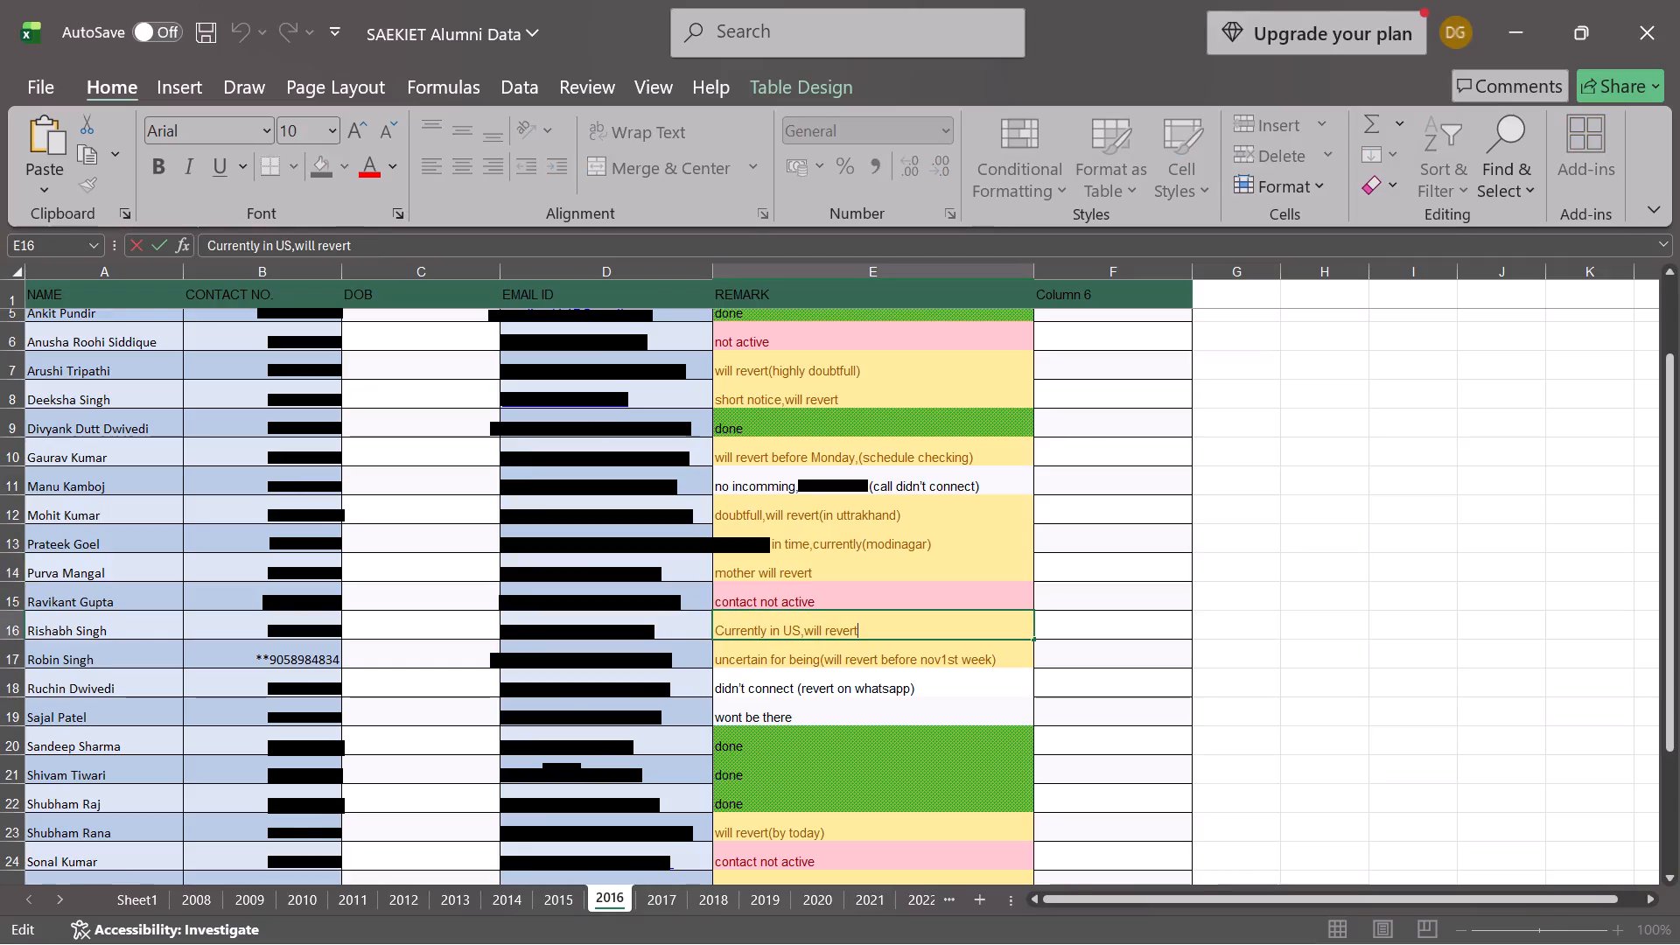
{"action": "key", "text": "shift+parenleft"}
{"action": "key", "text": "h"}
{"action": "type", "text": "igh"}
{"action": "type", "text": "ly"}
{"action": "key", "text": "shift+parenright"}
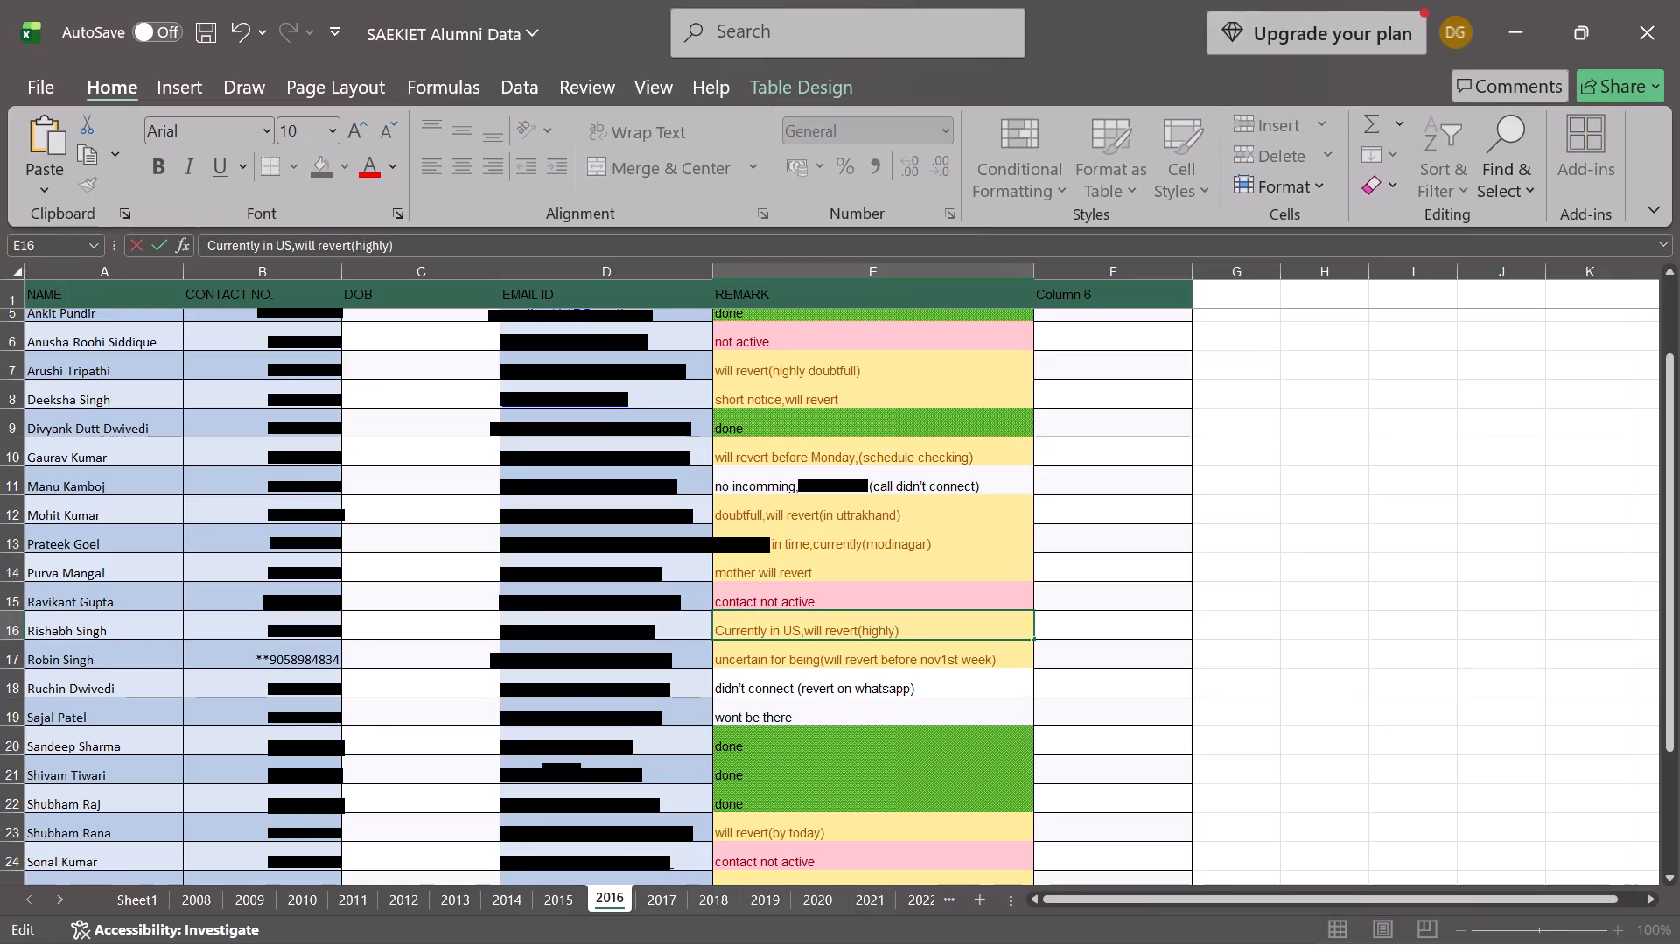
{"action": "left_click", "coordinate": [1004, 655]}
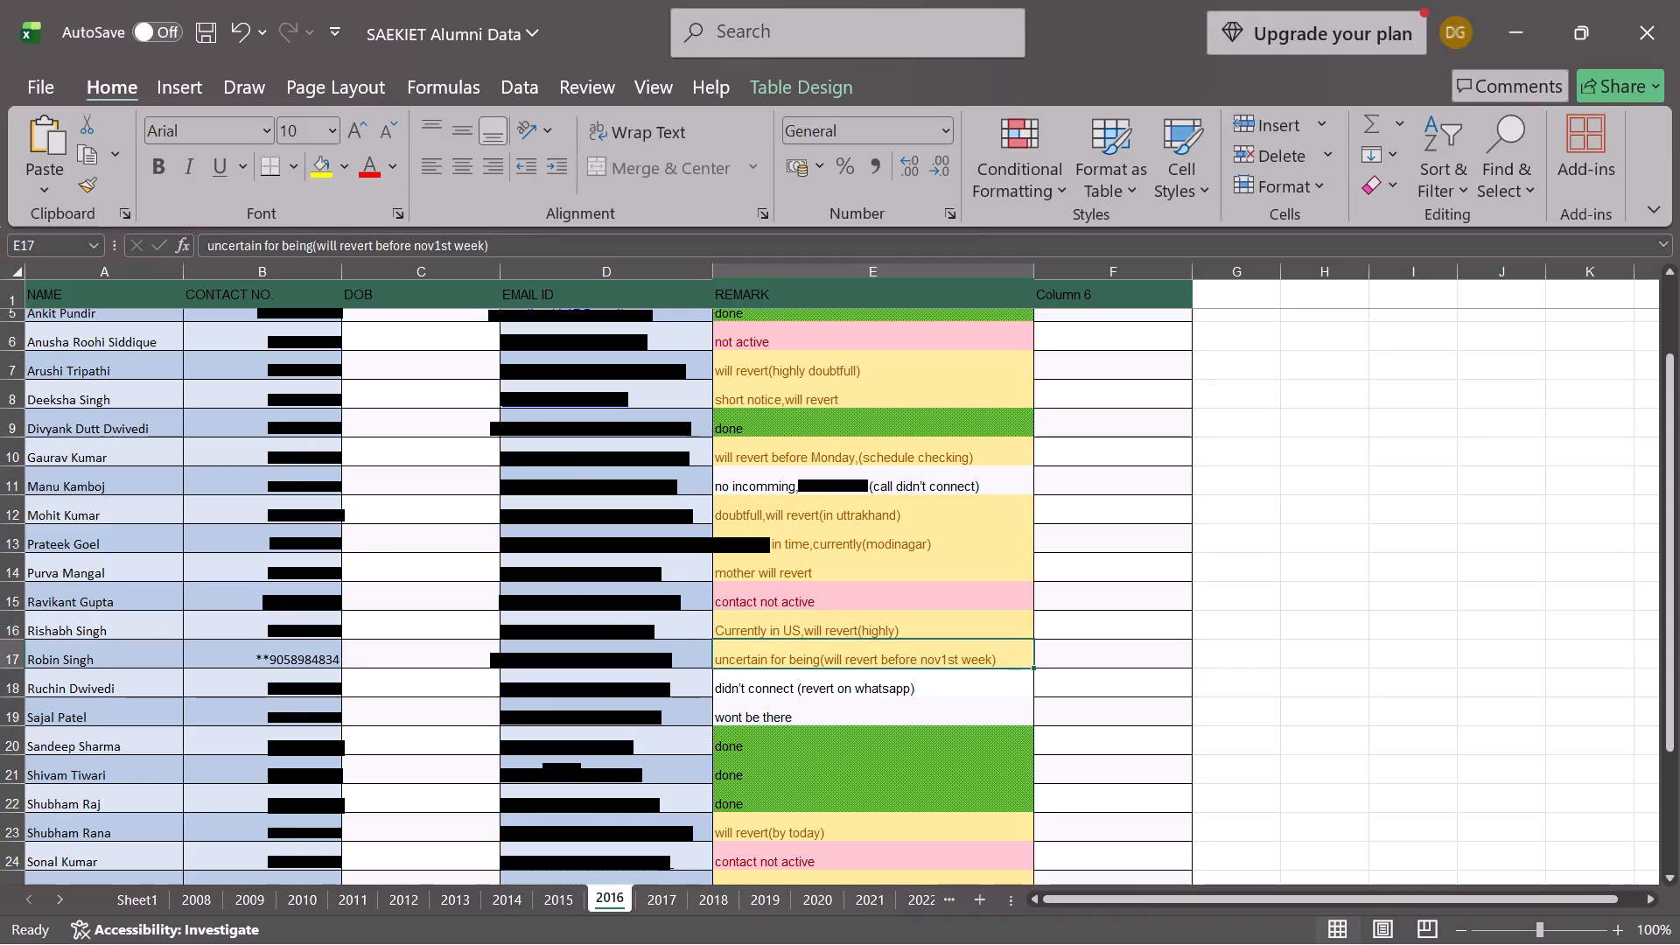
Add ",highly" inside the closing bracket of the "uncertain for being" remark in E17.
{"action": "key", "text": "Left"}
{"action": "key", "text": "Down"}
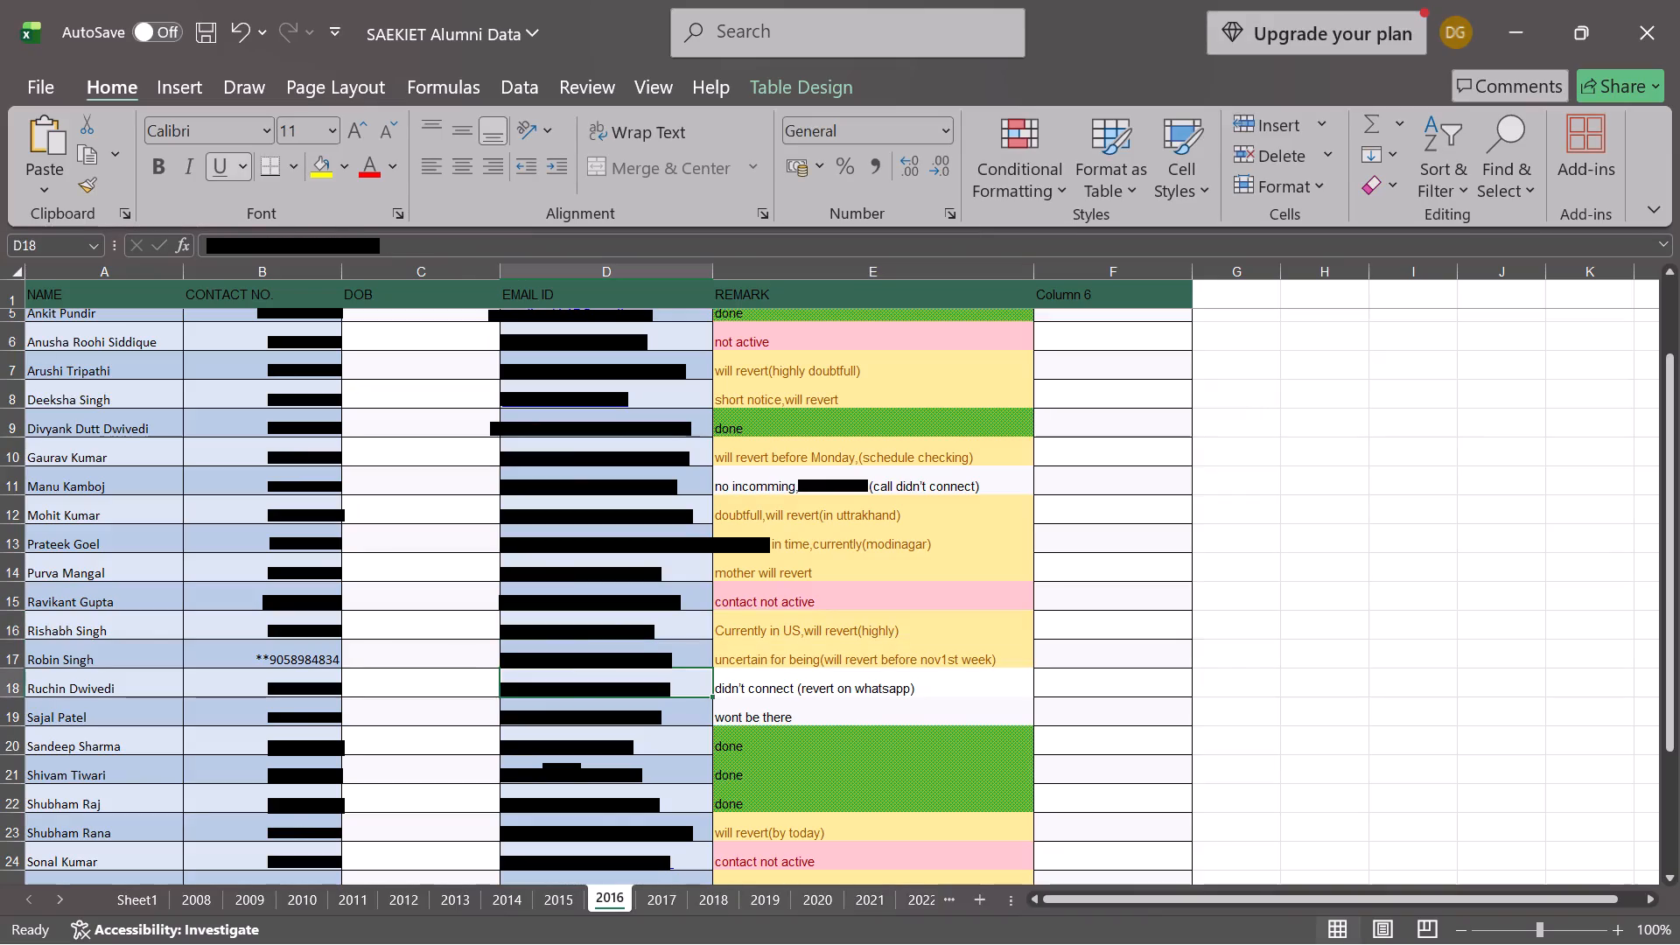
{"action": "key", "text": "Up"}
{"action": "key", "text": "Right"}
{"action": "key", "text": "Return"}
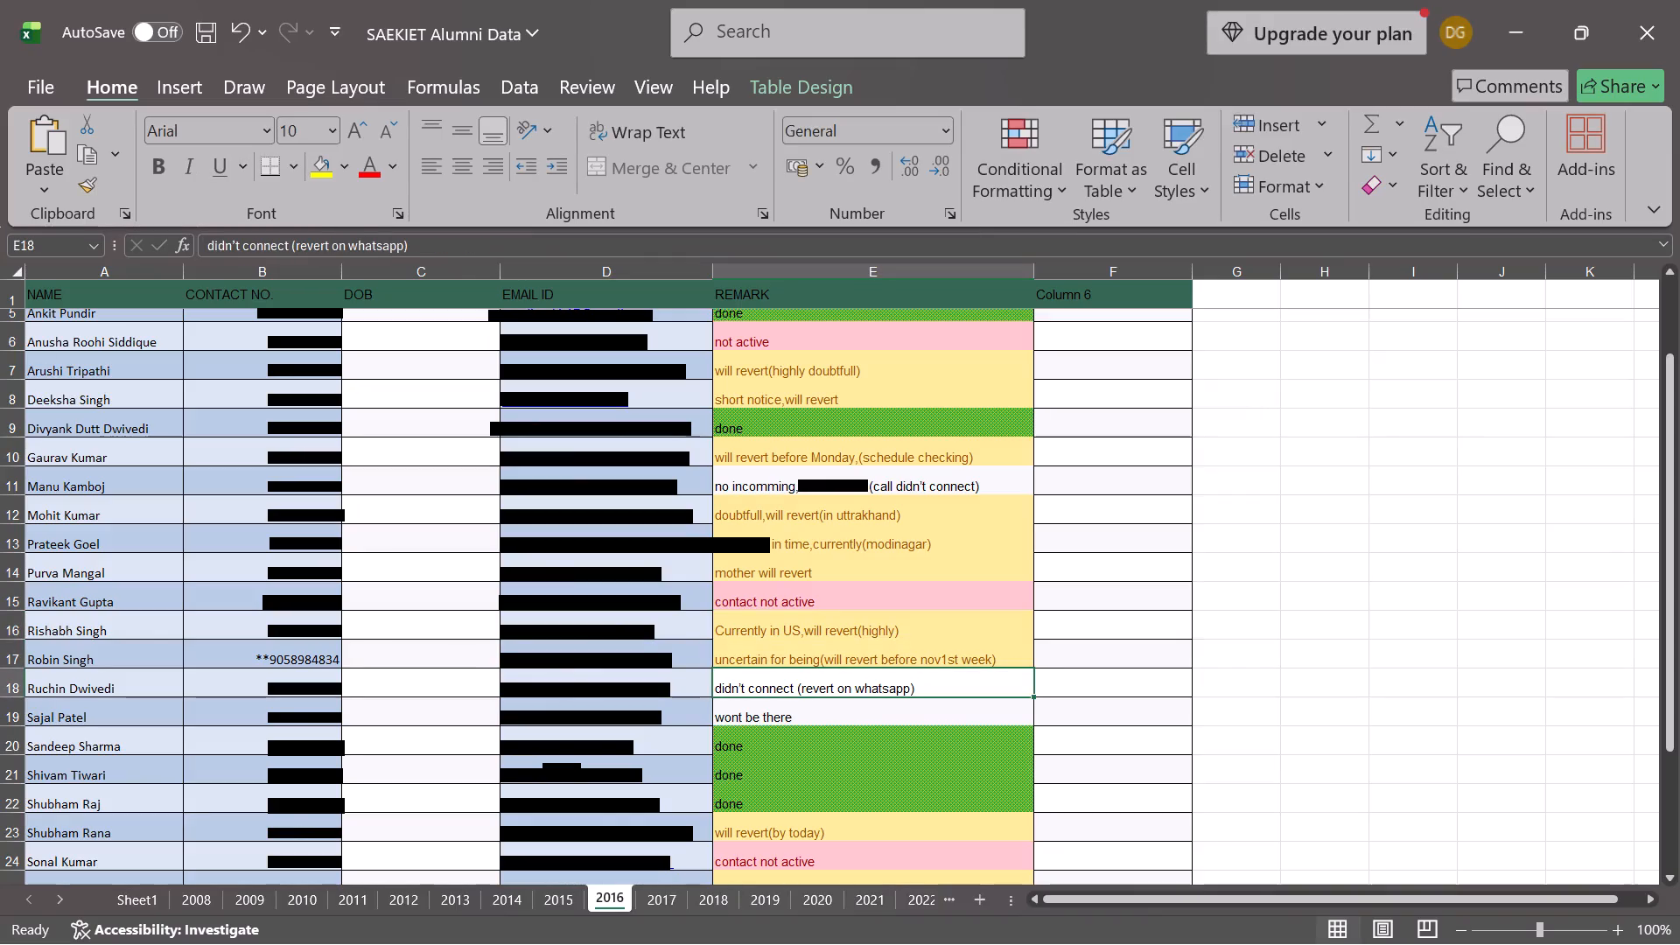
{"action": "key", "text": "Up"}
{"action": "left_click", "coordinate": [986, 666]}
{"action": "left_click", "coordinate": [1003, 647]}
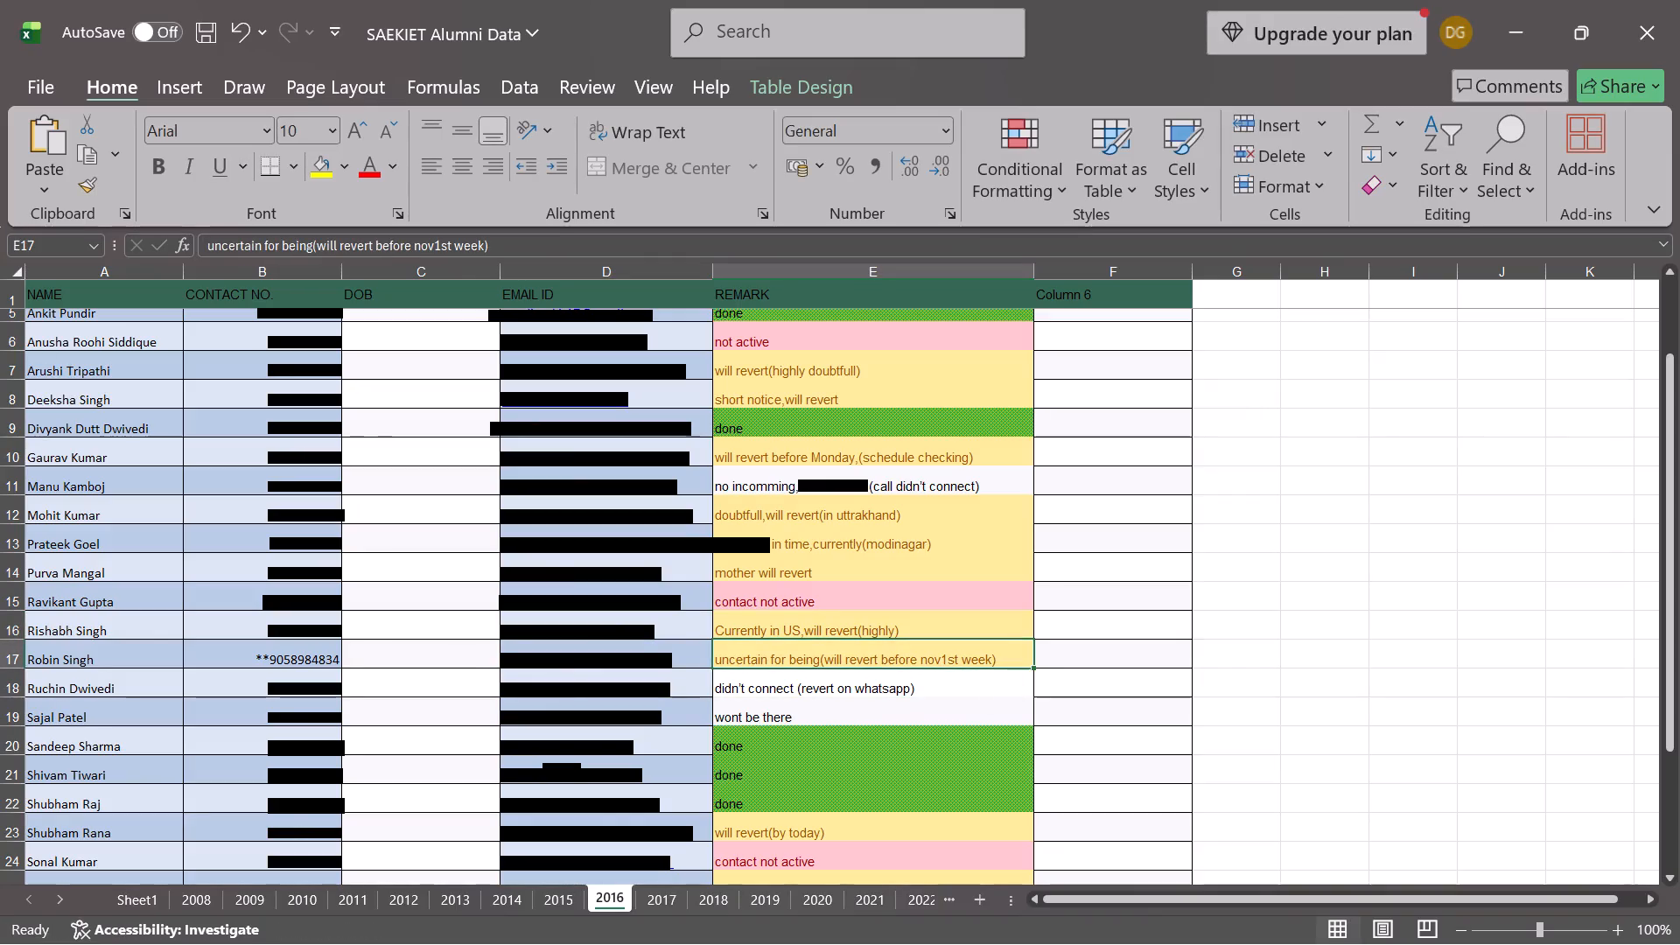
{"action": "double_click", "coordinate": [1003, 647]}
{"action": "key", "text": "Left"}
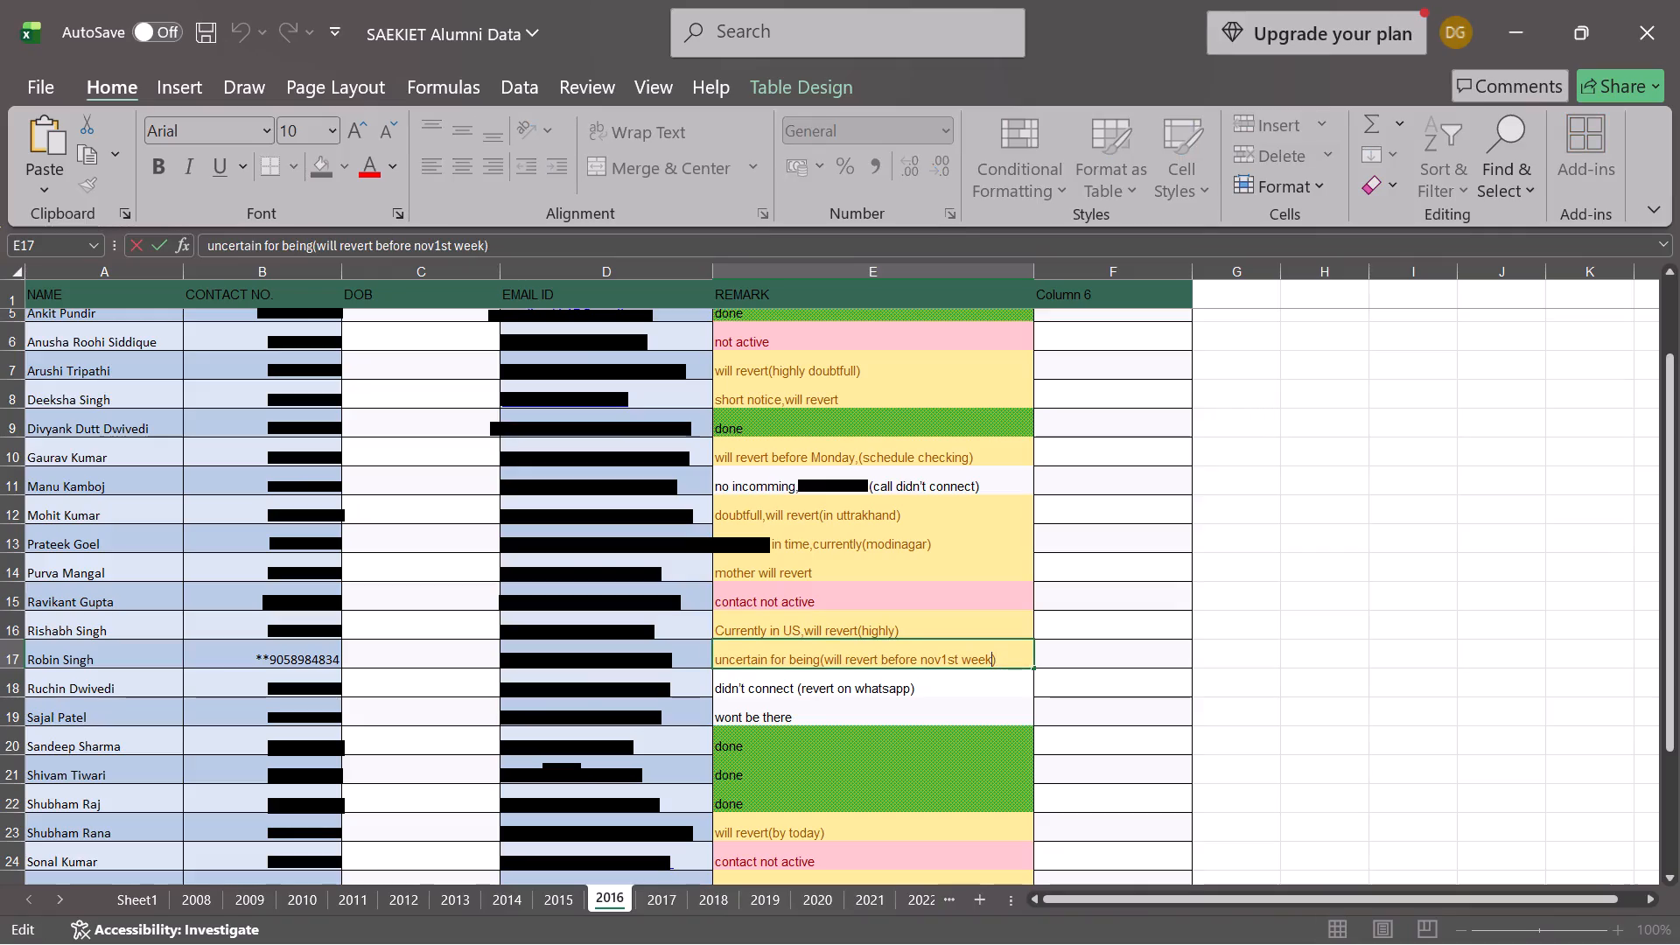
{"action": "key", "text": "comma"}
{"action": "type", "text": "highly"}
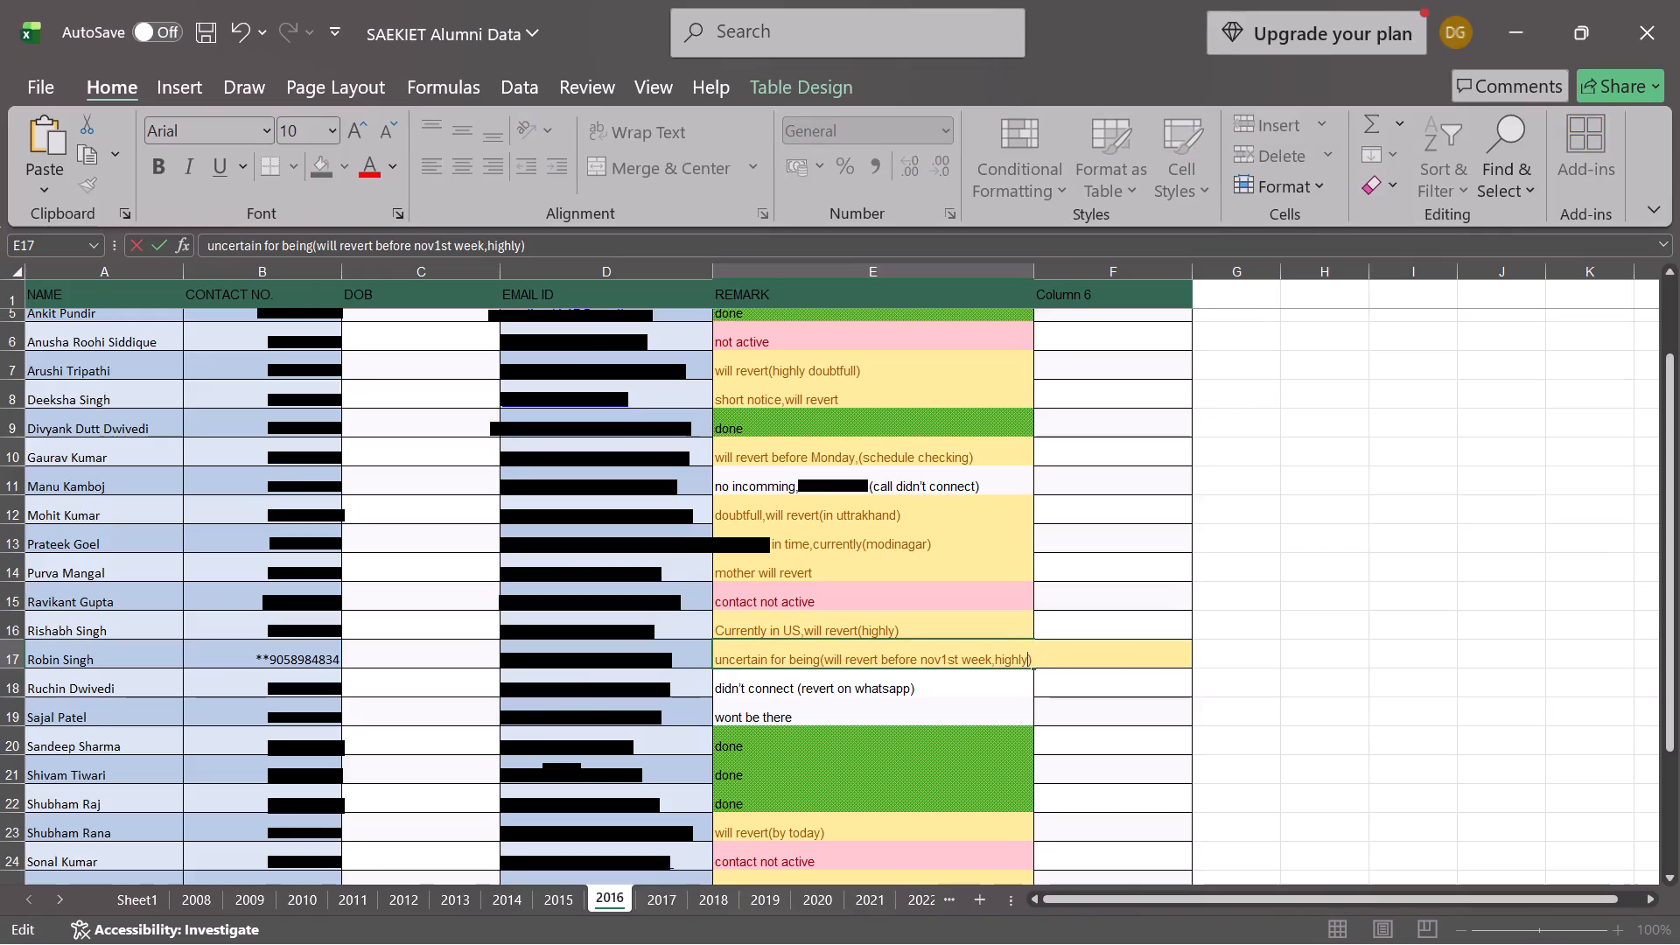
{"action": "key", "text": "Right"}
{"action": "left_click", "coordinate": [1096, 633]}
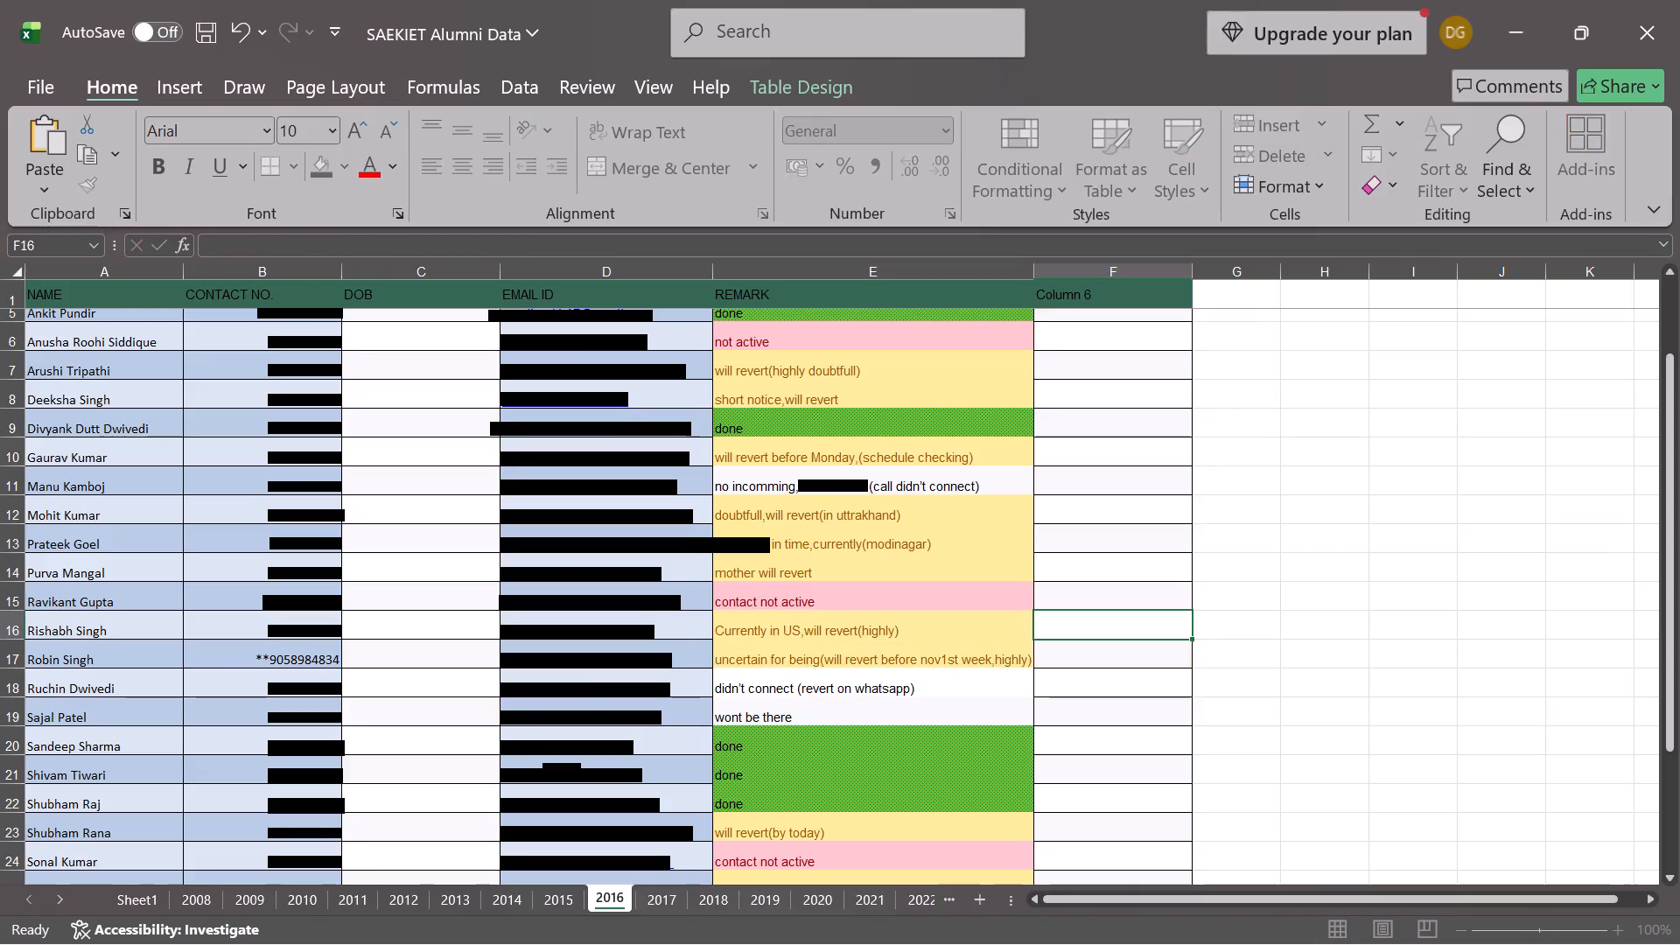
Look through the 2016 remarks and status counts for other doubtful replies that need the "highly" note.
{"action": "left_click", "coordinate": [1027, 683]}
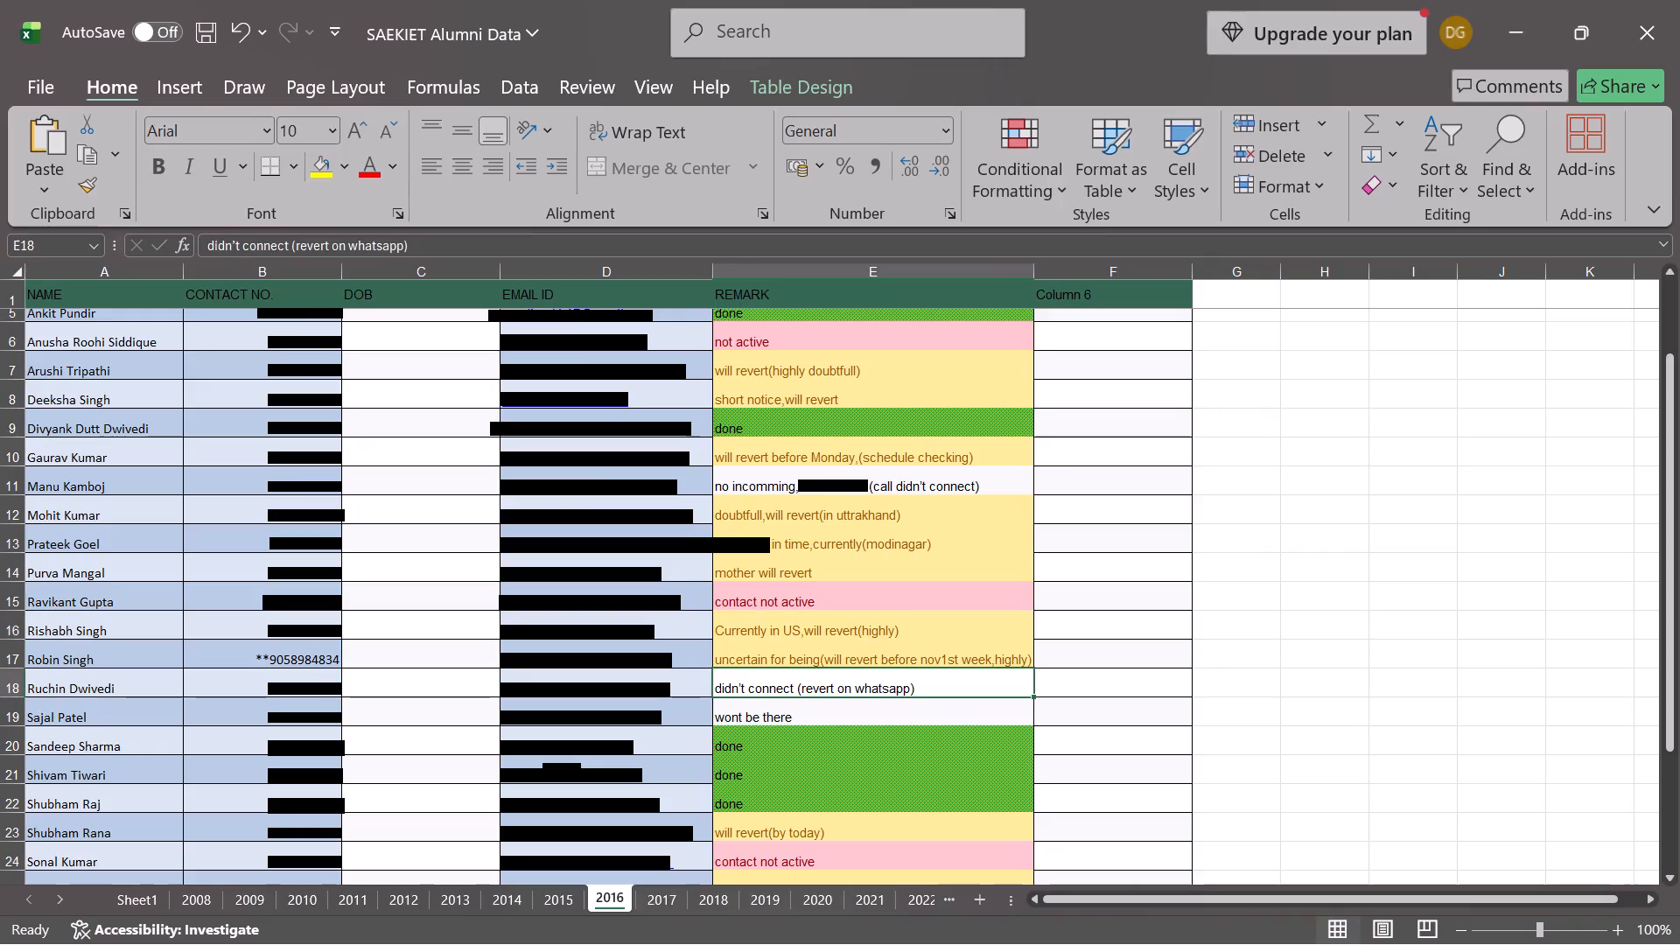
{"action": "scroll", "coordinate": [962, 764], "scroll_direction": "down", "scroll_amount": 1}
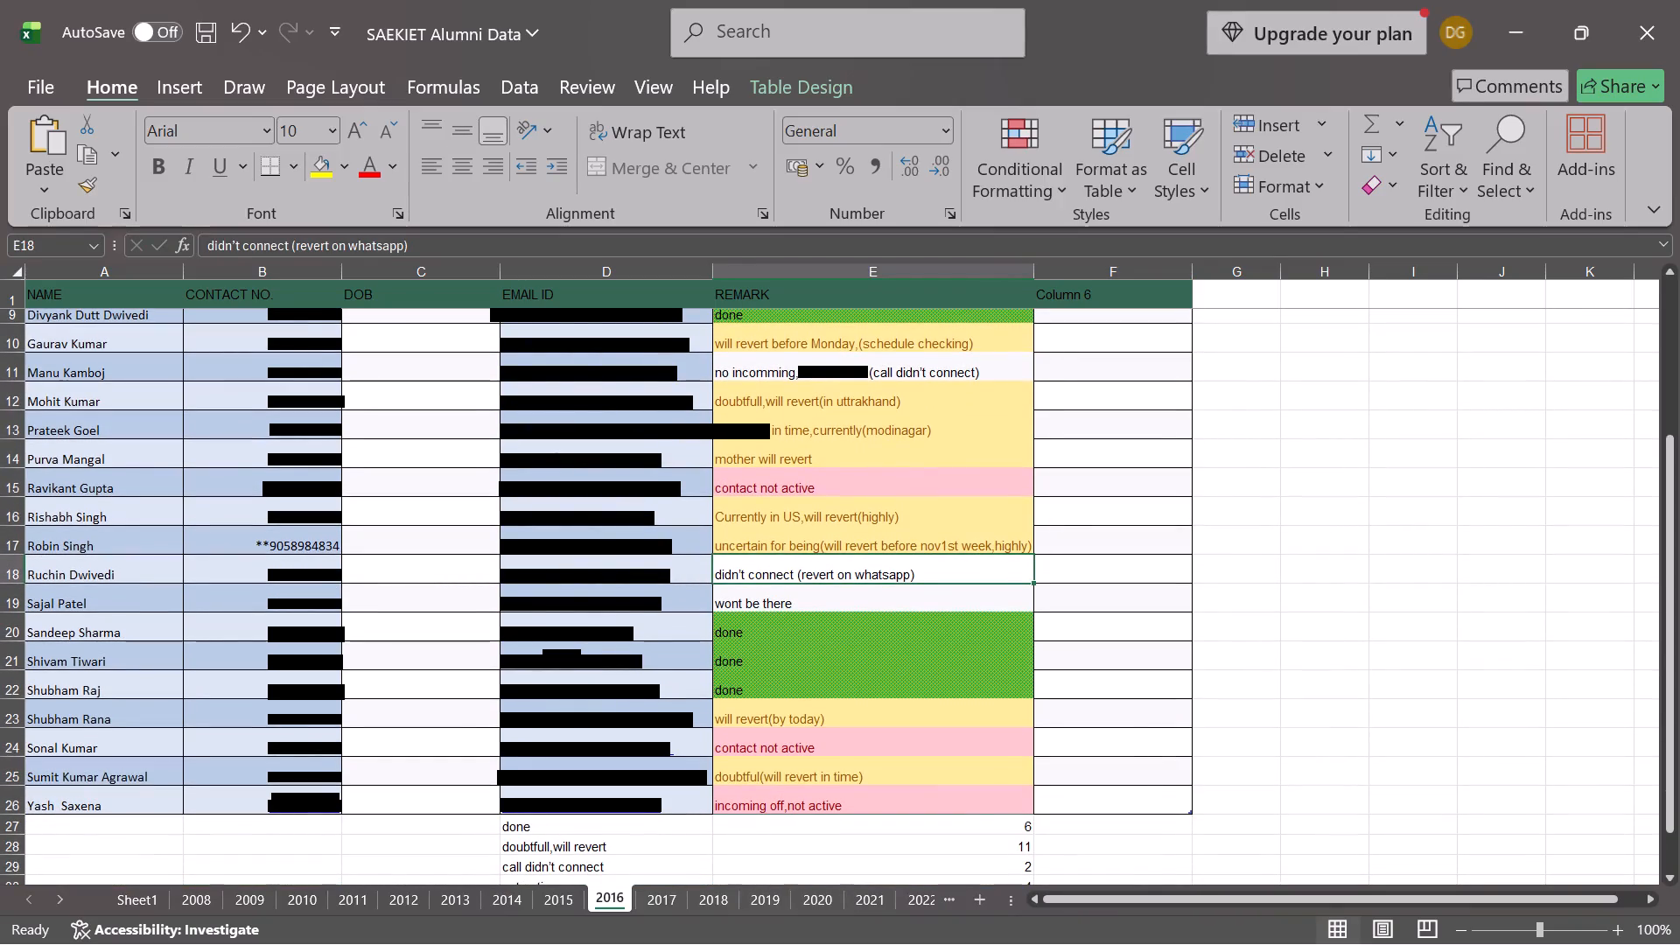
{"action": "scroll", "coordinate": [876, 738], "scroll_direction": "down", "scroll_amount": 1}
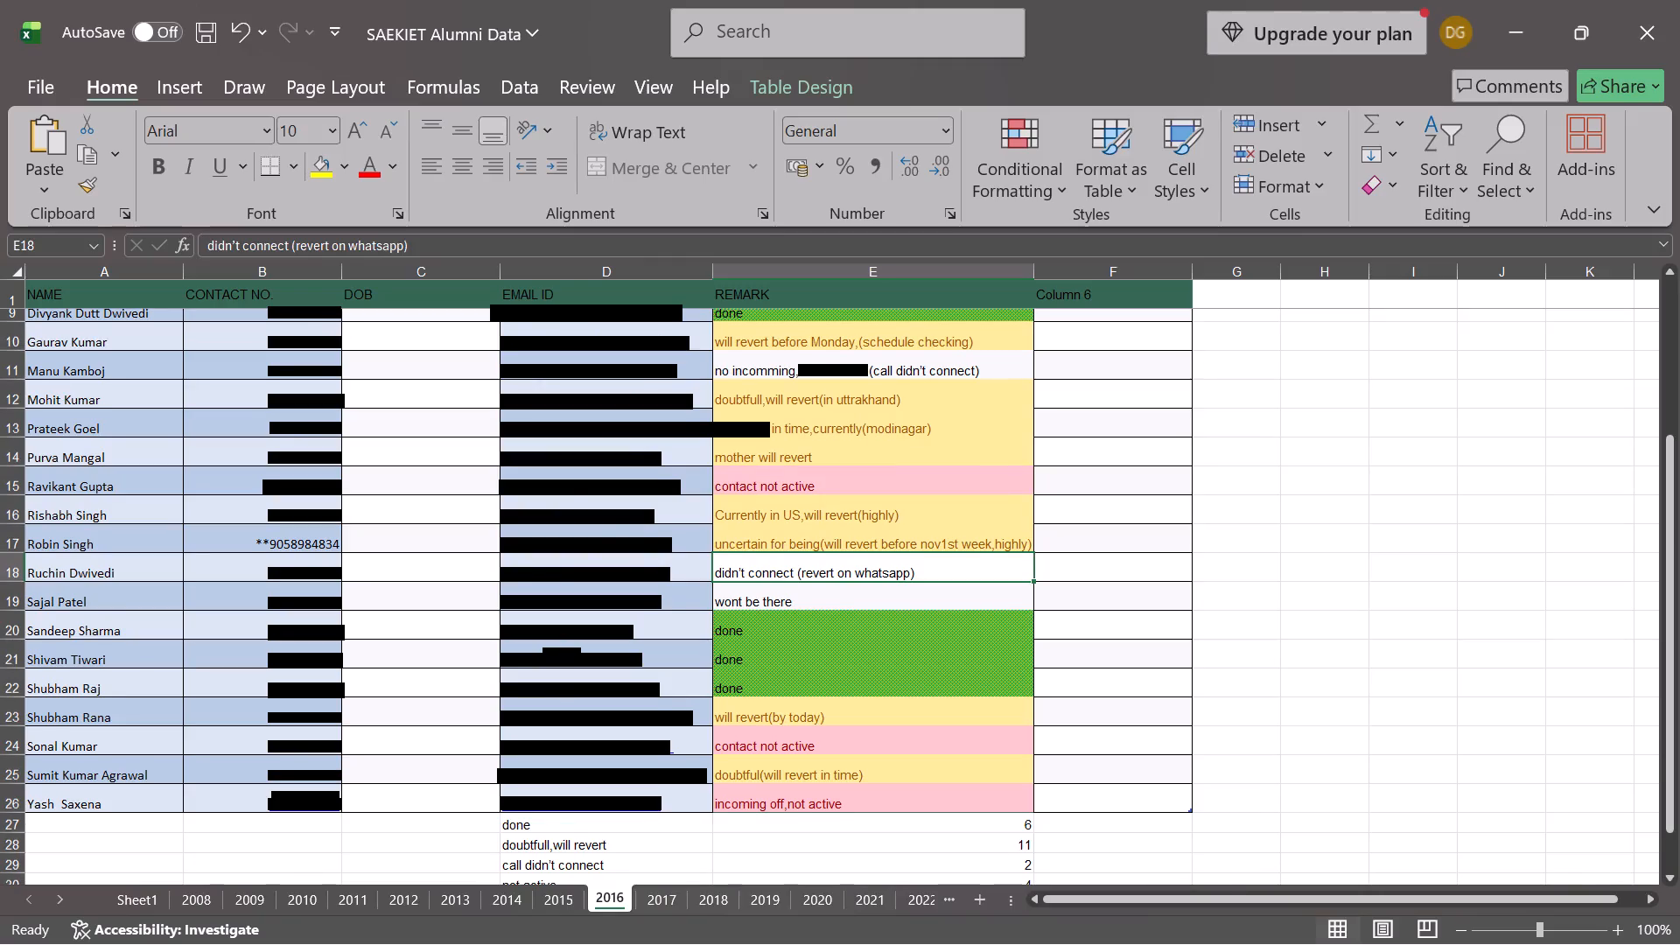
{"action": "scroll", "coordinate": [876, 738], "scroll_direction": "down", "scroll_amount": 2}
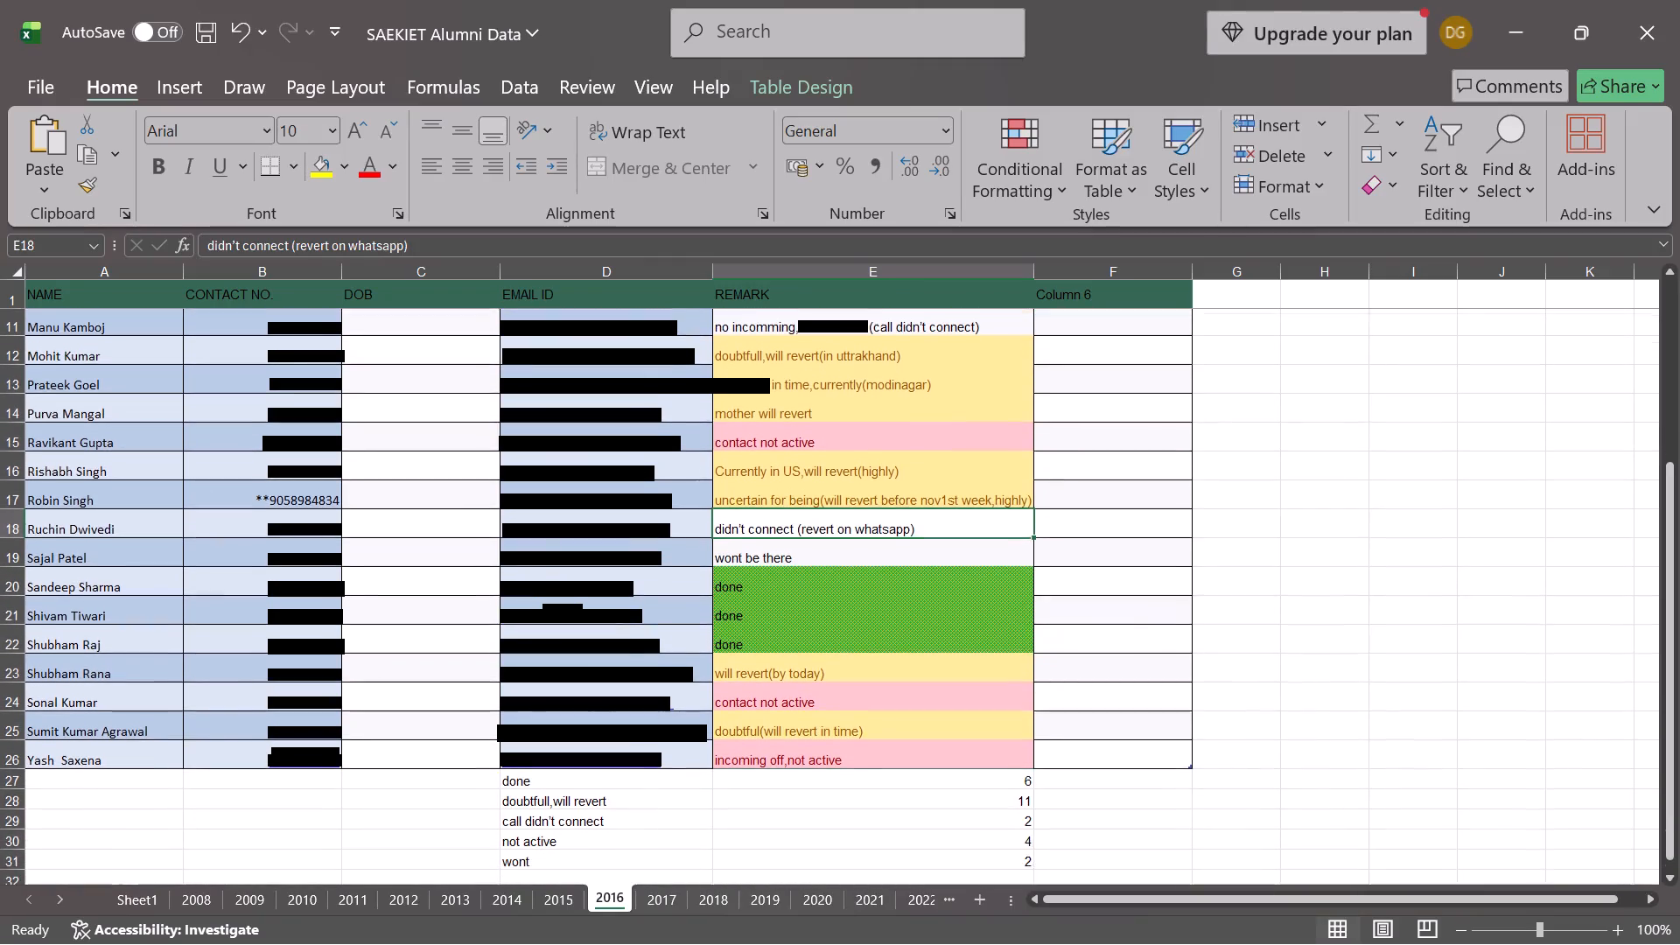
{"action": "scroll", "coordinate": [876, 738], "scroll_direction": "down", "scroll_amount": 2}
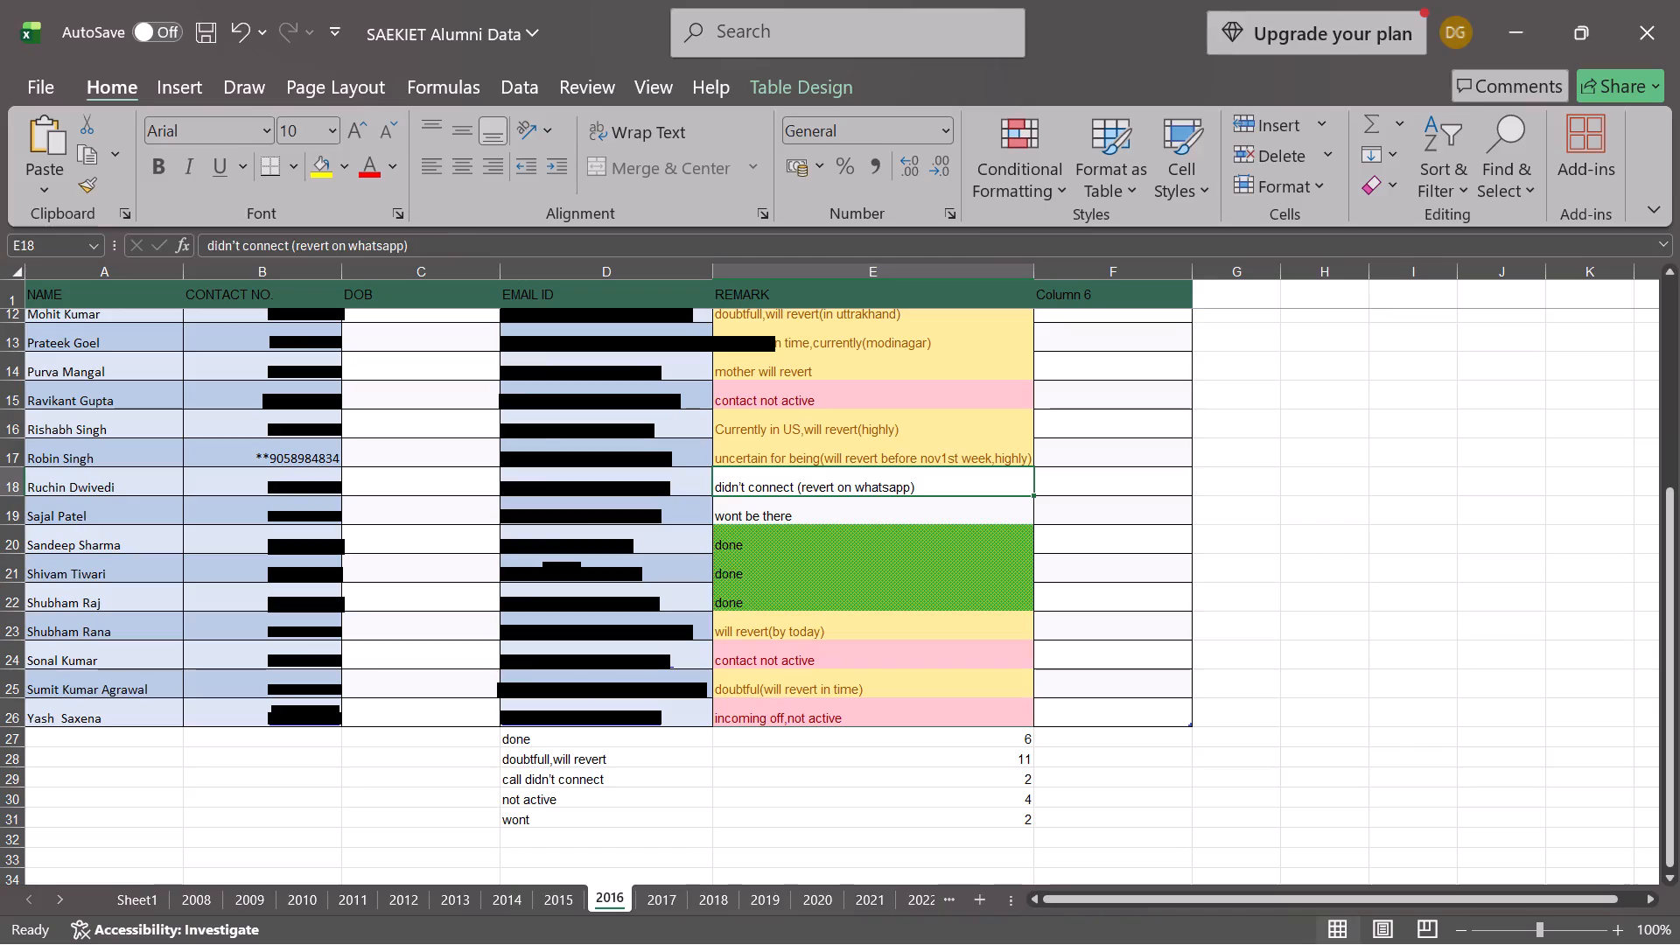
{"action": "scroll", "coordinate": [891, 682], "scroll_direction": "up", "scroll_amount": 2}
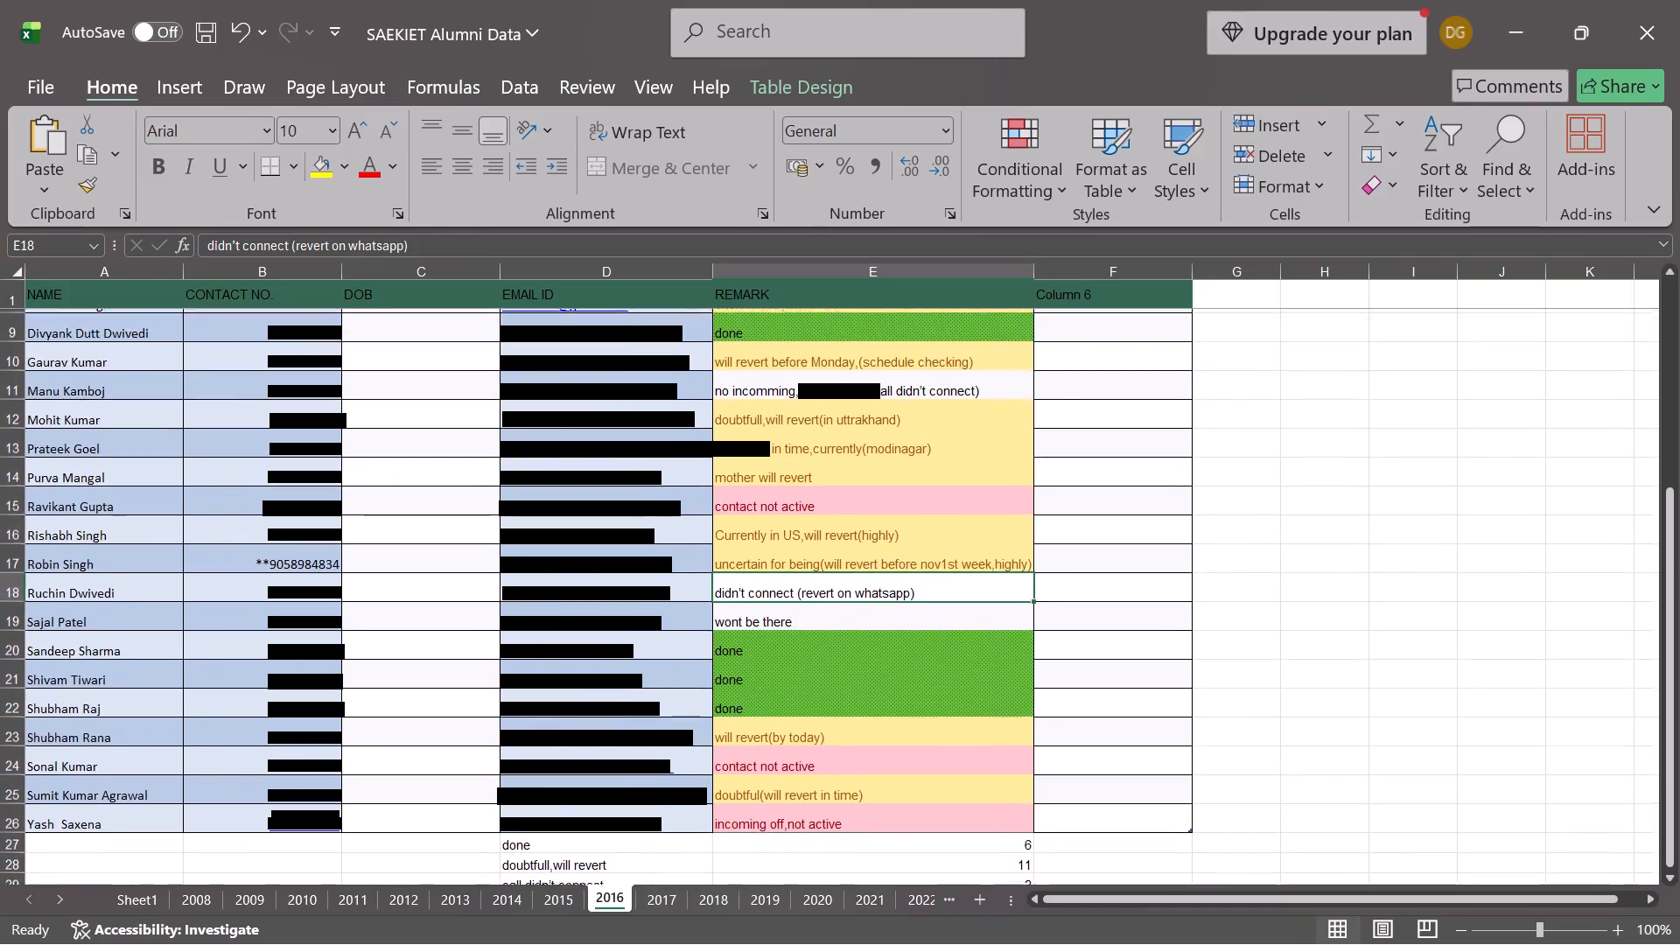
{"action": "scroll", "coordinate": [891, 682], "scroll_direction": "up", "scroll_amount": 3}
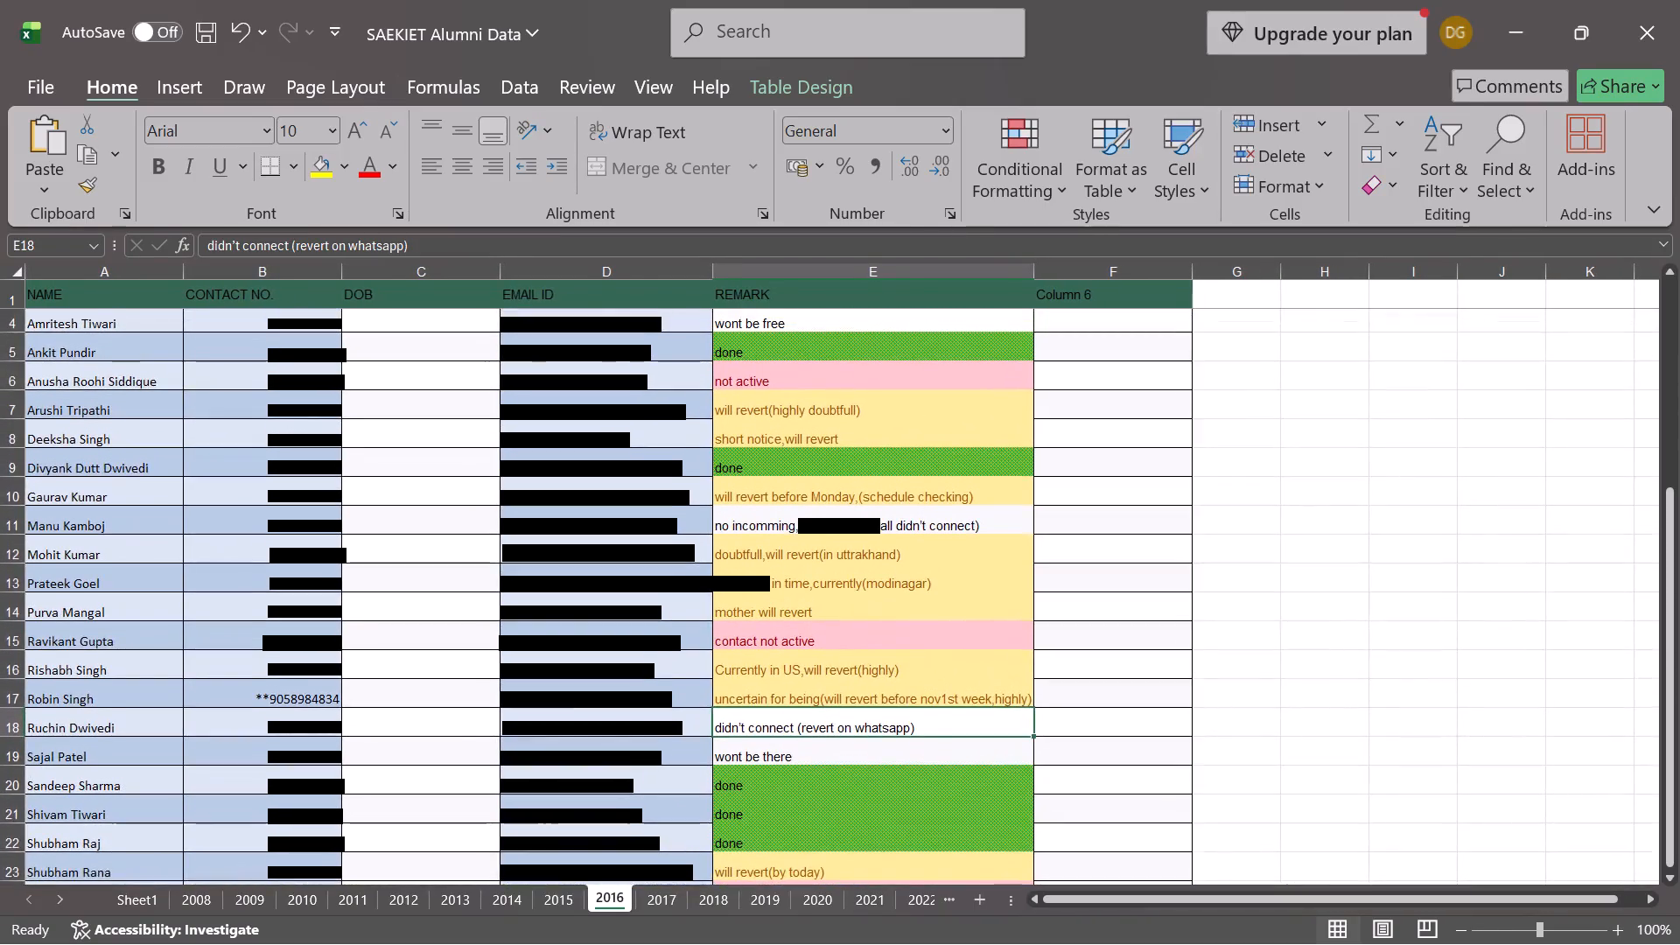
{"action": "scroll", "coordinate": [891, 682], "scroll_direction": "up", "scroll_amount": 2}
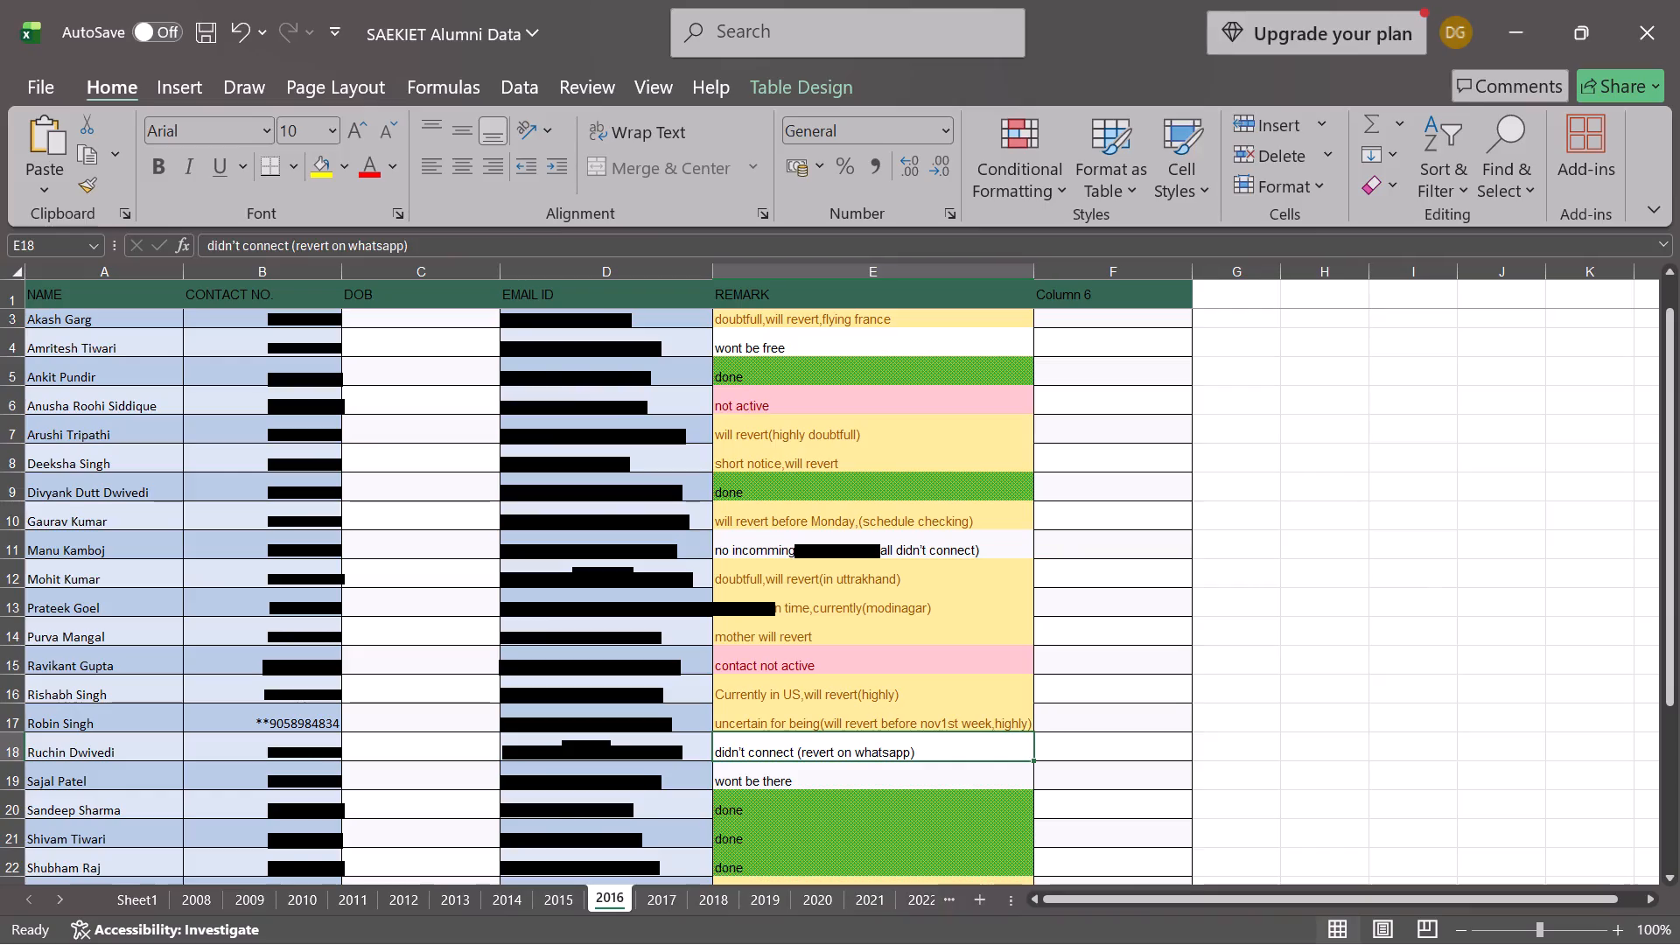
{"action": "left_click", "coordinate": [903, 633]}
{"action": "scroll", "coordinate": [903, 633], "scroll_direction": "up", "scroll_amount": 2}
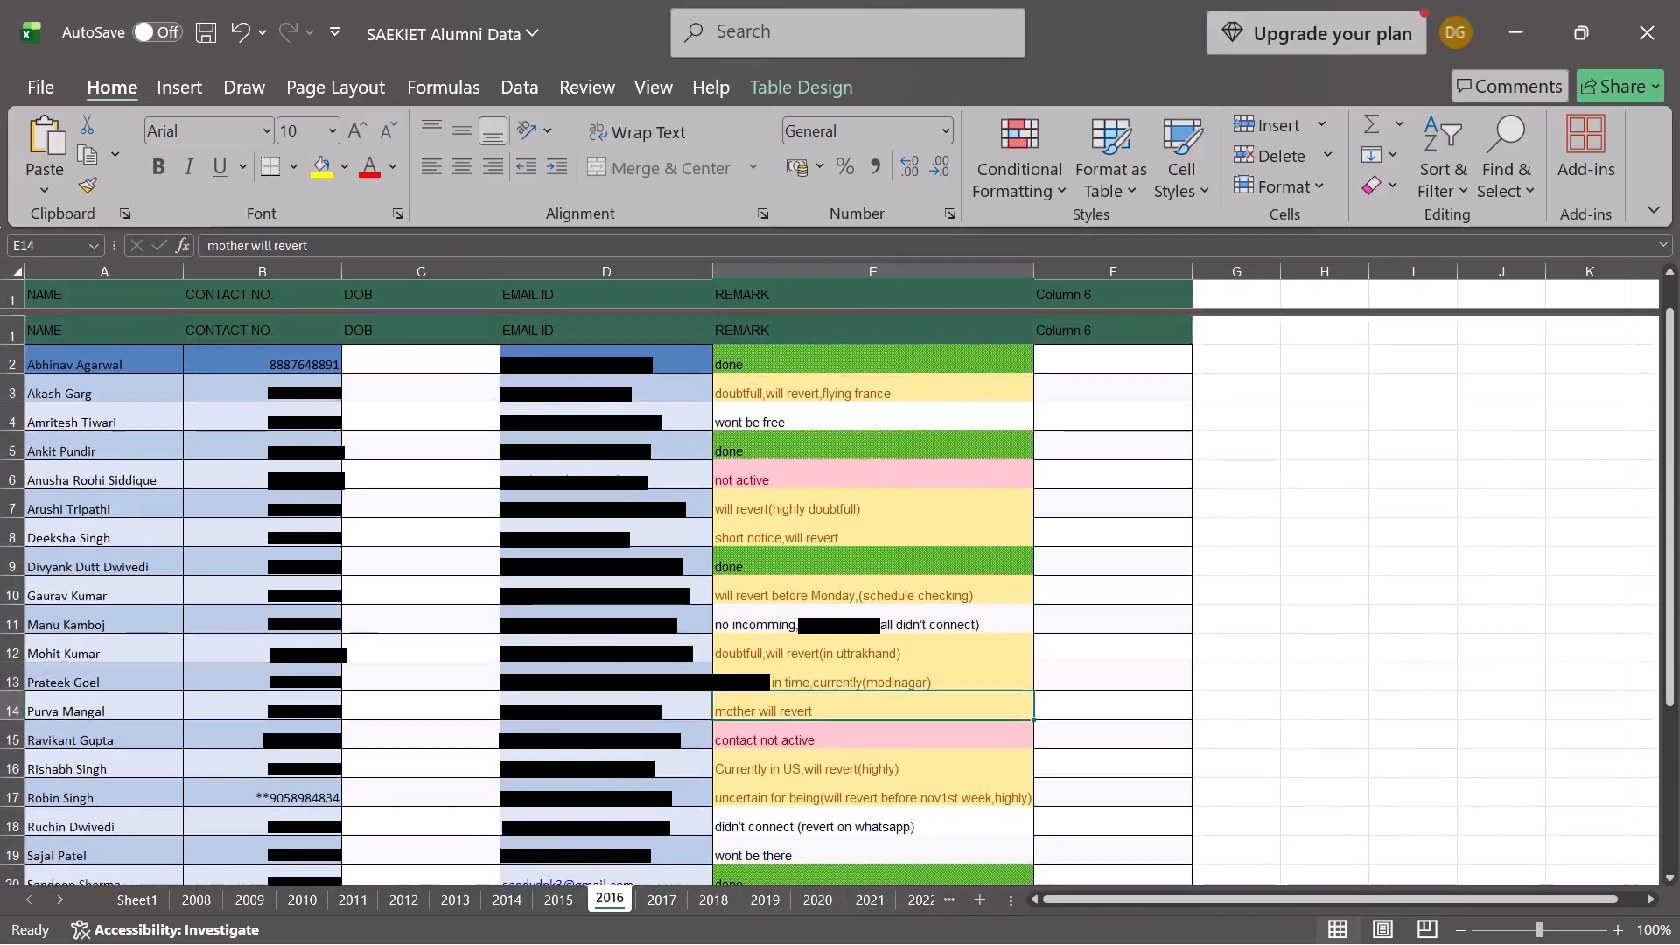
{"action": "scroll", "coordinate": [903, 633], "scroll_direction": "up", "scroll_amount": 1}
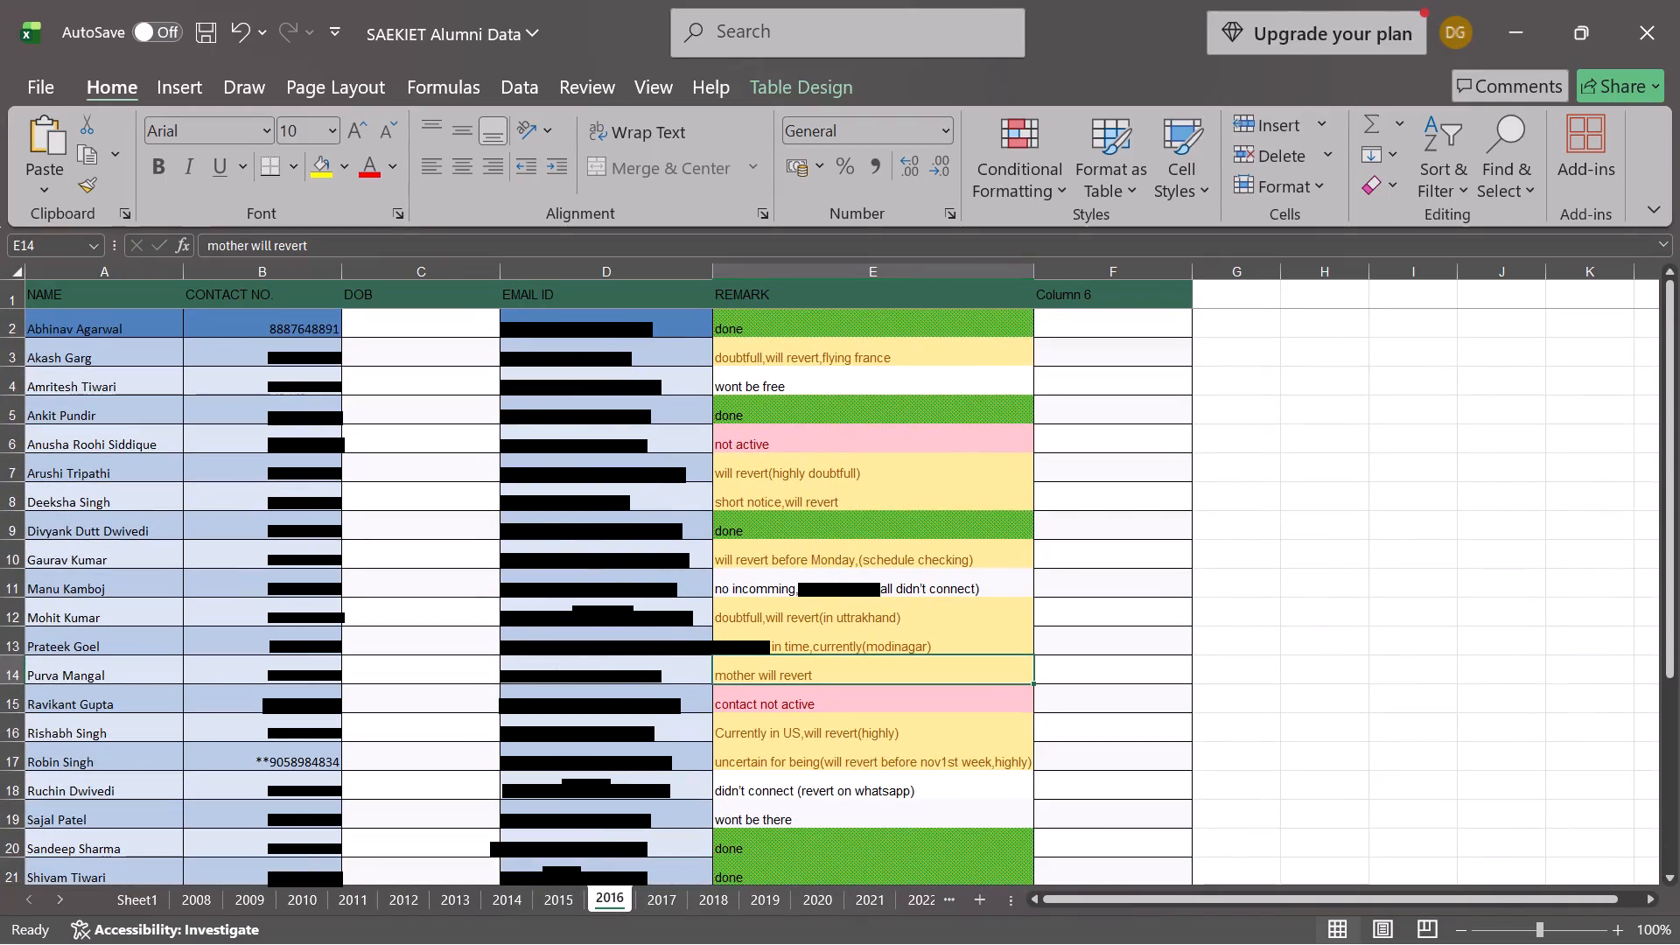
Append "(highly)" to the "doubtfull,will revert,flying france" remark in E3.
{"action": "left_click", "coordinate": [940, 360]}
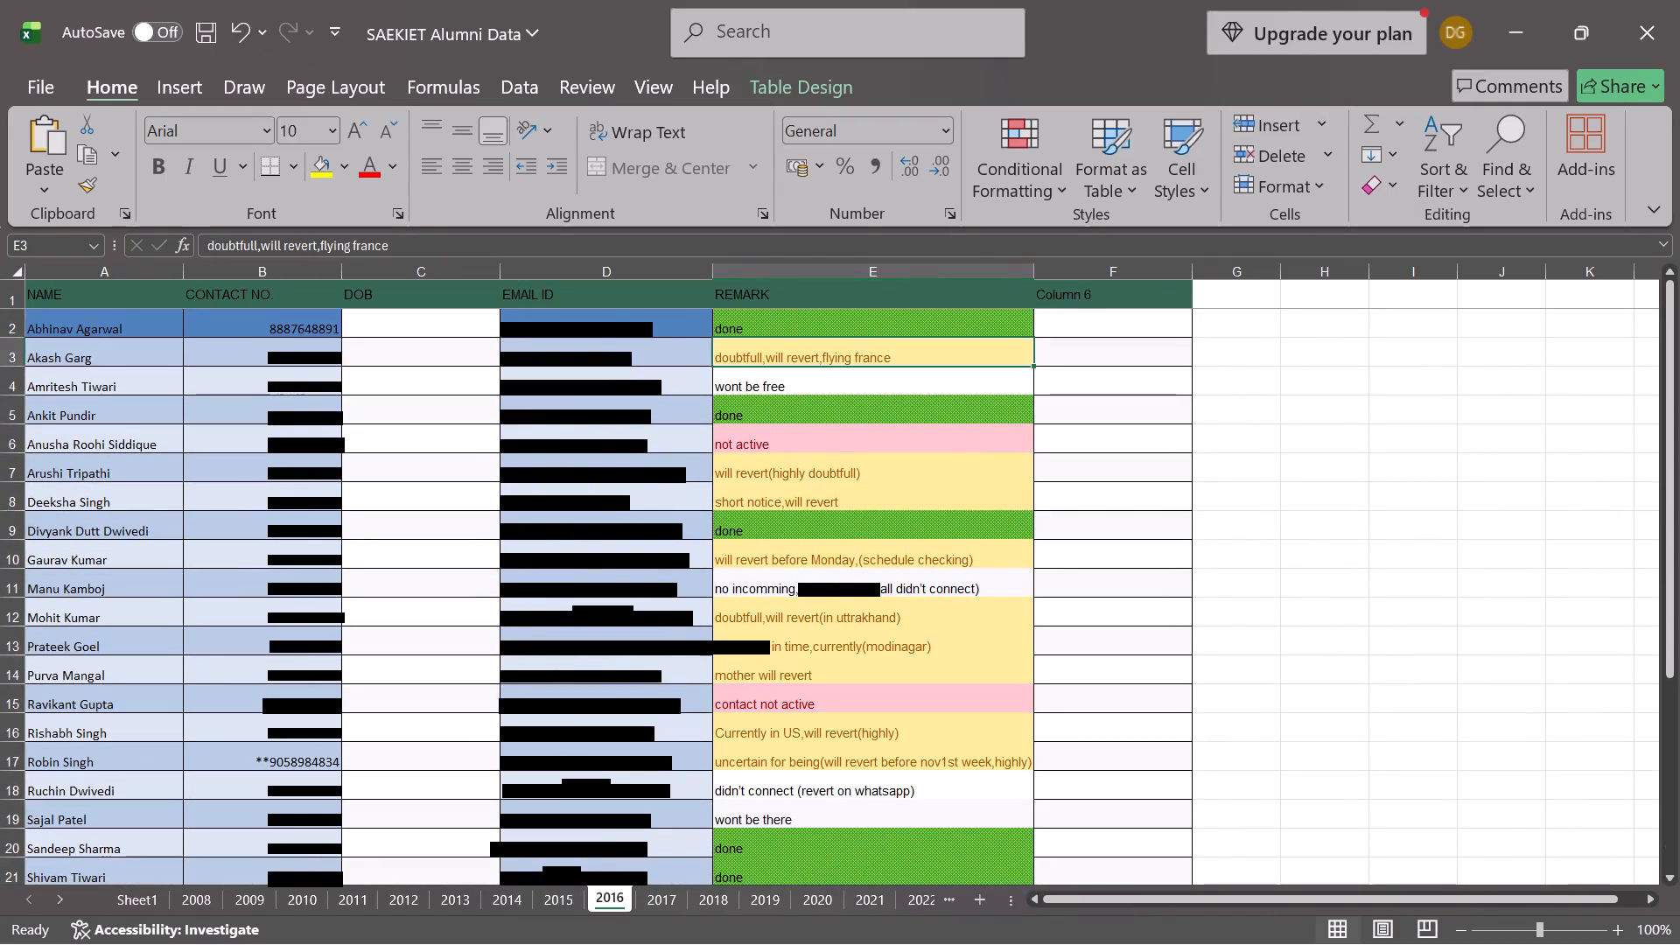
{"action": "triple_click", "coordinate": [940, 360]}
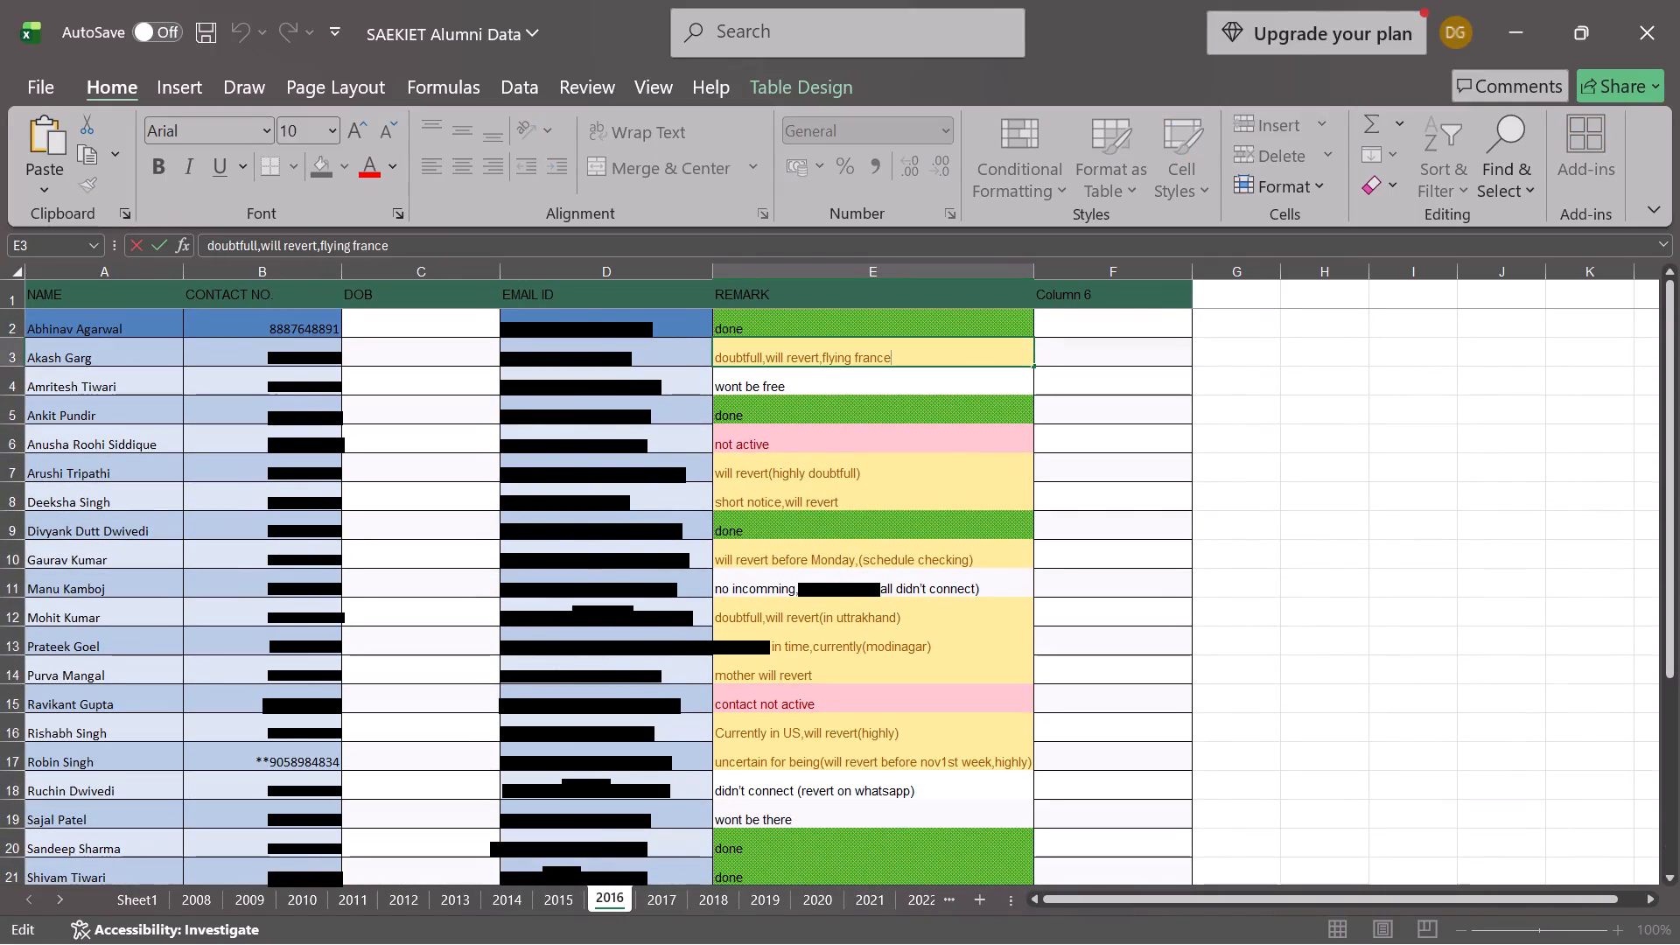
{"action": "key", "text": "shift+parenleft"}
{"action": "type", "text": "highly"}
{"action": "key", "text": "shift+parenright"}
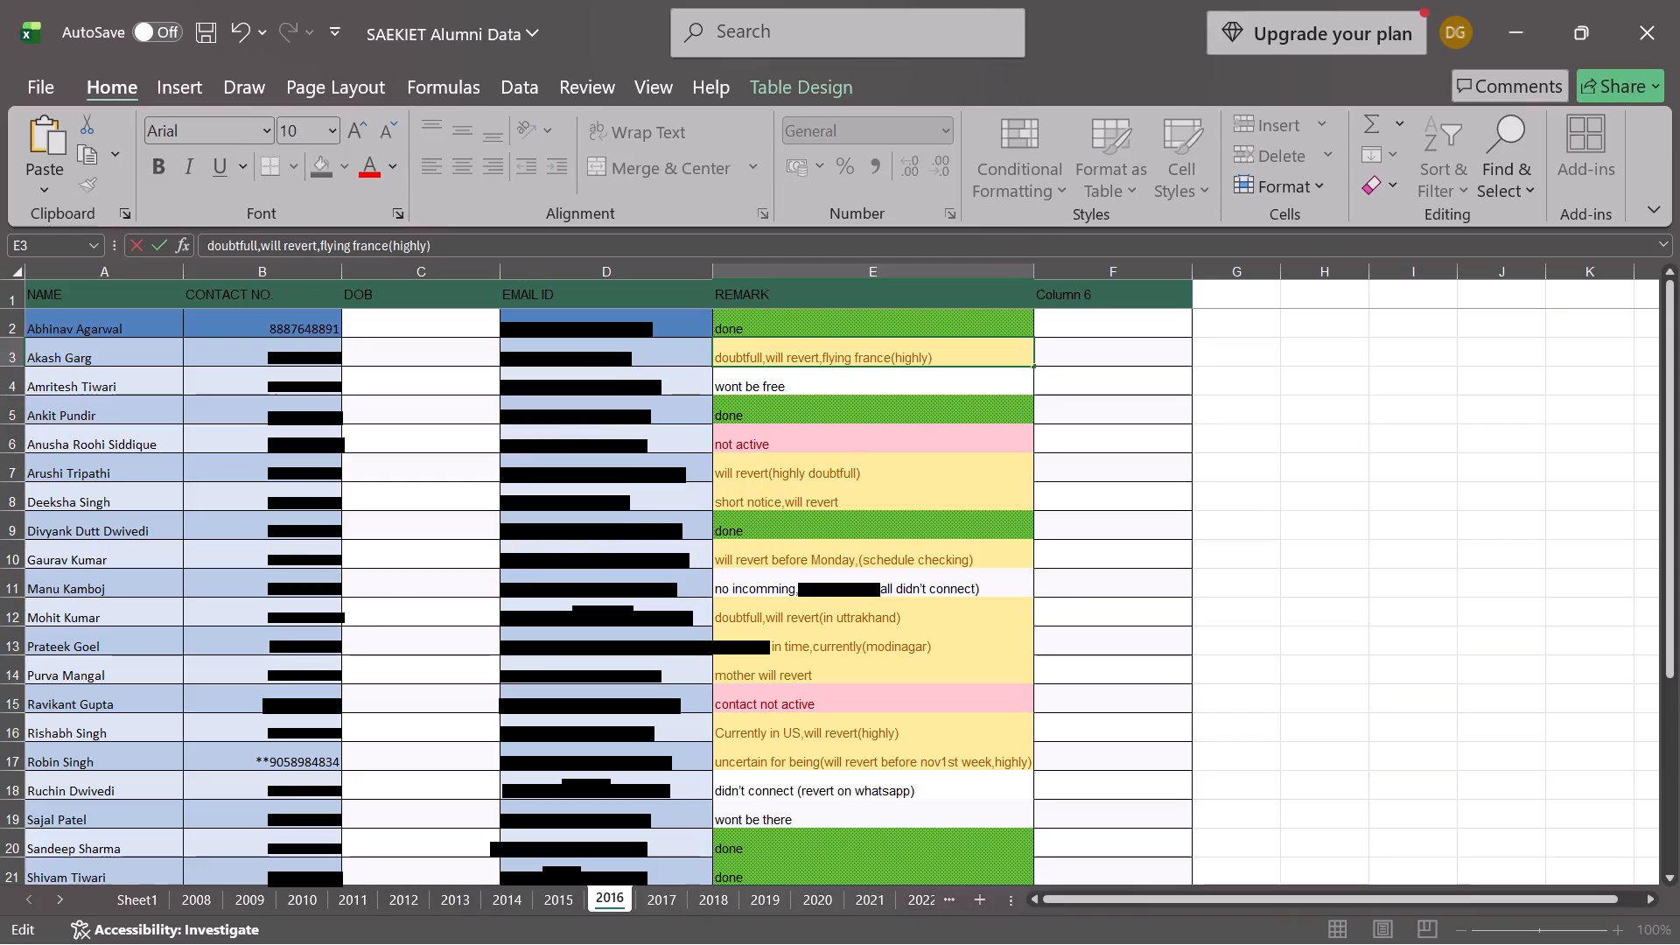
{"action": "scroll", "coordinate": [889, 421], "scroll_direction": "up", "scroll_amount": 1}
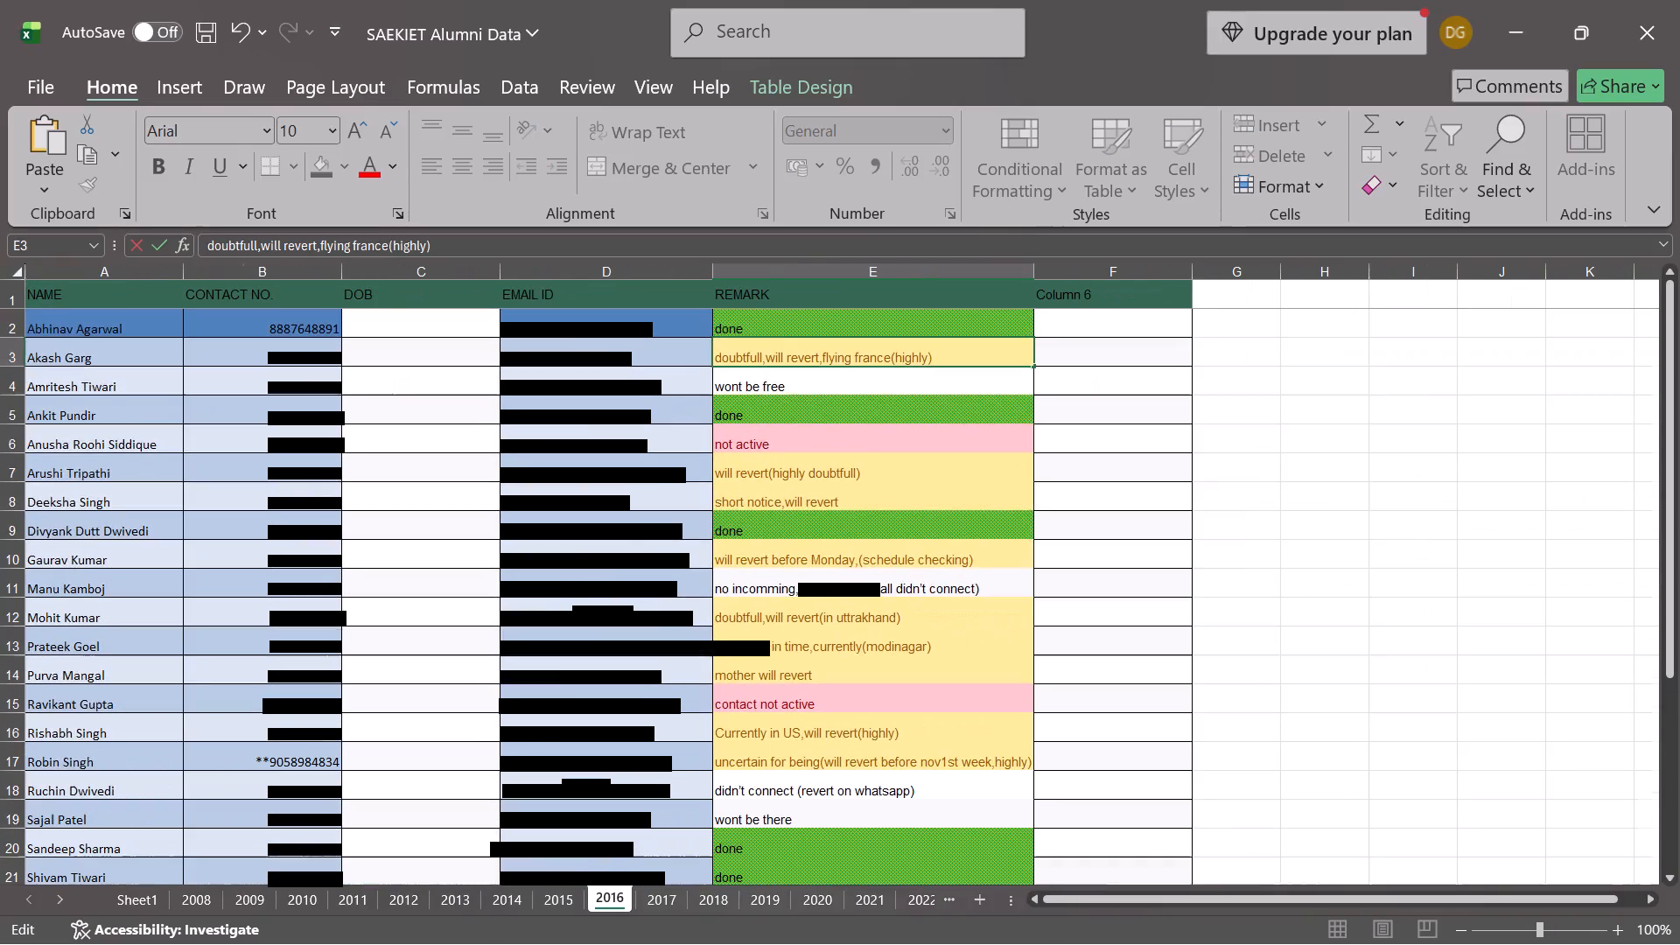
{"action": "left_click_drag", "start_coordinate": [869, 329], "coordinate": [908, 544]}
Add the label "highly doubtfull" in D32, directly below the "wont" row of the 2016 status summary.
{"action": "scroll", "coordinate": [1025, 717], "scroll_direction": "down", "scroll_amount": 3}
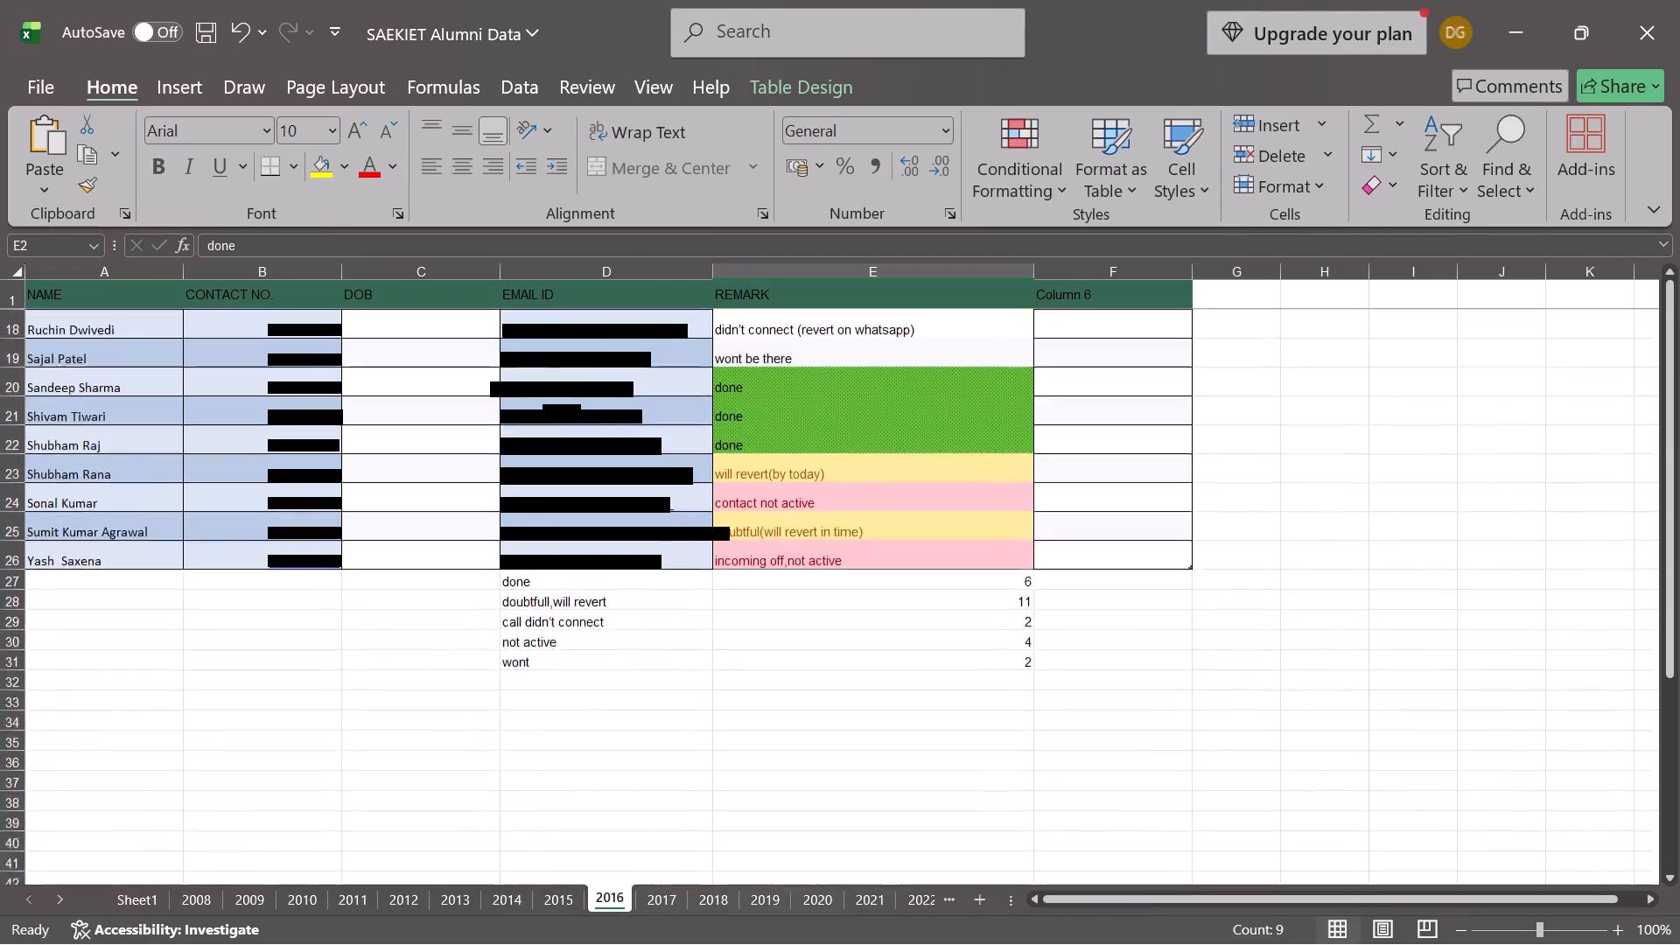
{"action": "scroll", "coordinate": [1025, 717], "scroll_direction": "down", "scroll_amount": 1}
{"action": "left_click", "coordinate": [906, 619]}
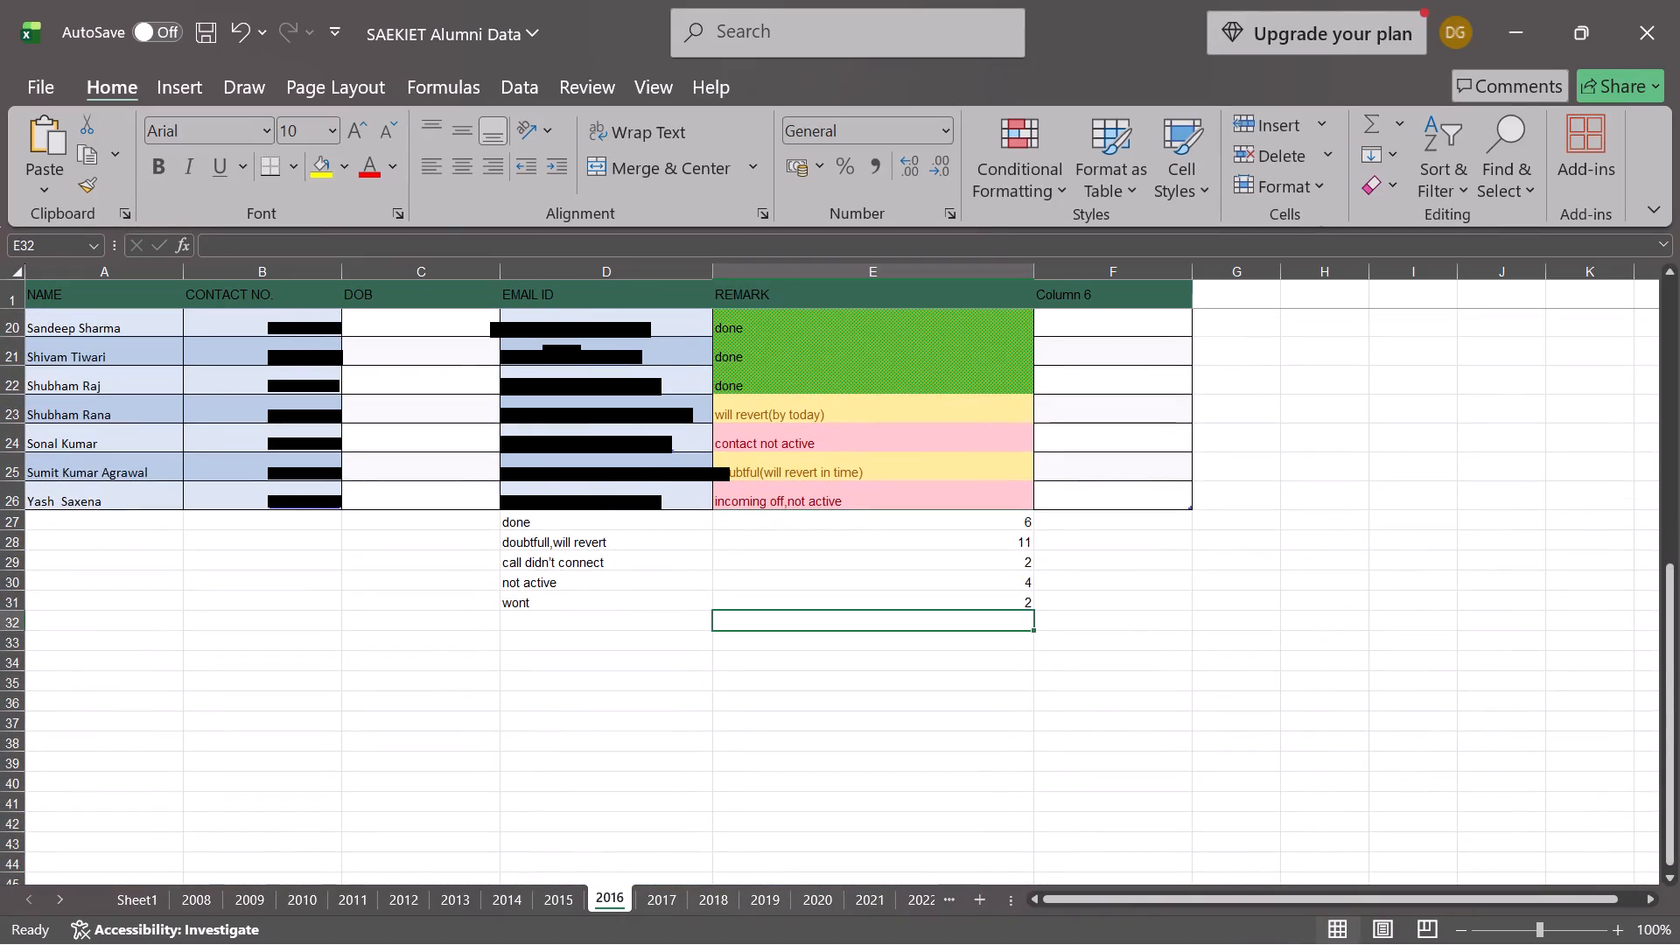
{"action": "left_click", "coordinate": [656, 626]}
{"action": "type", "text": "highly doubtfy"}
{"action": "key", "text": "BackSpace"}
{"action": "type", "text": "ull"}
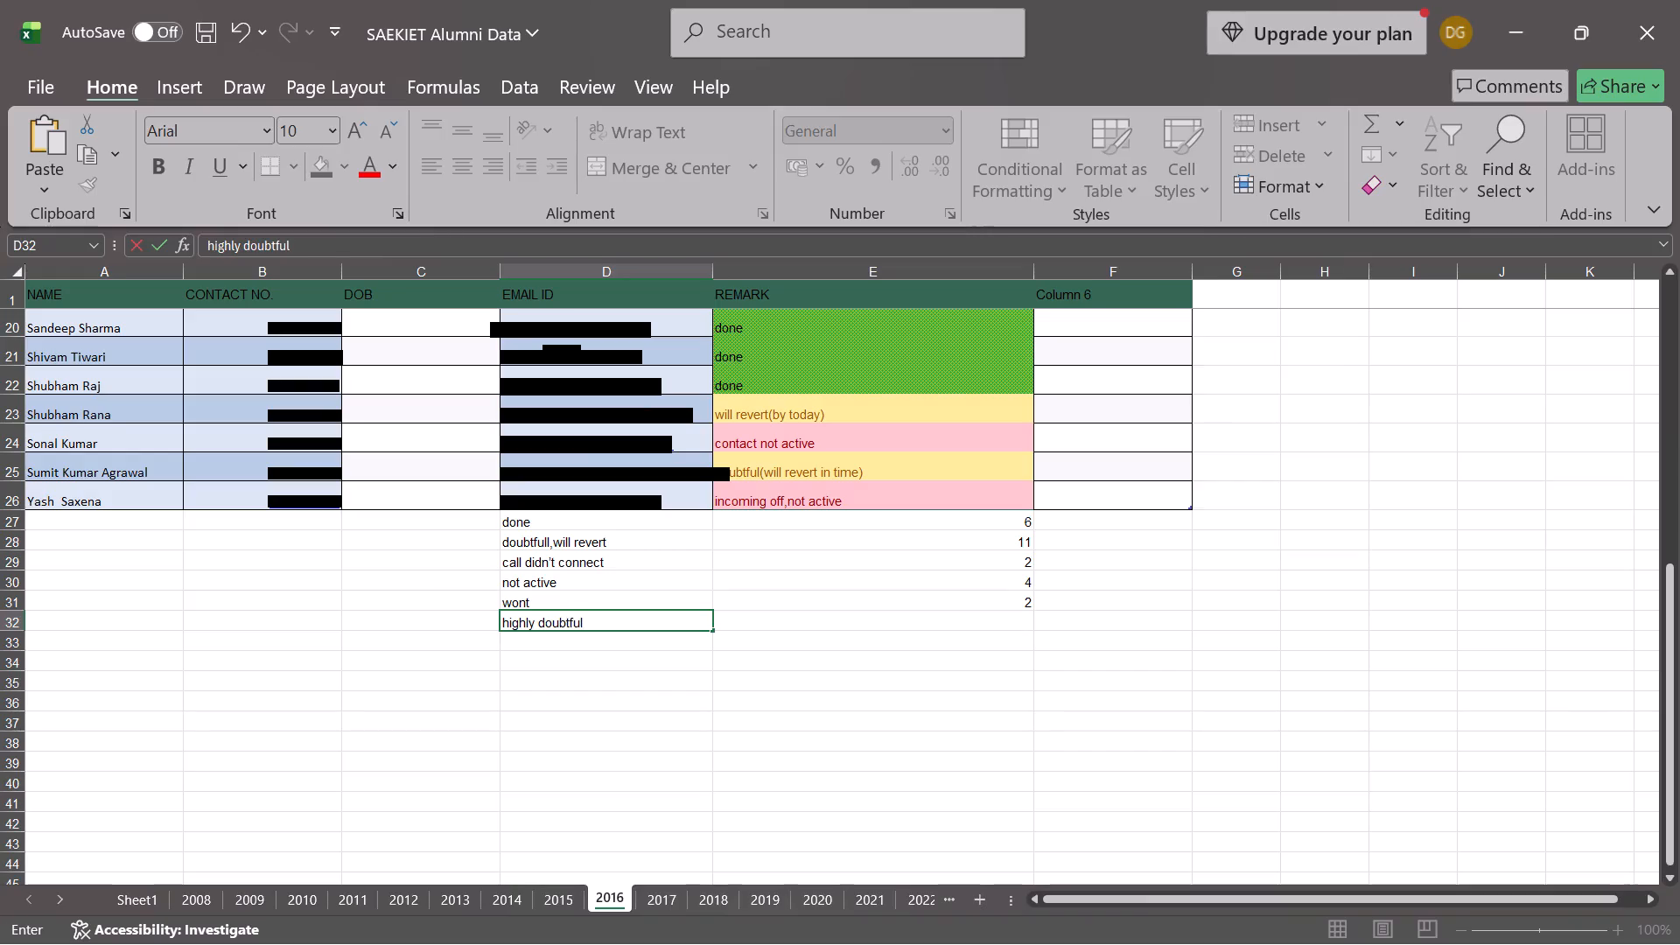
{"action": "key", "text": "Right"}
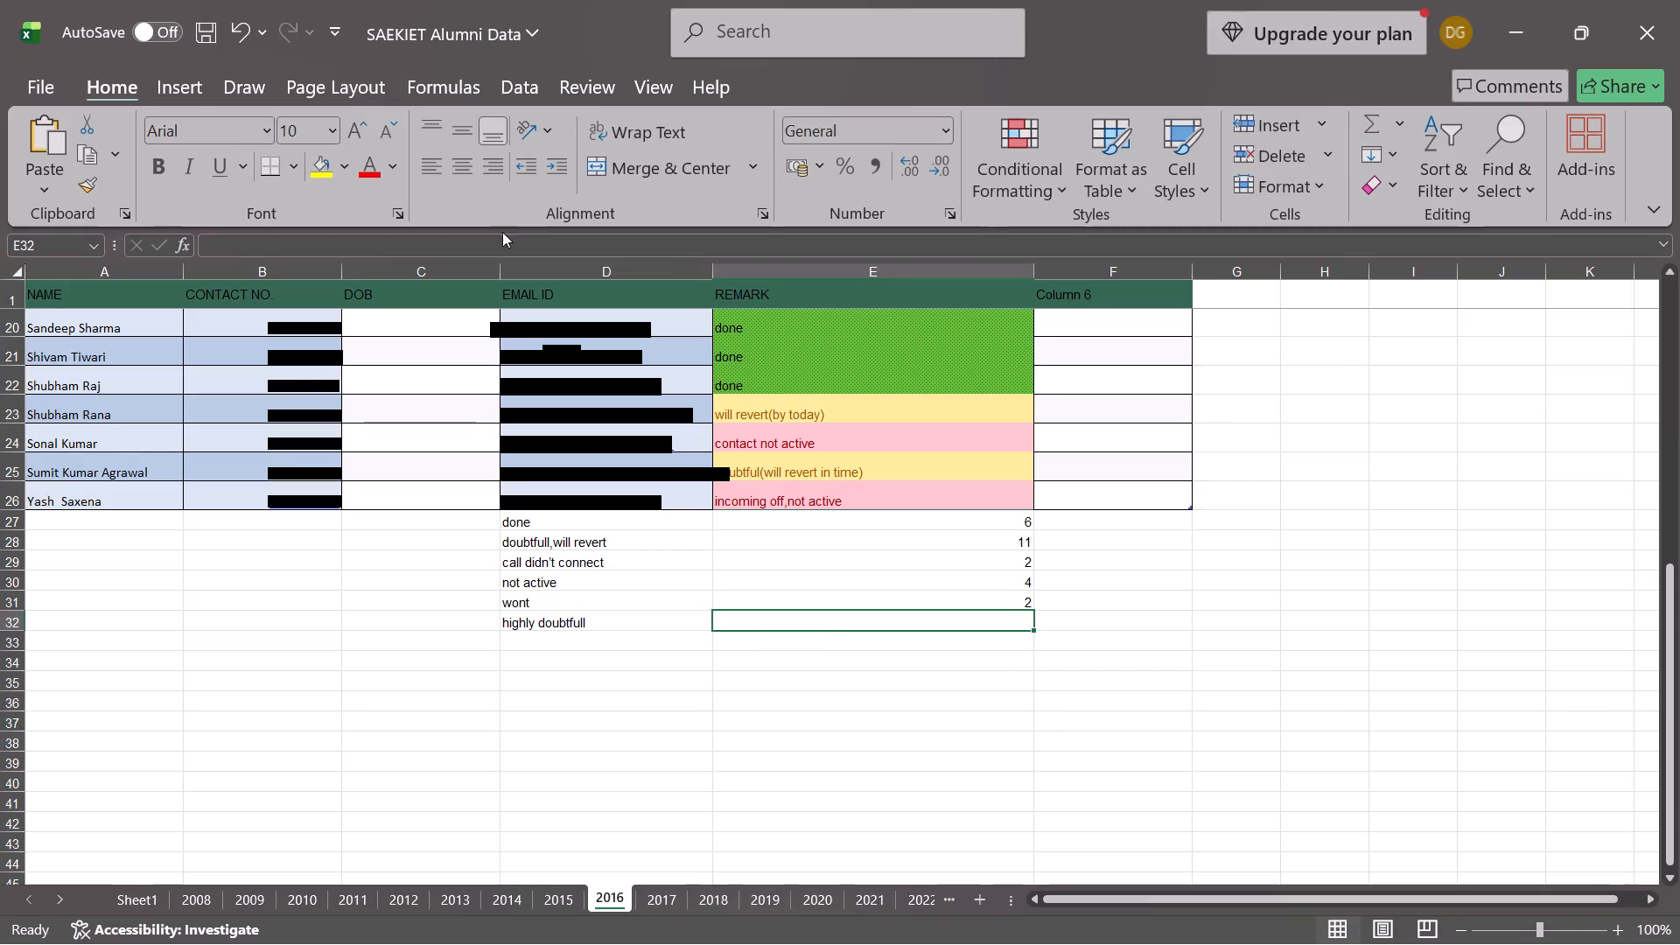
Paste the copied COUNTIF formula into E32 and correct its range to E2:E26.
{"action": "left_click", "coordinate": [500, 243]}
{"action": "key", "text": "ctrl+v"}
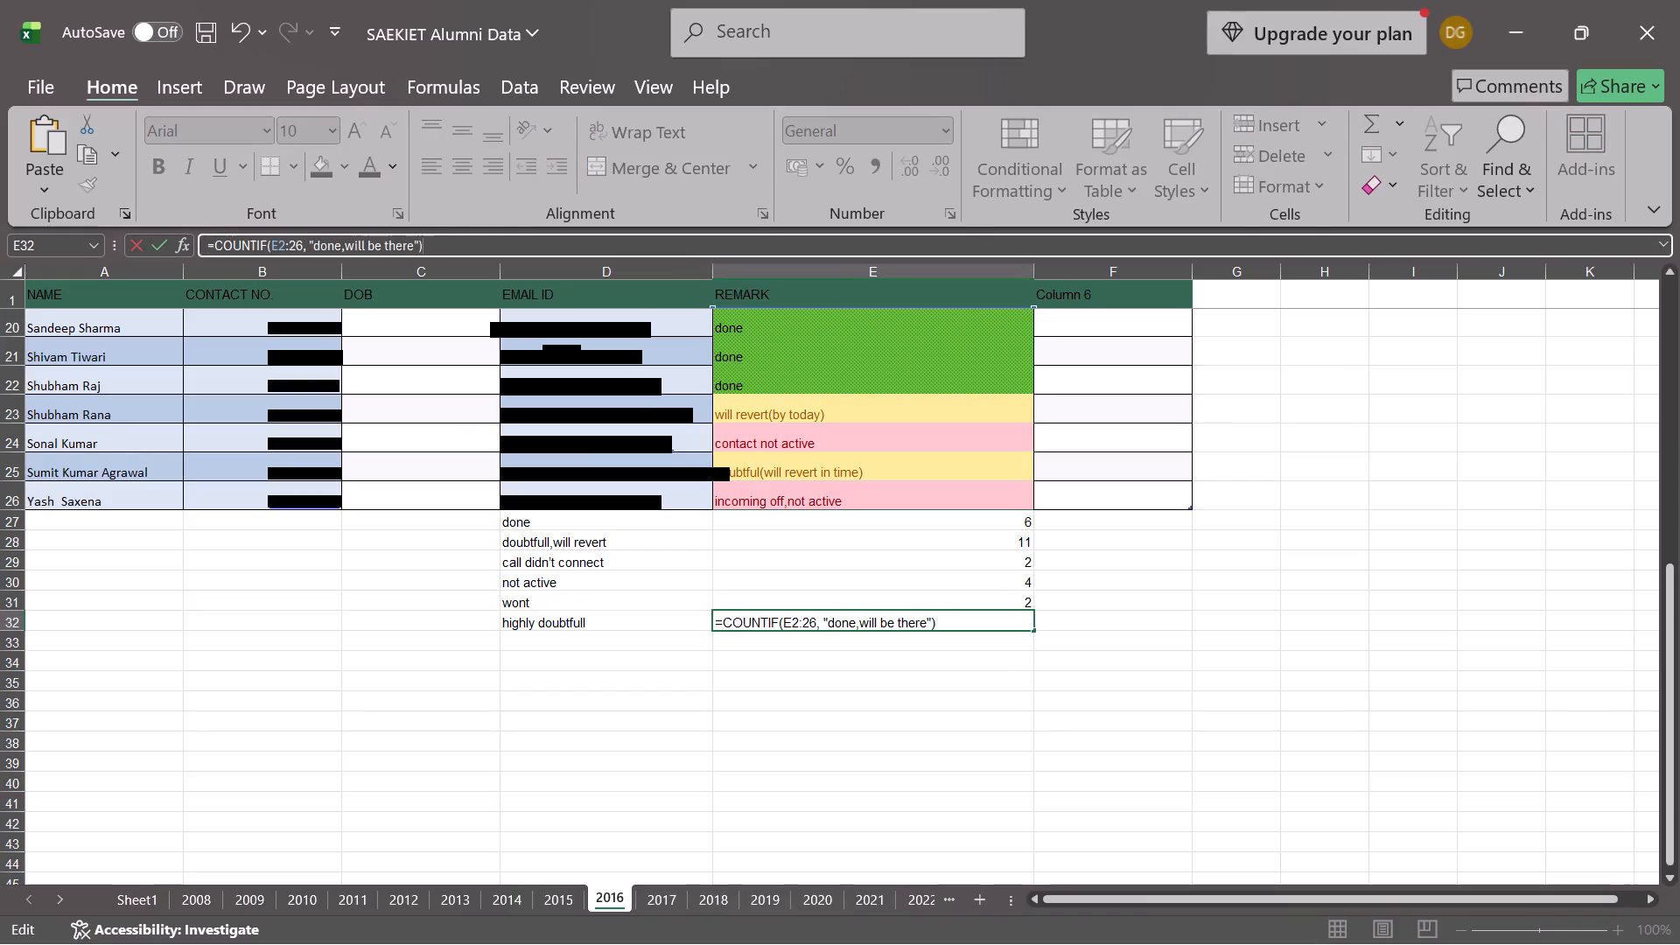
{"action": "left_click", "coordinate": [297, 245]}
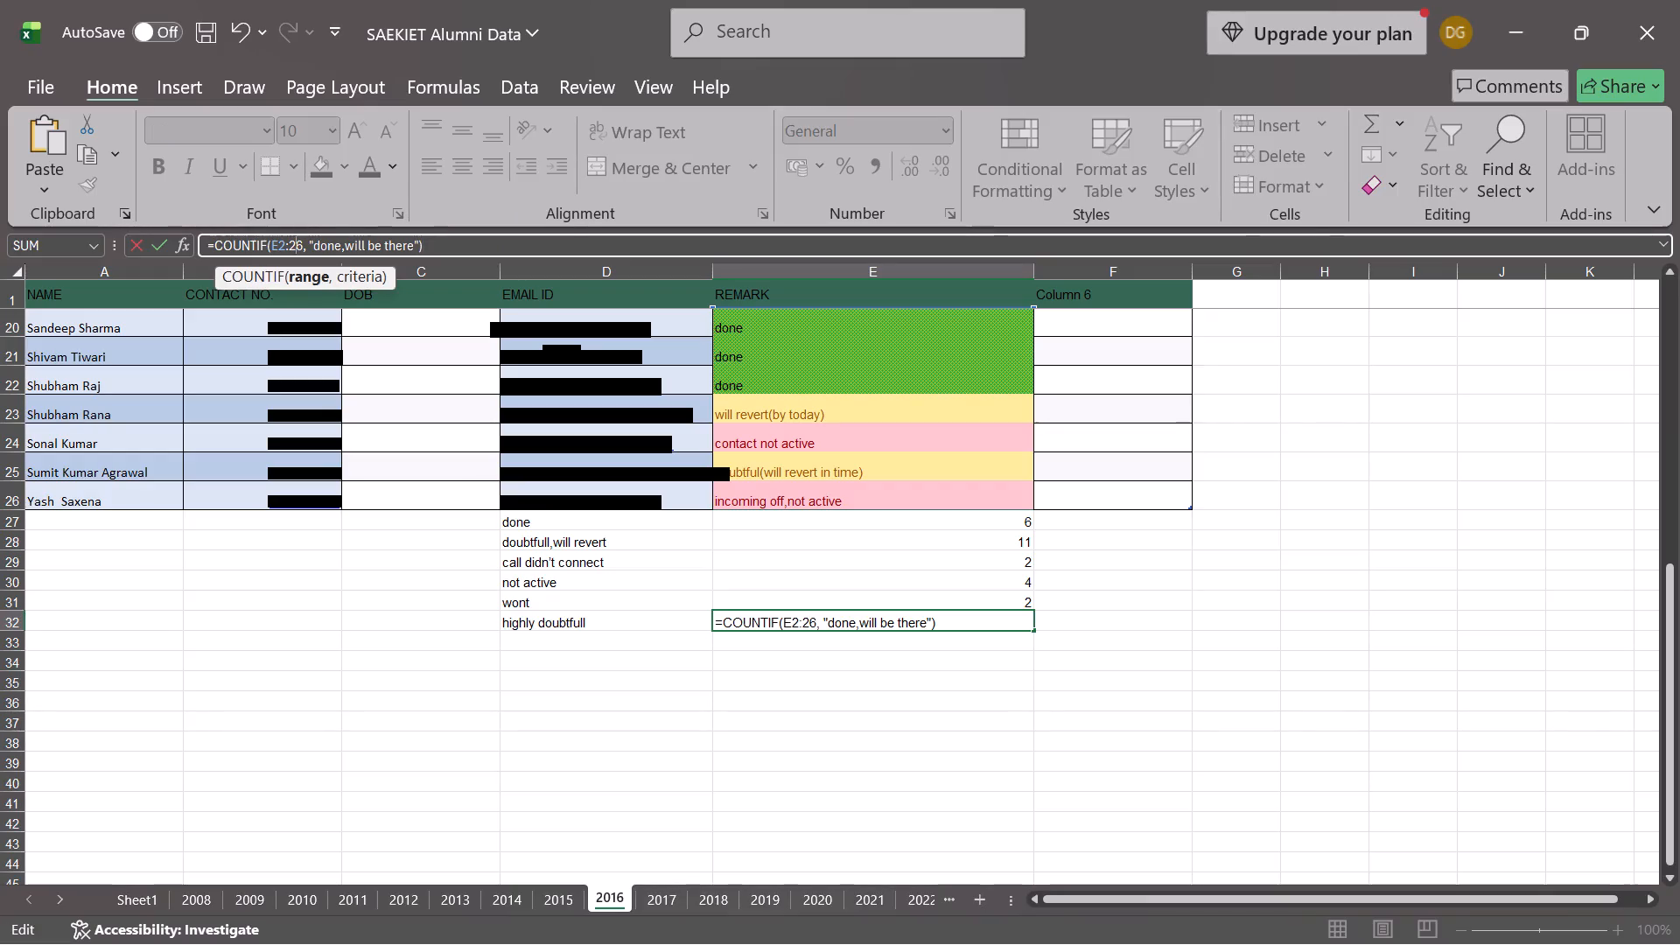
{"action": "key", "text": "Left"}
{"action": "key", "text": "shift+e"}
Replace the "done,will be there" criterion in E32's COUNTIF formula with "*highly*".
{"action": "key", "text": "Right"}
{"action": "key", "text": "Right"}
{"action": "key", "text": "Right"}
{"action": "key", "text": "Right"}
{"action": "key", "text": "Right"}
{"action": "key", "text": "Right"}
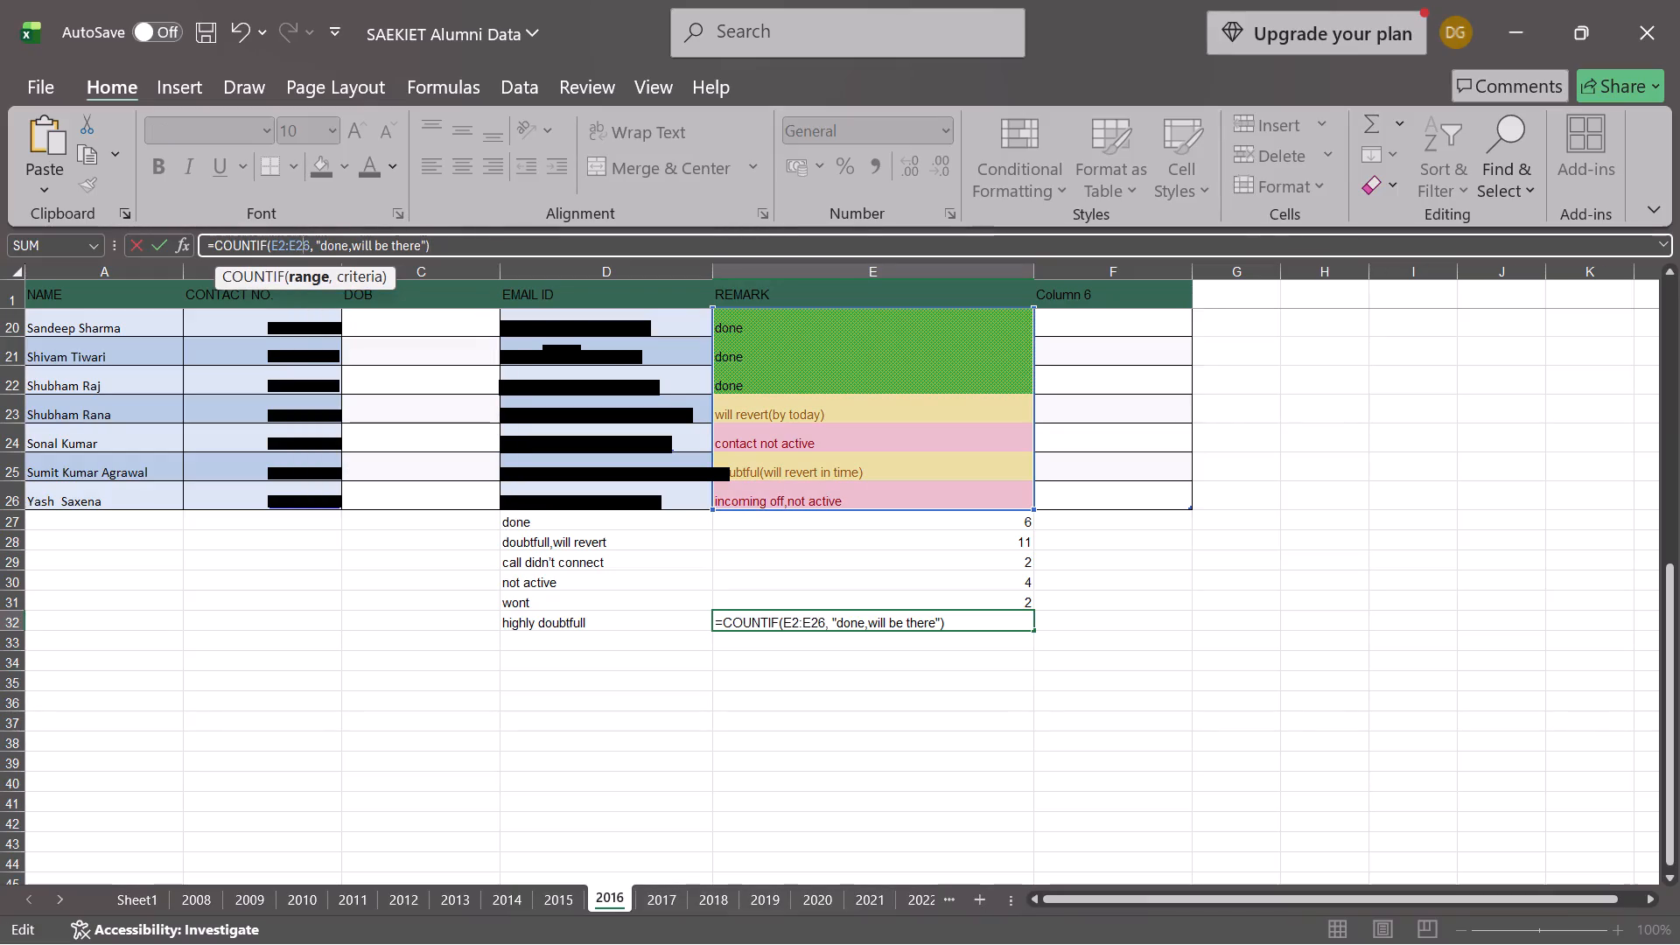
{"action": "key", "text": "Right"}
{"action": "key", "text": "Right"}
{"action": "key", "text": "Right"}
{"action": "key", "text": "Right"}
{"action": "key", "text": "Right"}
{"action": "key", "text": "Right"}
{"action": "key", "text": "Right"}
{"action": "key", "text": "Right"}
{"action": "key", "text": "Right"}
{"action": "key", "text": "Right"}
{"action": "key", "text": "Right"}
{"action": "key", "text": "Right"}
{"action": "key", "text": "Right"}
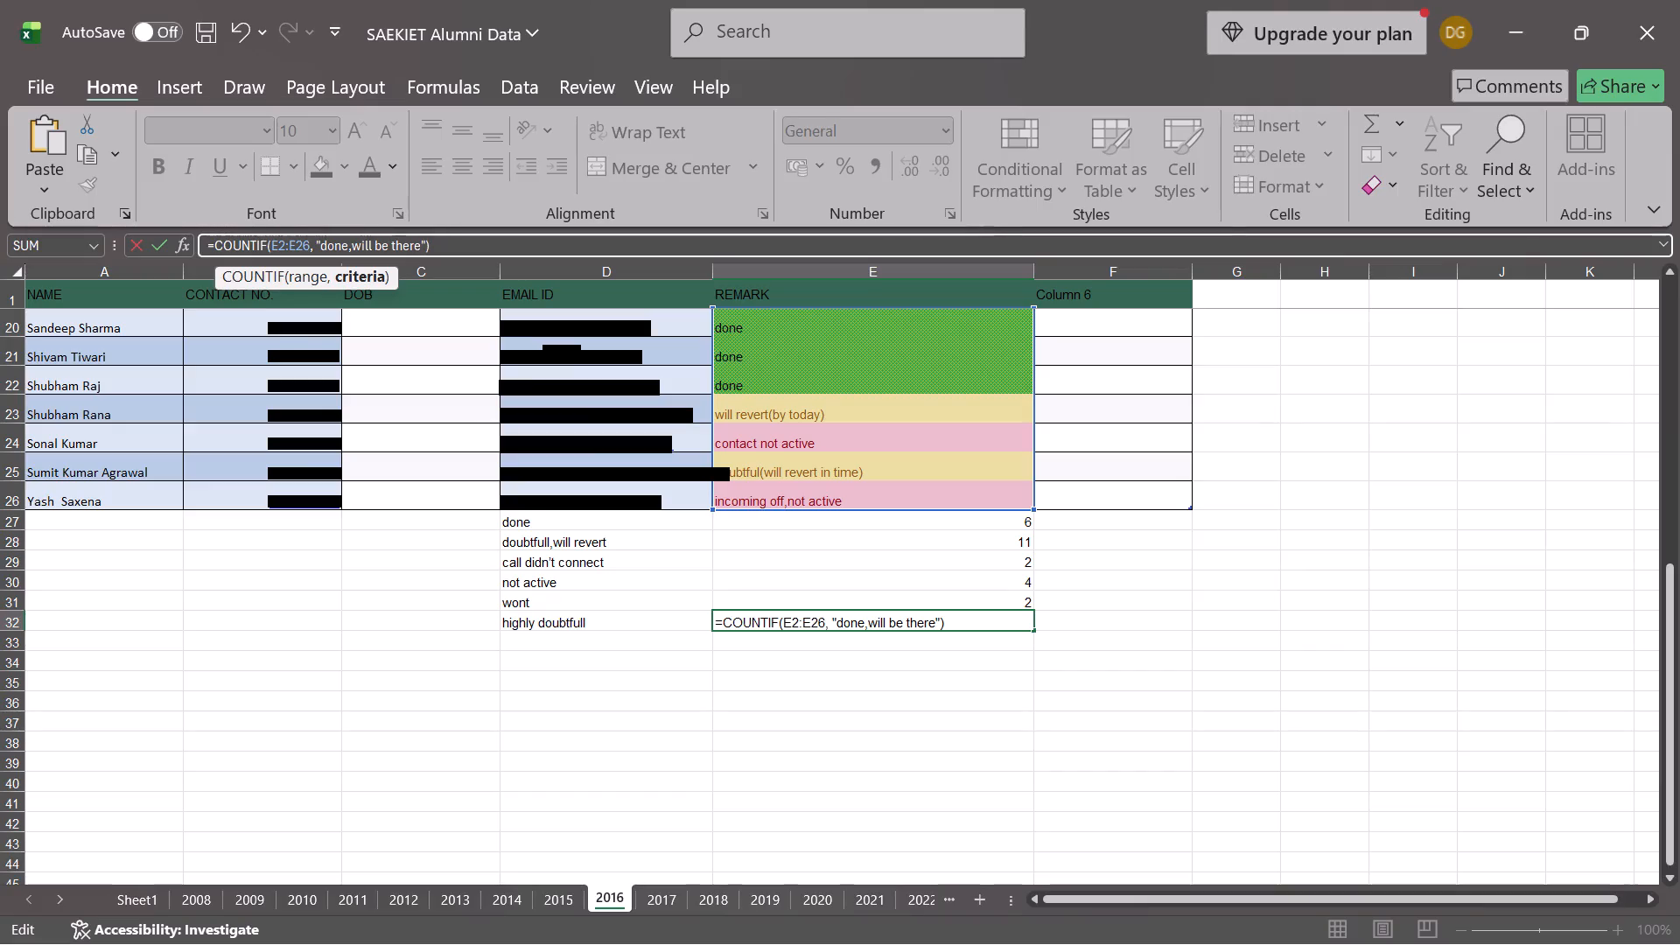
{"action": "key", "text": "Right"}
{"action": "key", "text": "Right"}
{"action": "key", "text": "Right"}
{"action": "key", "text": "Right"}
{"action": "key", "text": "BackSpace"}
{"action": "key", "text": "BackSpace"}
{"action": "key", "text": "BackSpace"}
{"action": "key", "text": "BackSpace"}
{"action": "key", "text": "BackSpace"}
{"action": "key", "text": "BackSpace"}
{"action": "key", "text": "BackSpace"}
{"action": "key", "text": "BackSpace"}
{"action": "key", "text": "BackSpace"}
{"action": "key", "text": "BackSpace"}
{"action": "key", "text": "BackSpace"}
{"action": "key", "text": "BackSpace"}
{"action": "key", "text": "BackSpace"}
{"action": "key", "text": "BackSpace"}
{"action": "key", "text": "BackSpace"}
{"action": "key", "text": "BackSpace"}
{"action": "key", "text": "BackSpace"}
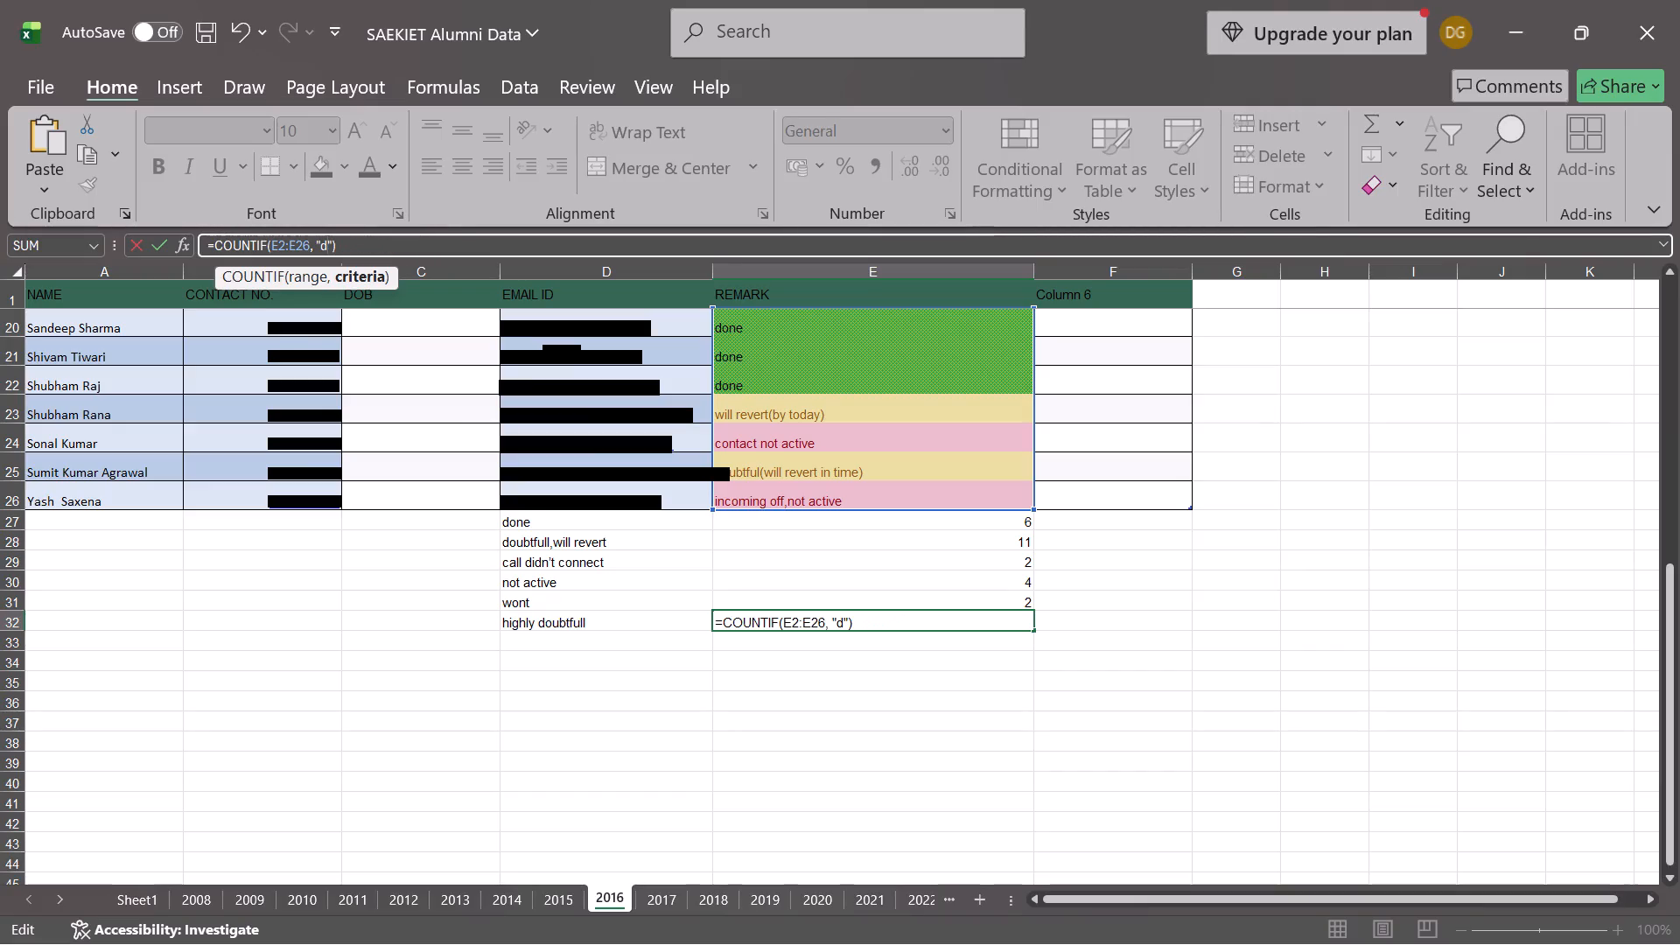
{"action": "key", "text": "BackSpace"}
{"action": "type", "text": "**"}
{"action": "key", "text": "Left"}
{"action": "type", "text": "highly"}
{"action": "key", "text": "Return"}
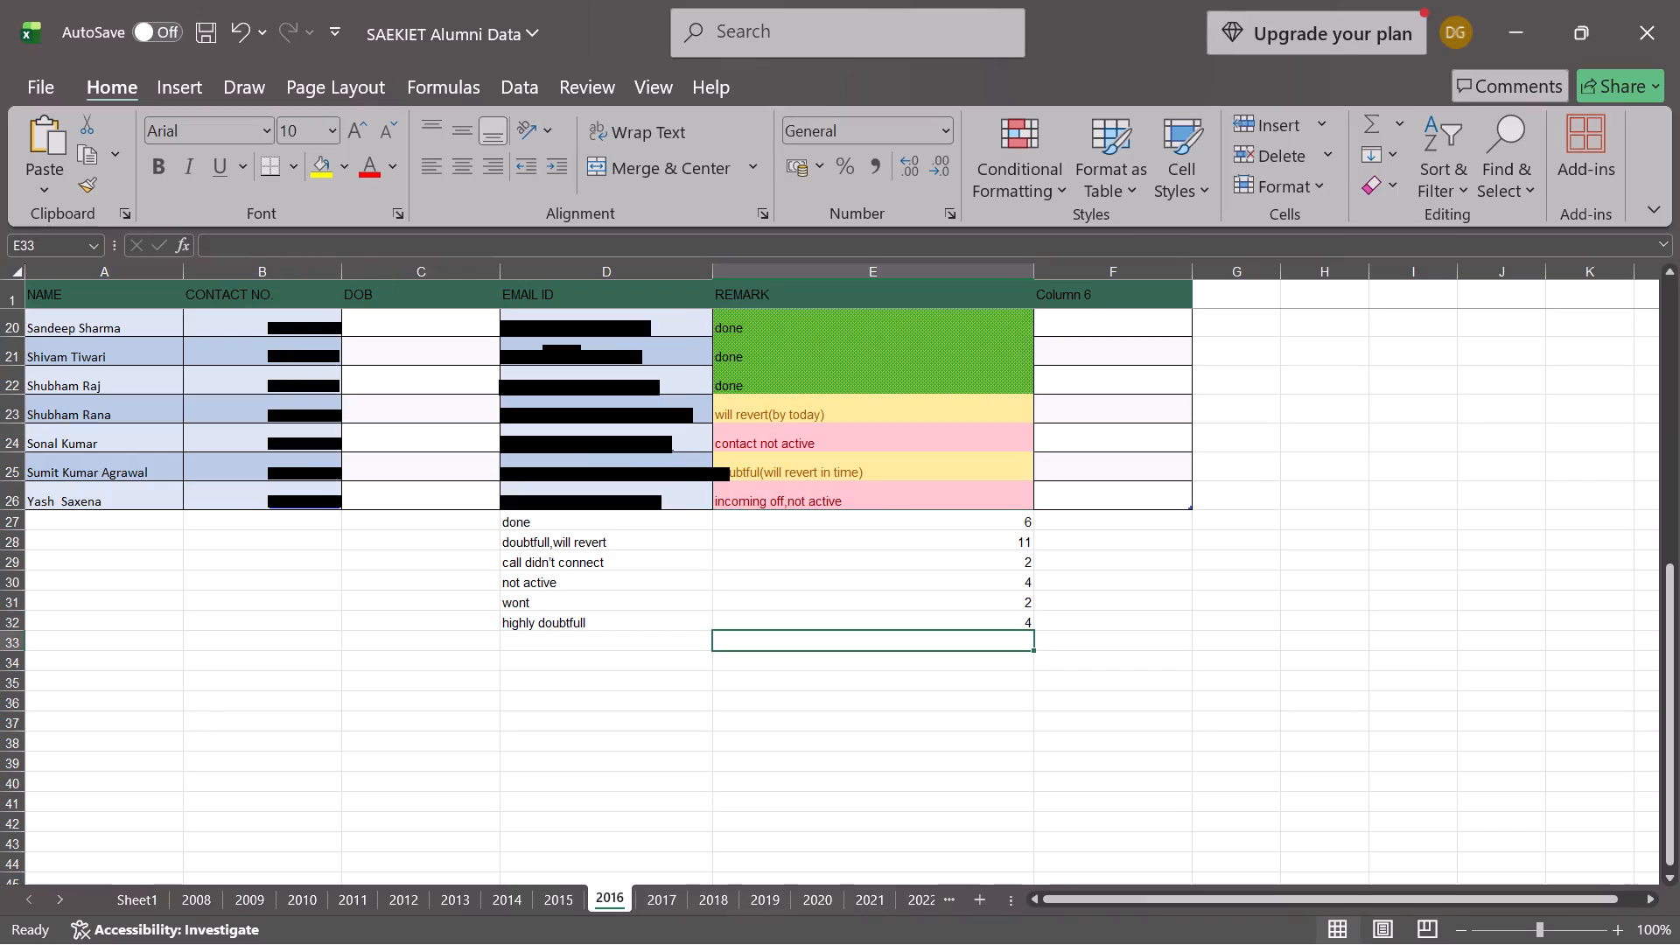
Append "(revert)" to the "highly doubtfull" label in D32.
{"action": "left_click", "coordinate": [615, 617]}
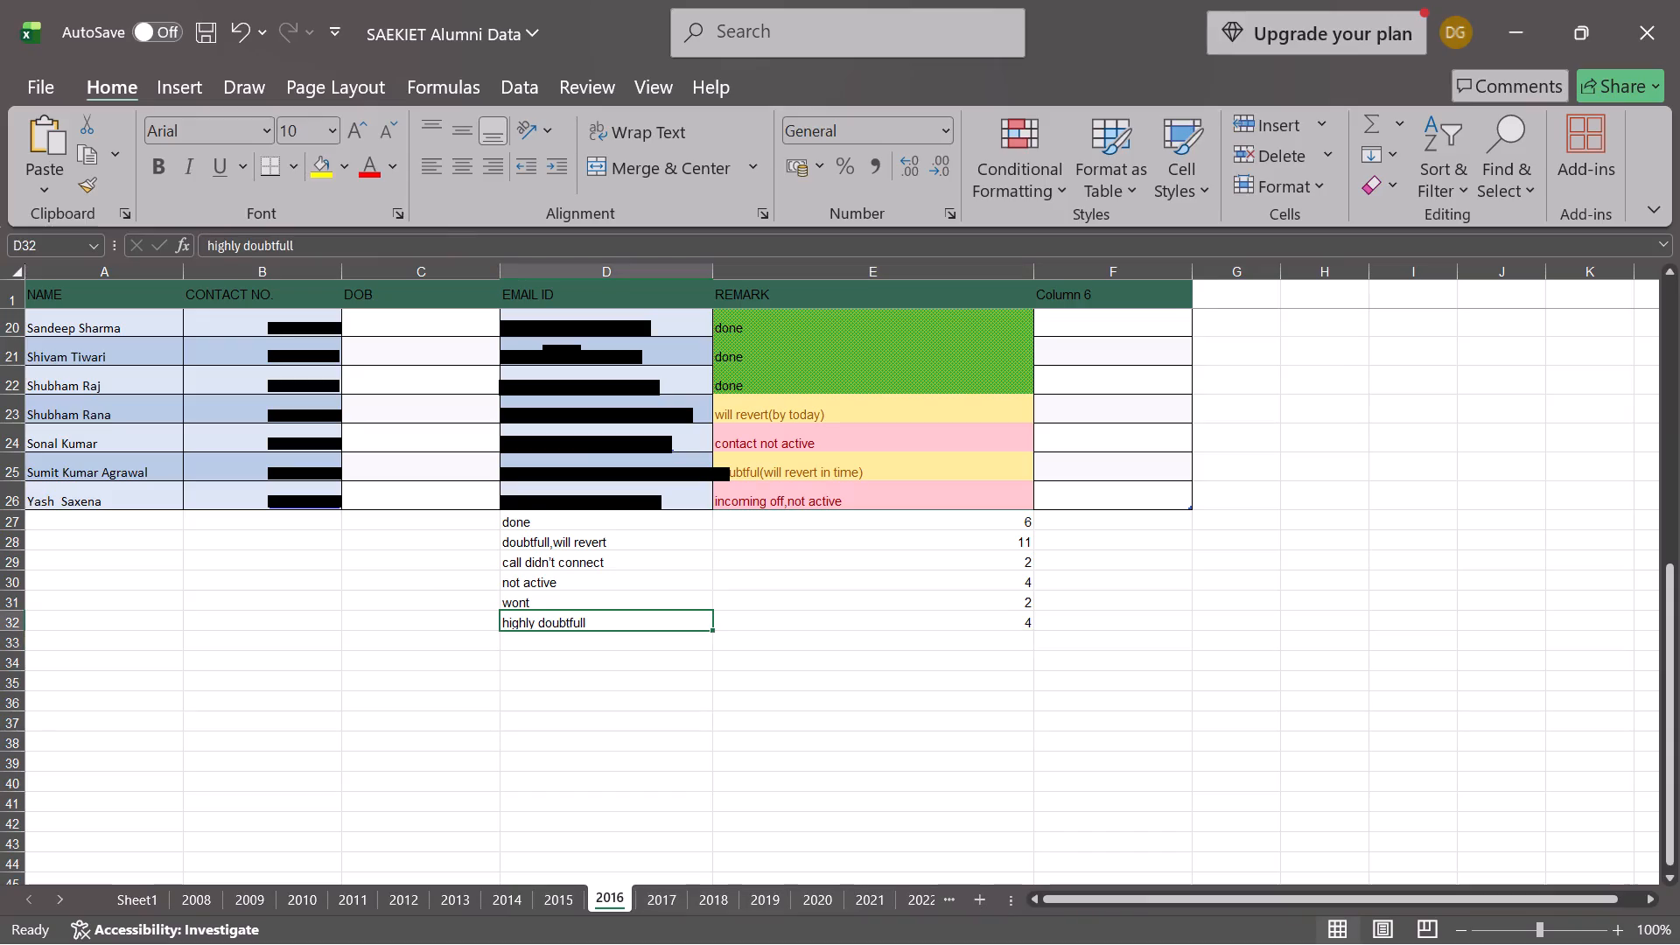
{"action": "double_click", "coordinate": [615, 617]}
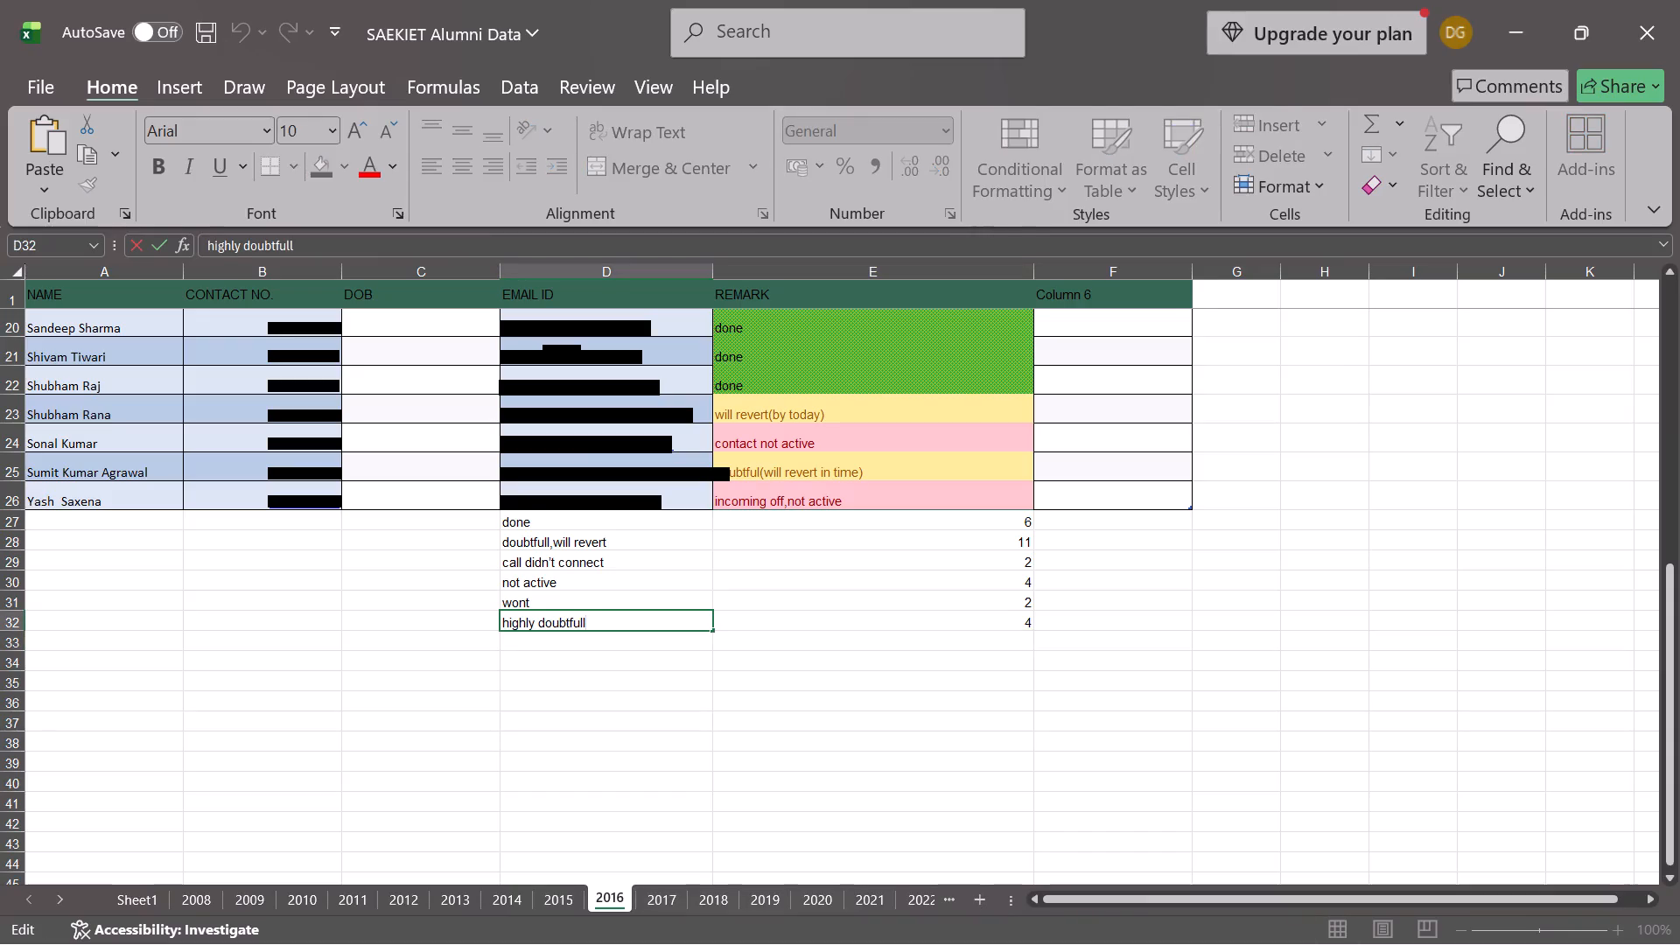
{"action": "type", "text": "(revert"}
{"action": "key", "text": "shift+parenright"}
{"action": "key", "text": "Return"}
Go to the 2017 sheet and open the first empty remark cell, E5, for entry.
{"action": "scroll", "coordinate": [615, 617], "scroll_direction": "down", "scroll_amount": 1}
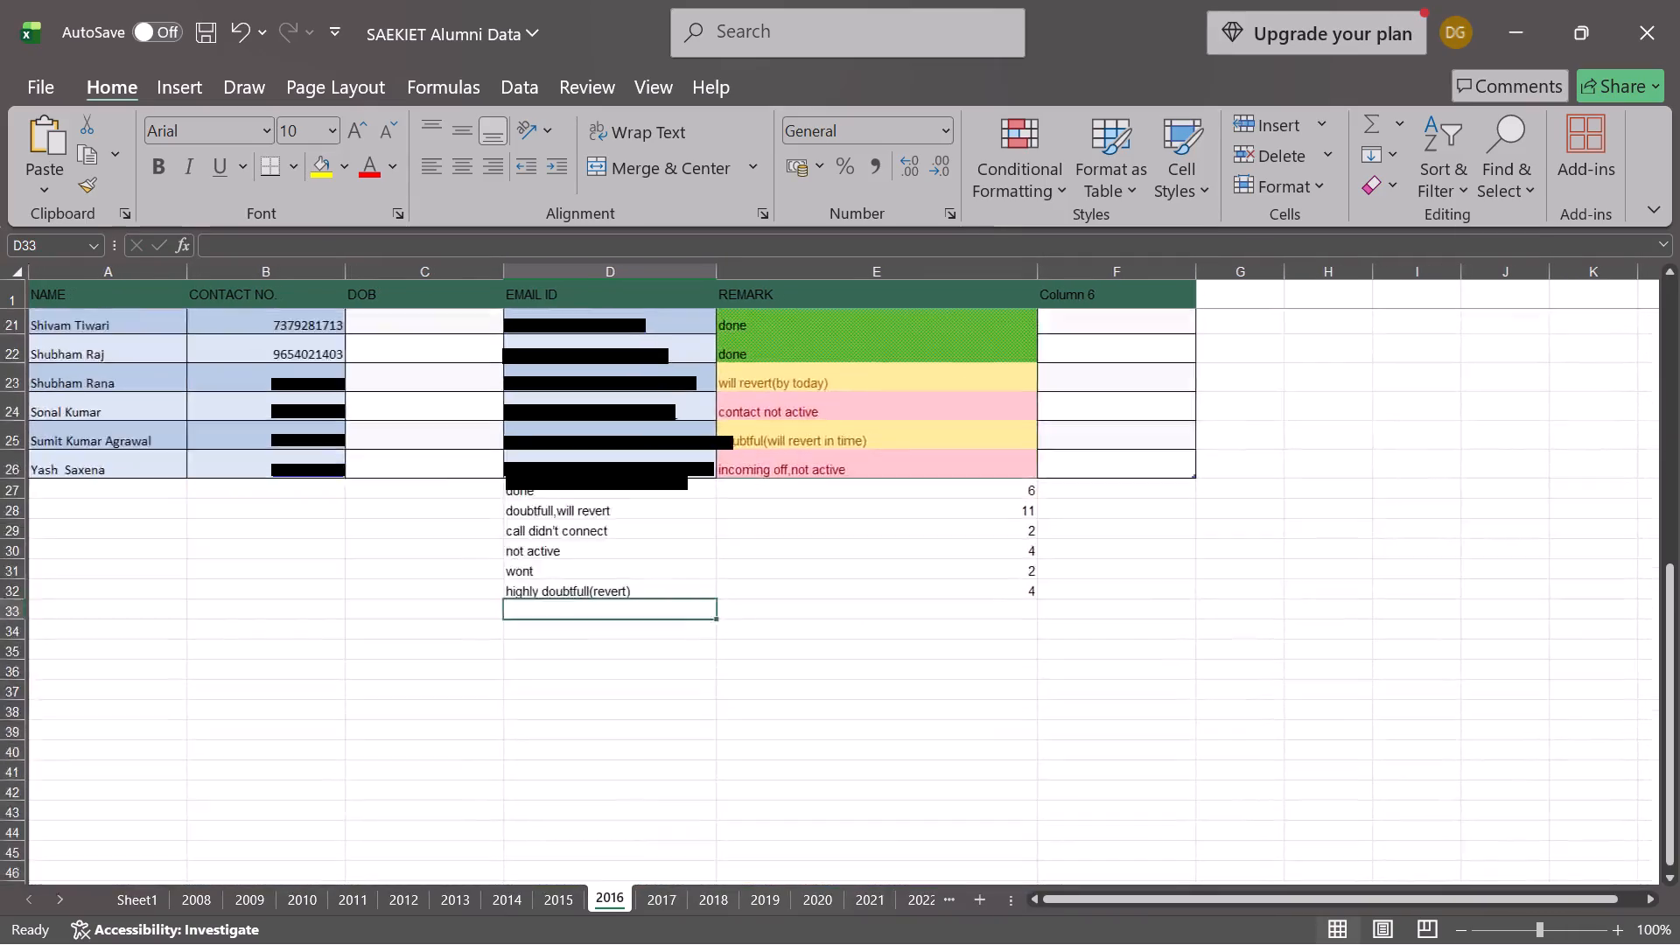
{"action": "scroll", "coordinate": [615, 617], "scroll_direction": "up", "scroll_amount": 3}
{"action": "scroll", "coordinate": [615, 617], "scroll_direction": "down", "scroll_amount": 1}
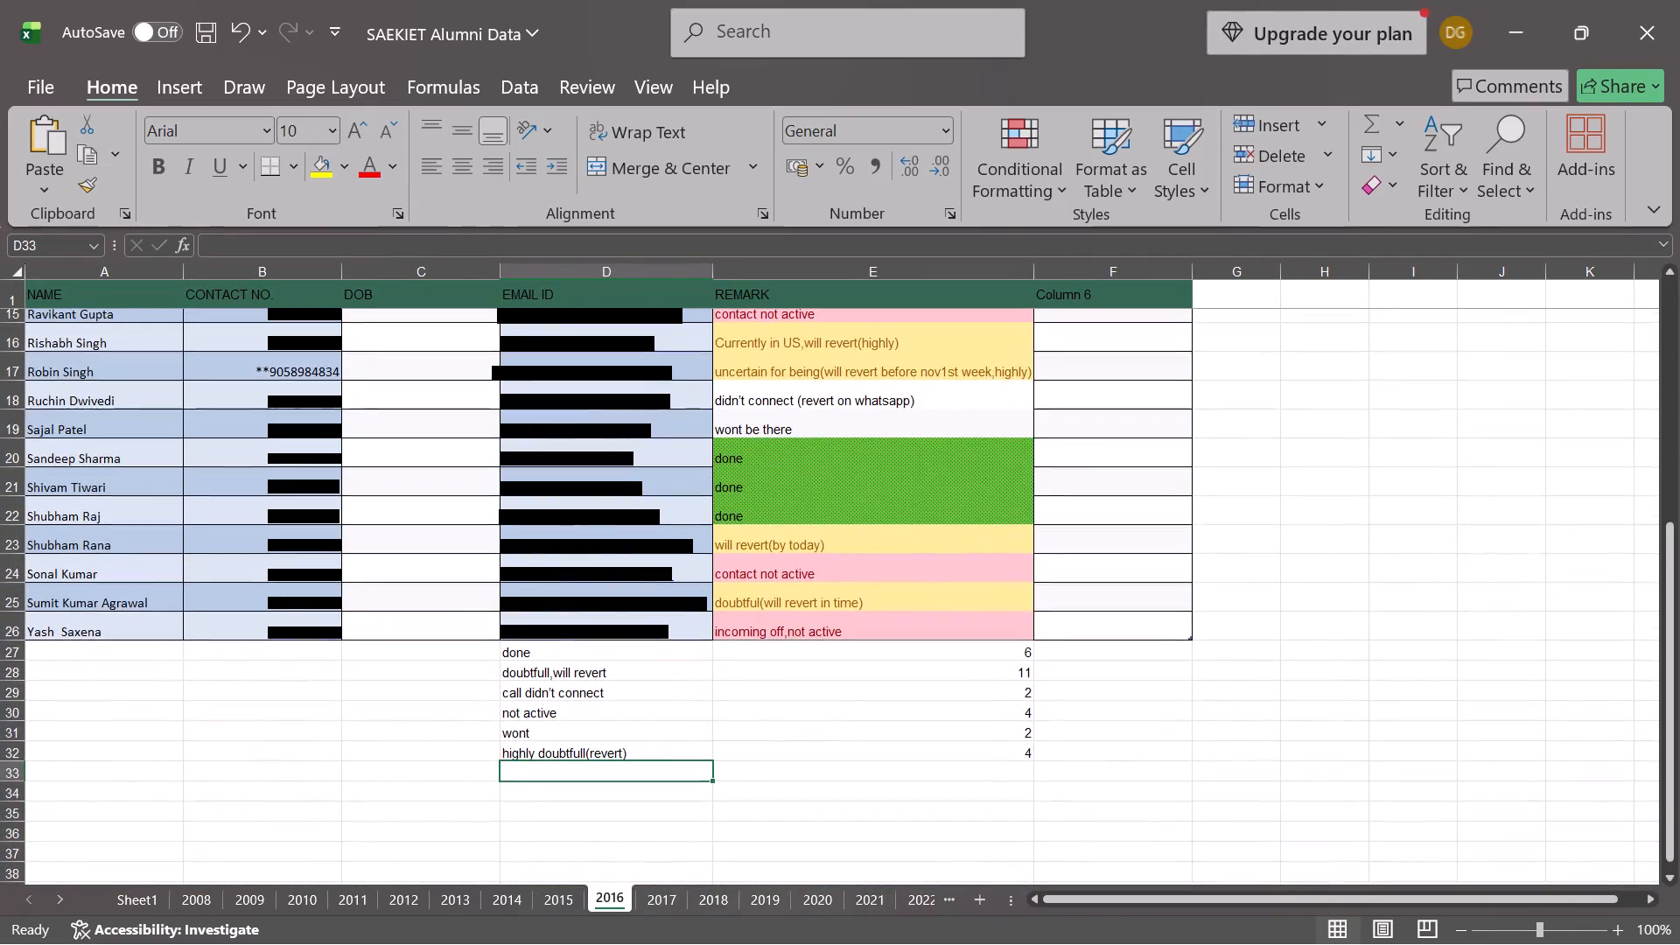
{"action": "left_click", "coordinate": [654, 894]}
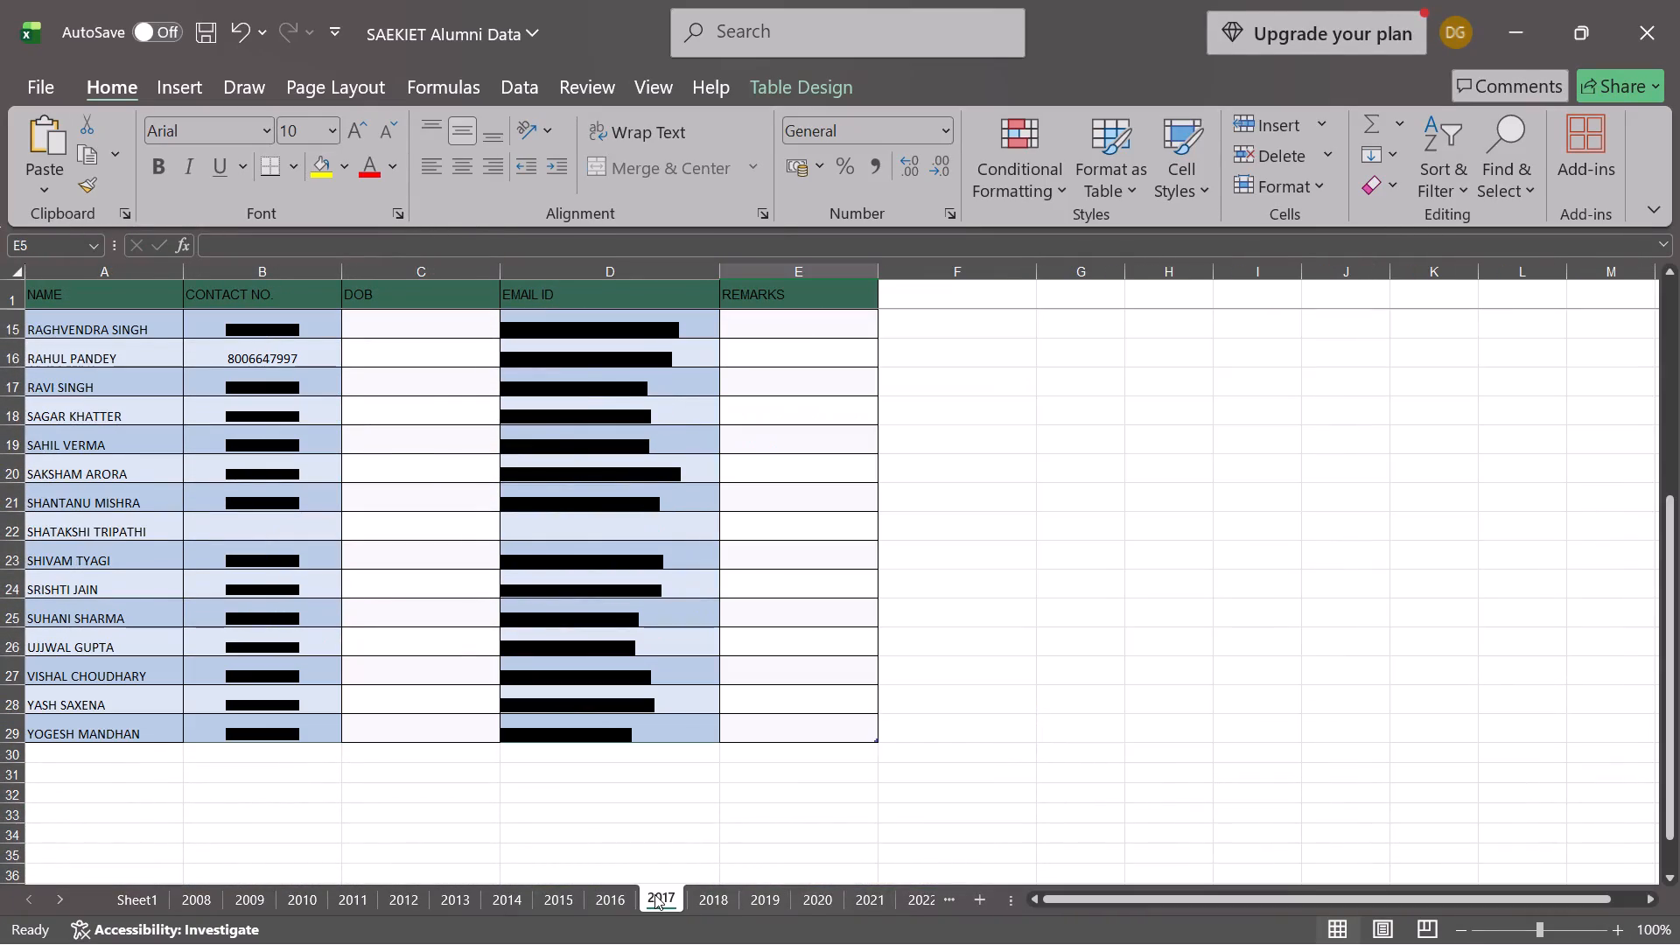
{"action": "scroll", "coordinate": [654, 894], "scroll_direction": "up", "scroll_amount": 2}
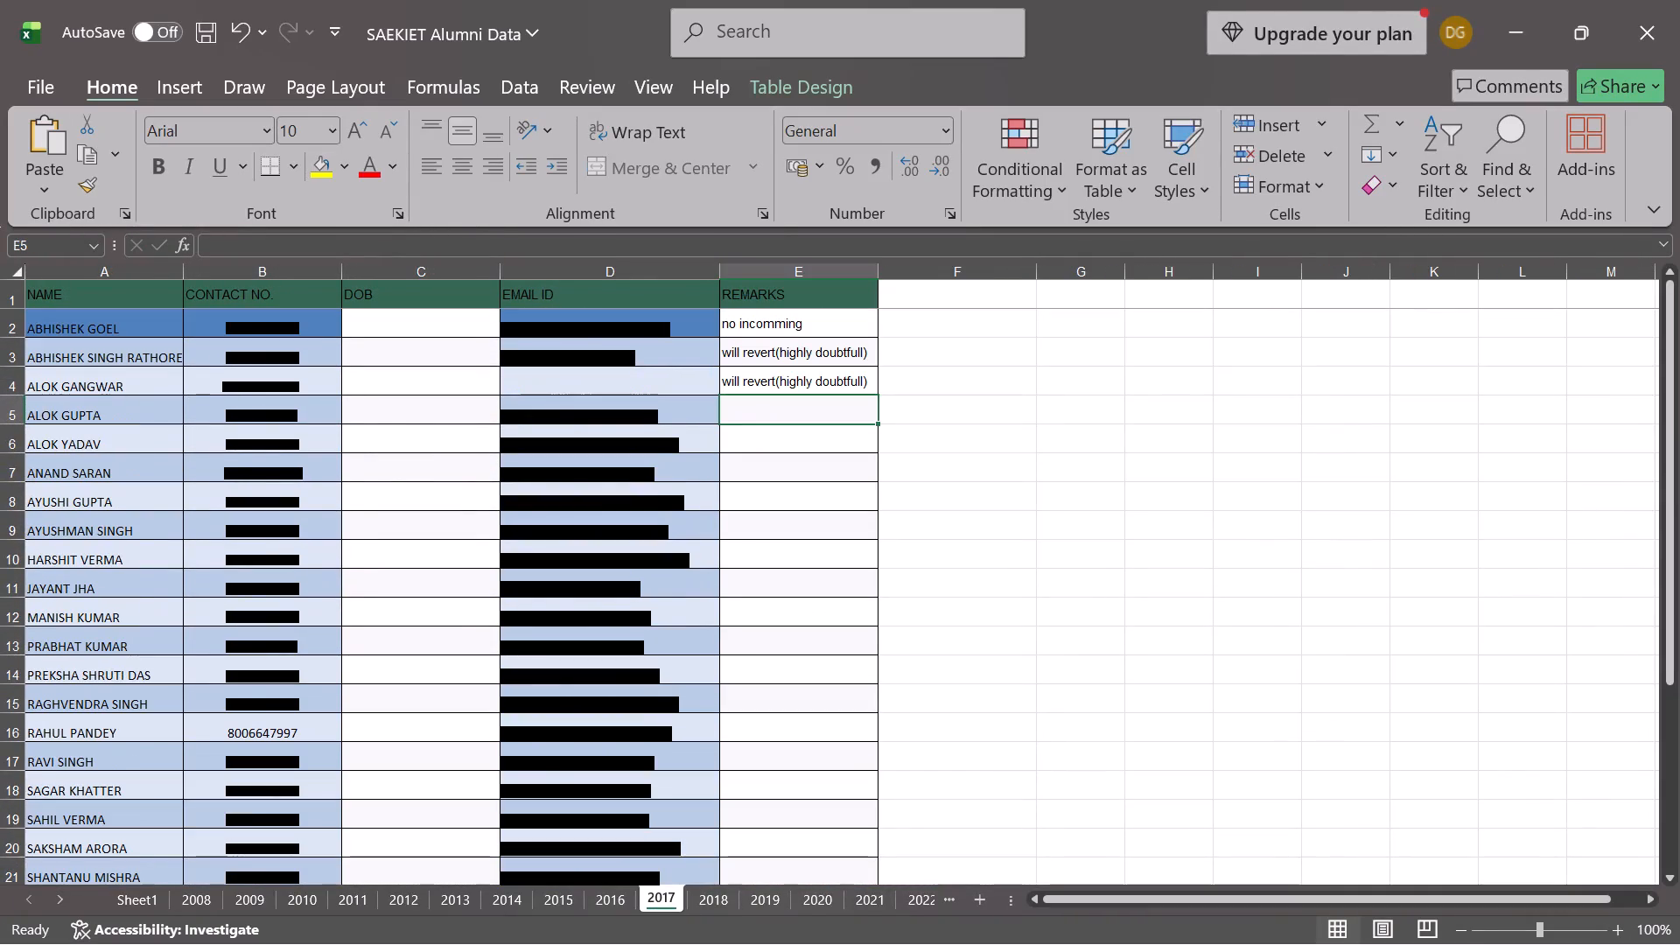
{"action": "double_click", "coordinate": [775, 416]}
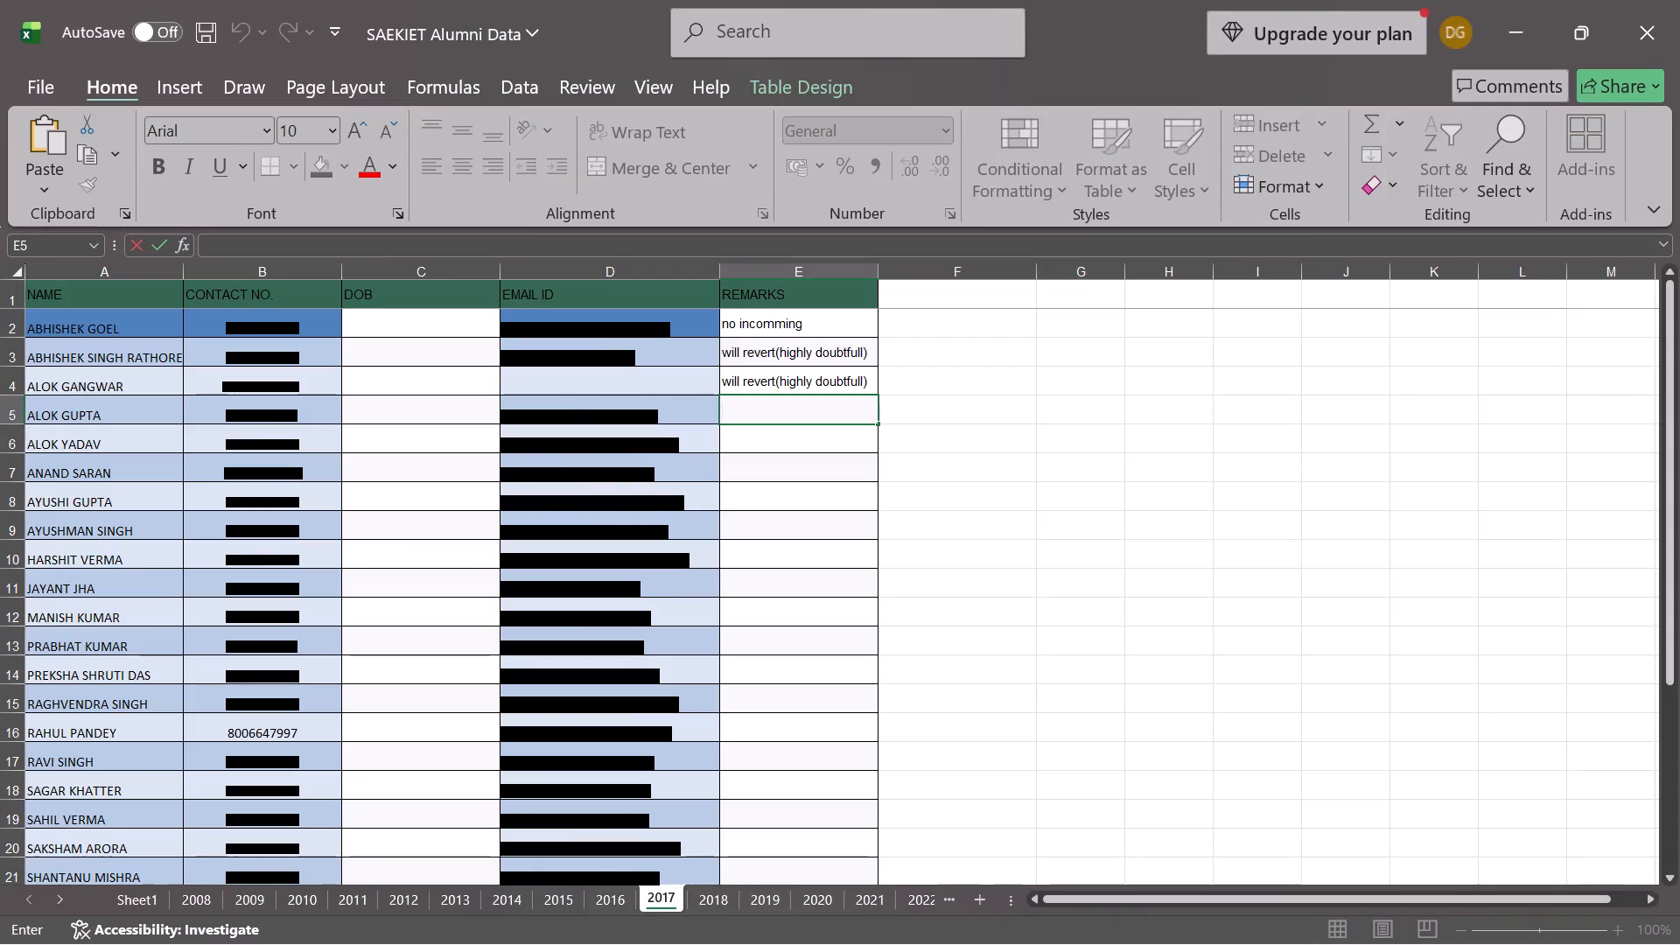
Return to the 2016 sheet and look back through its remarks.
{"action": "left_click", "coordinate": [612, 898]}
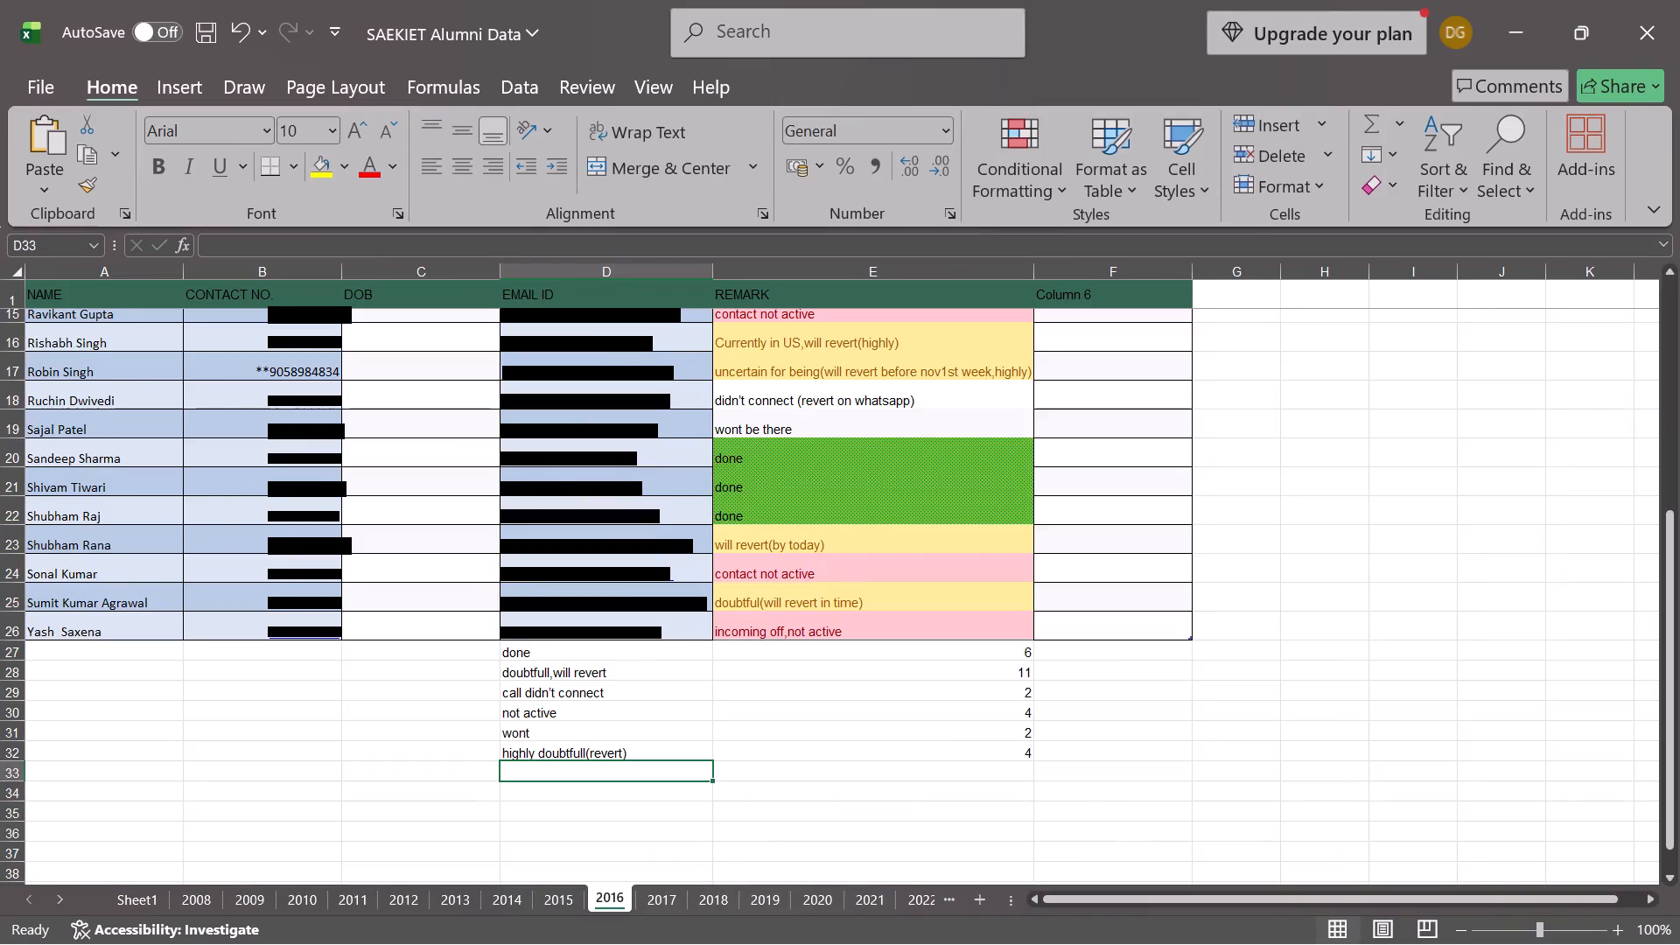
{"action": "scroll", "coordinate": [813, 518], "scroll_direction": "up", "scroll_amount": 2}
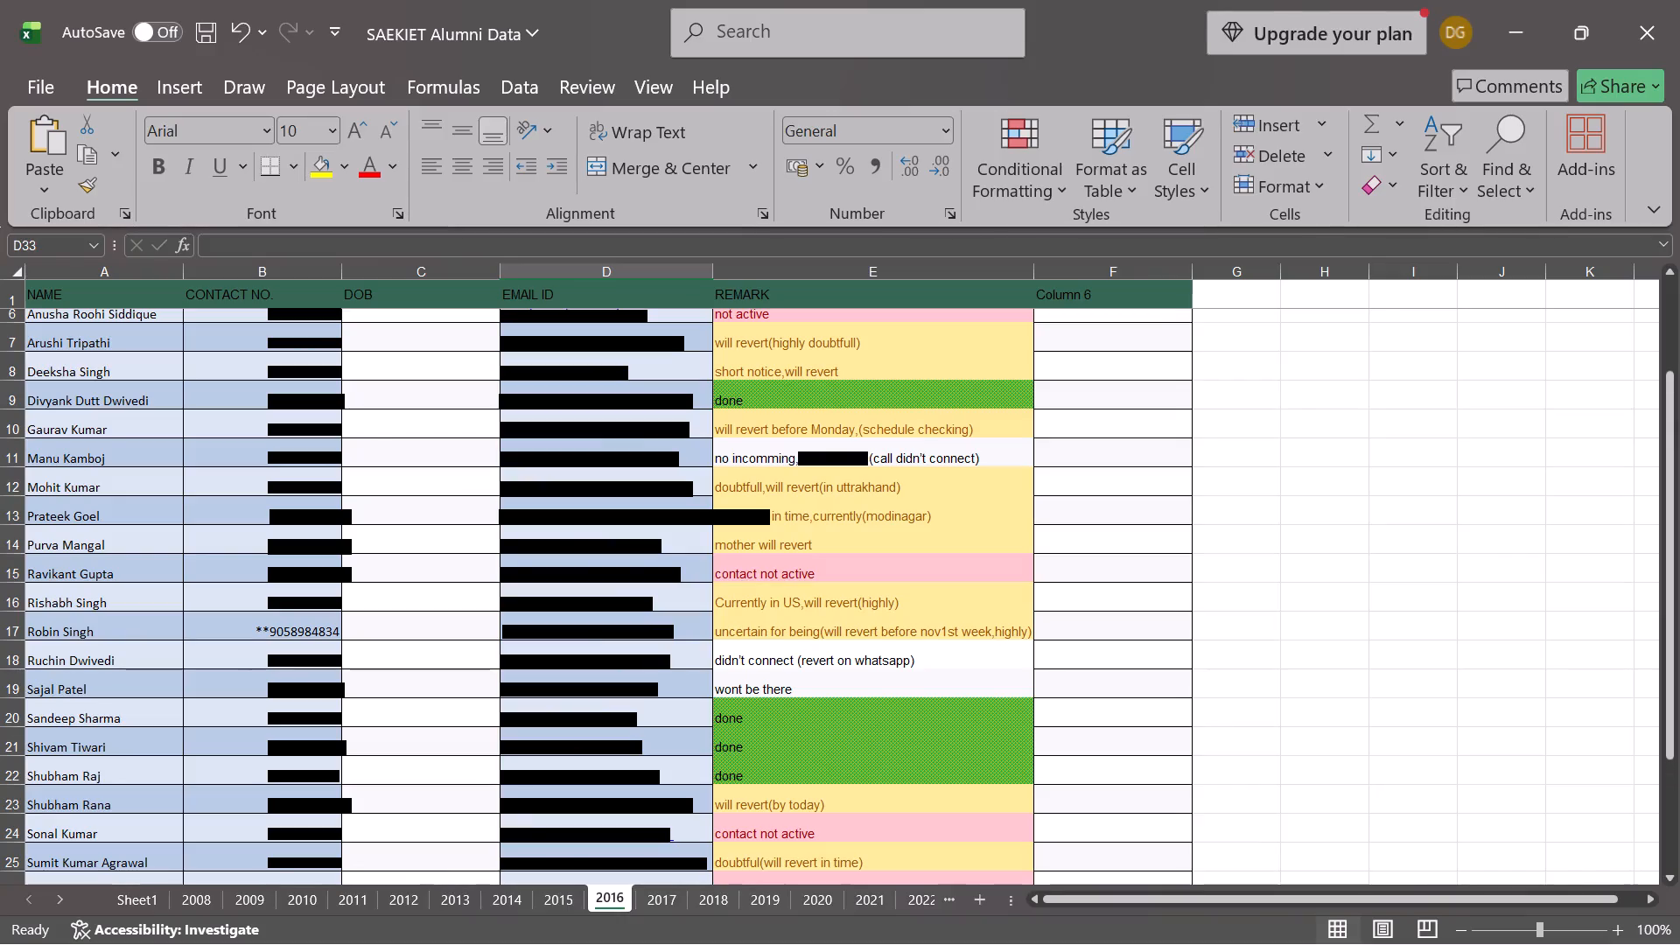
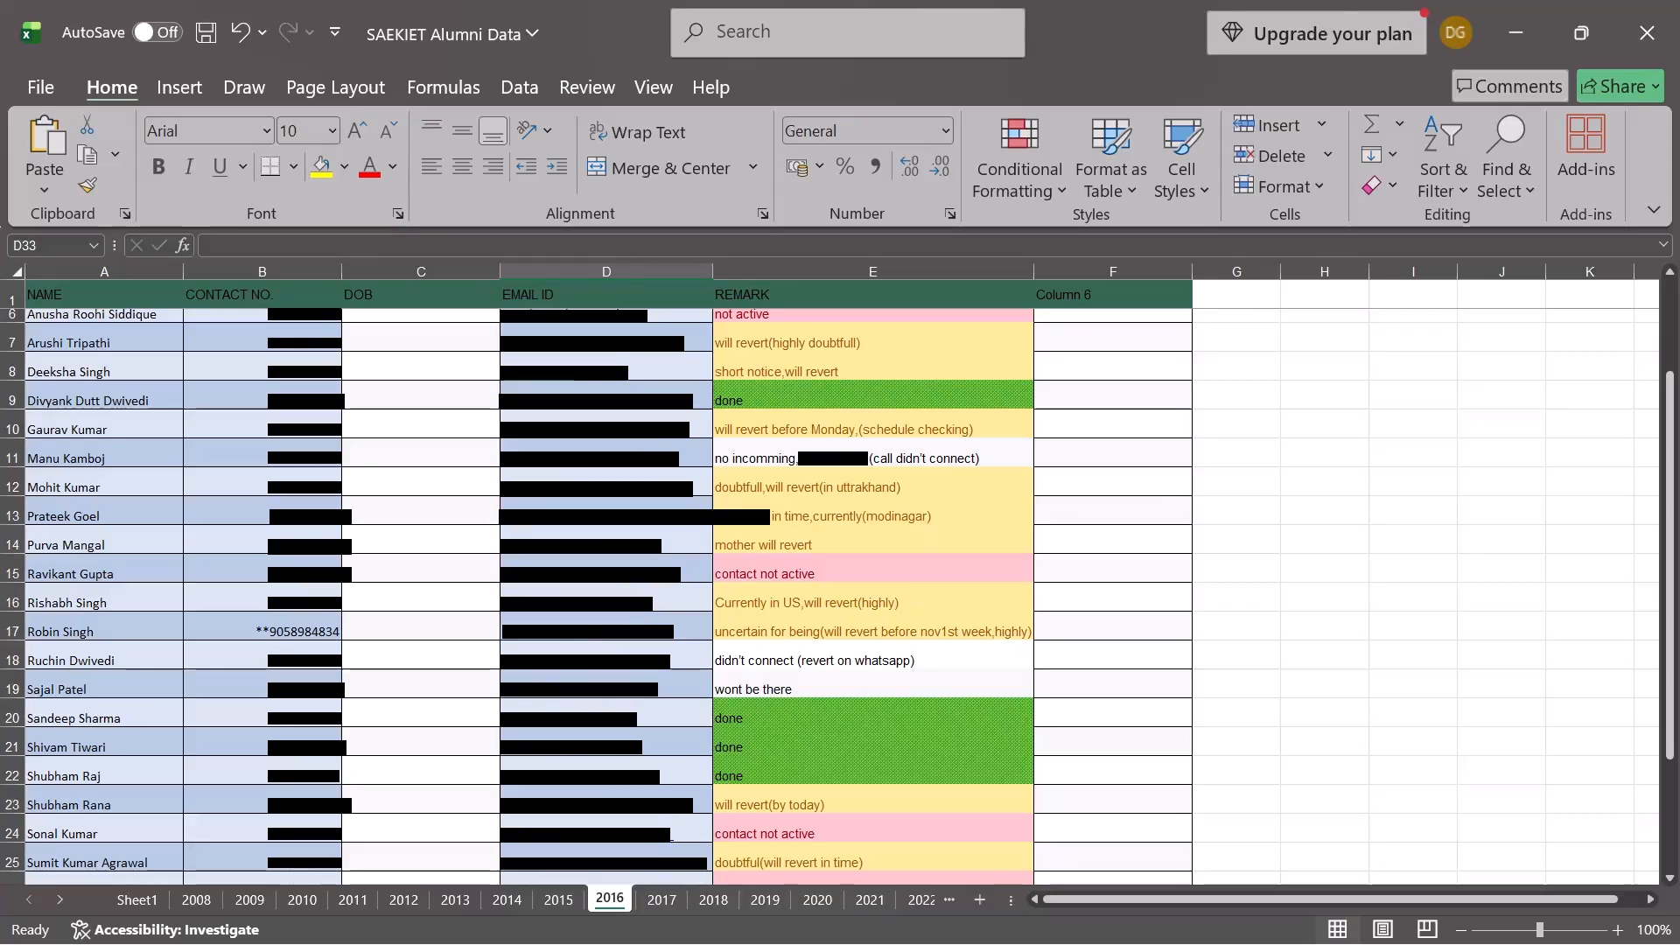
Review the 2016 sheet's remarks in column E against the status counts summarised below the list.
{"action": "scroll", "coordinate": [598, 631], "scroll_direction": "down", "scroll_amount": 2}
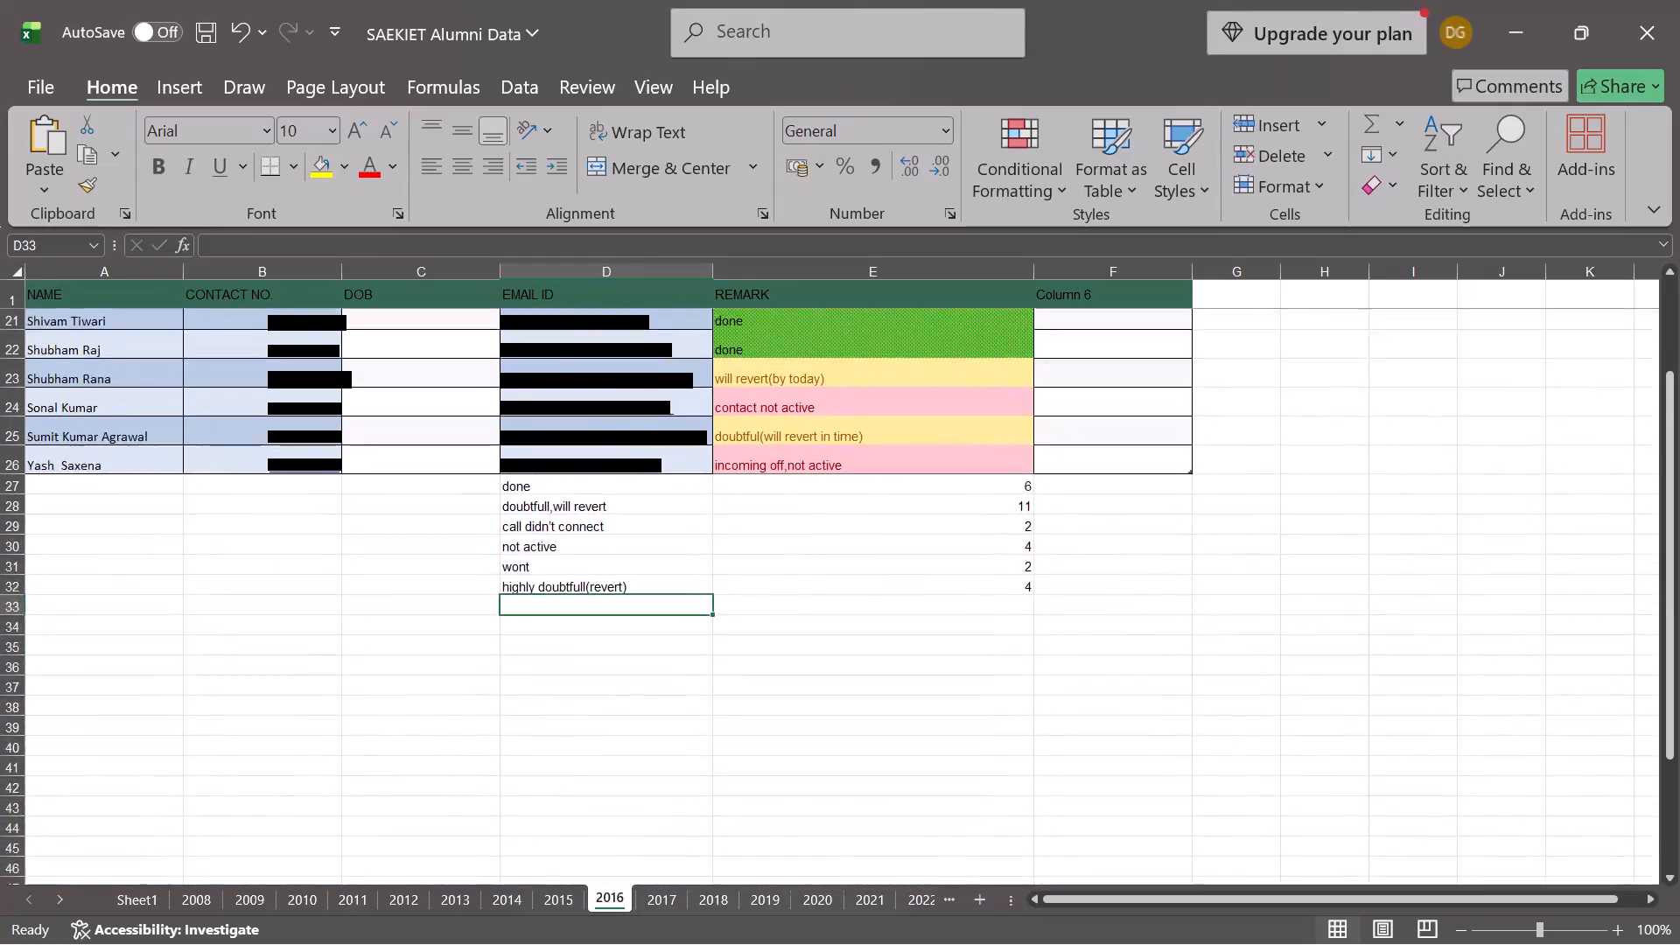
{"action": "scroll", "coordinate": [598, 631], "scroll_direction": "up", "scroll_amount": 4}
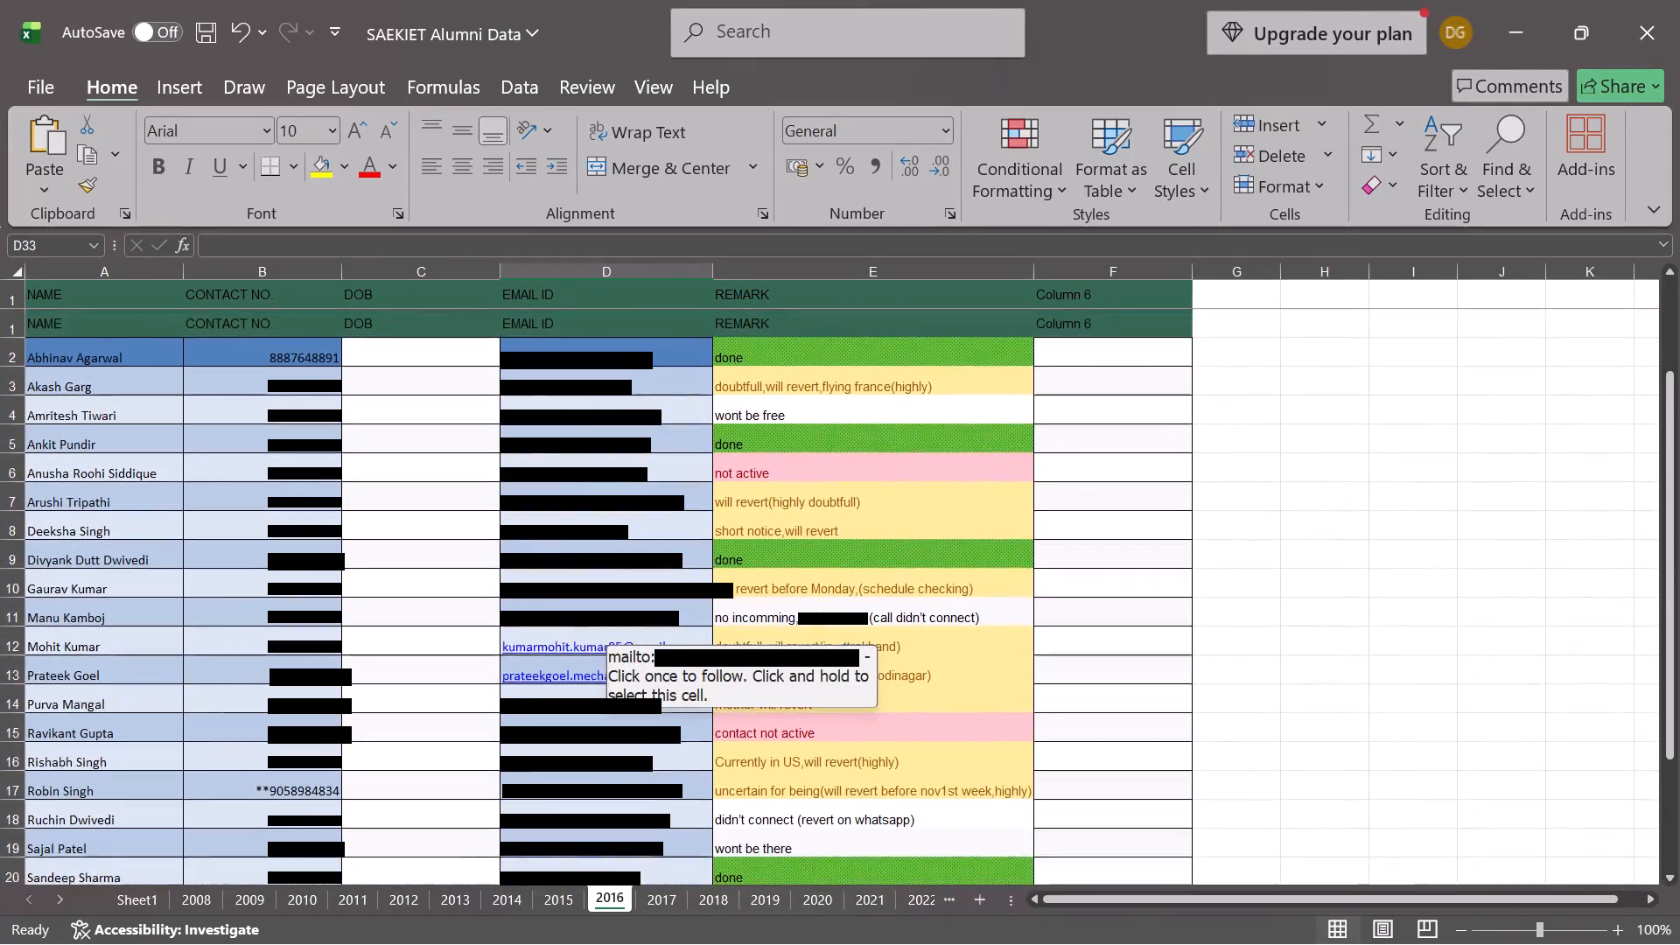
{"action": "scroll", "coordinate": [356, 474], "scroll_direction": "down", "scroll_amount": 2}
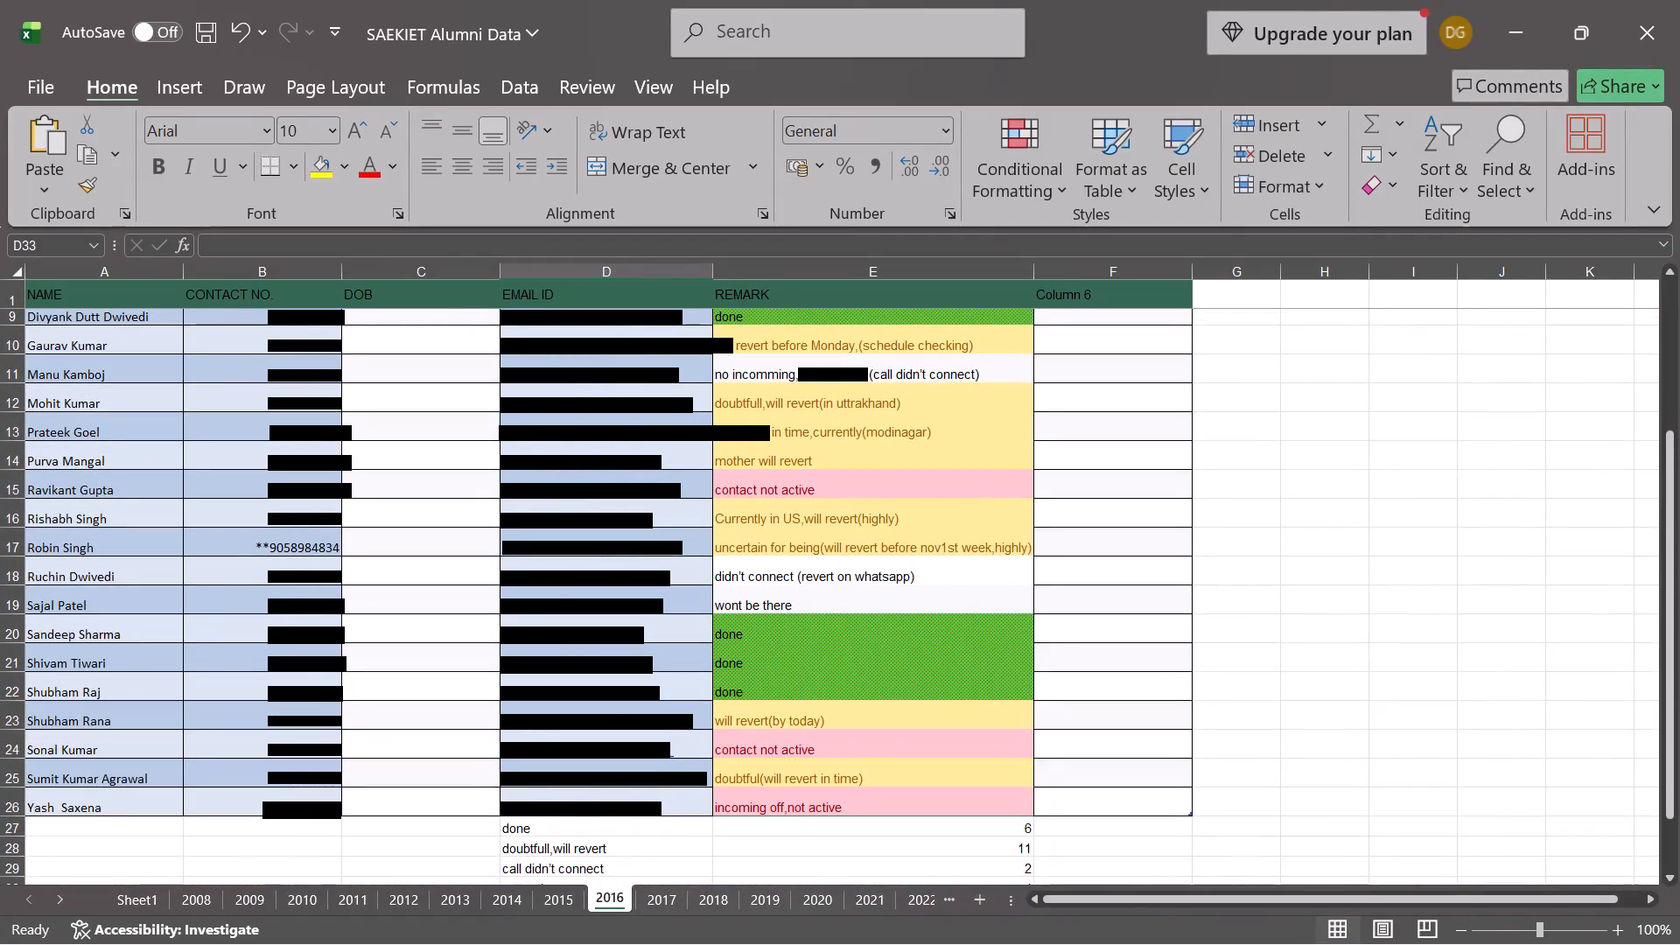
{"action": "scroll", "coordinate": [356, 474], "scroll_direction": "up", "scroll_amount": 2}
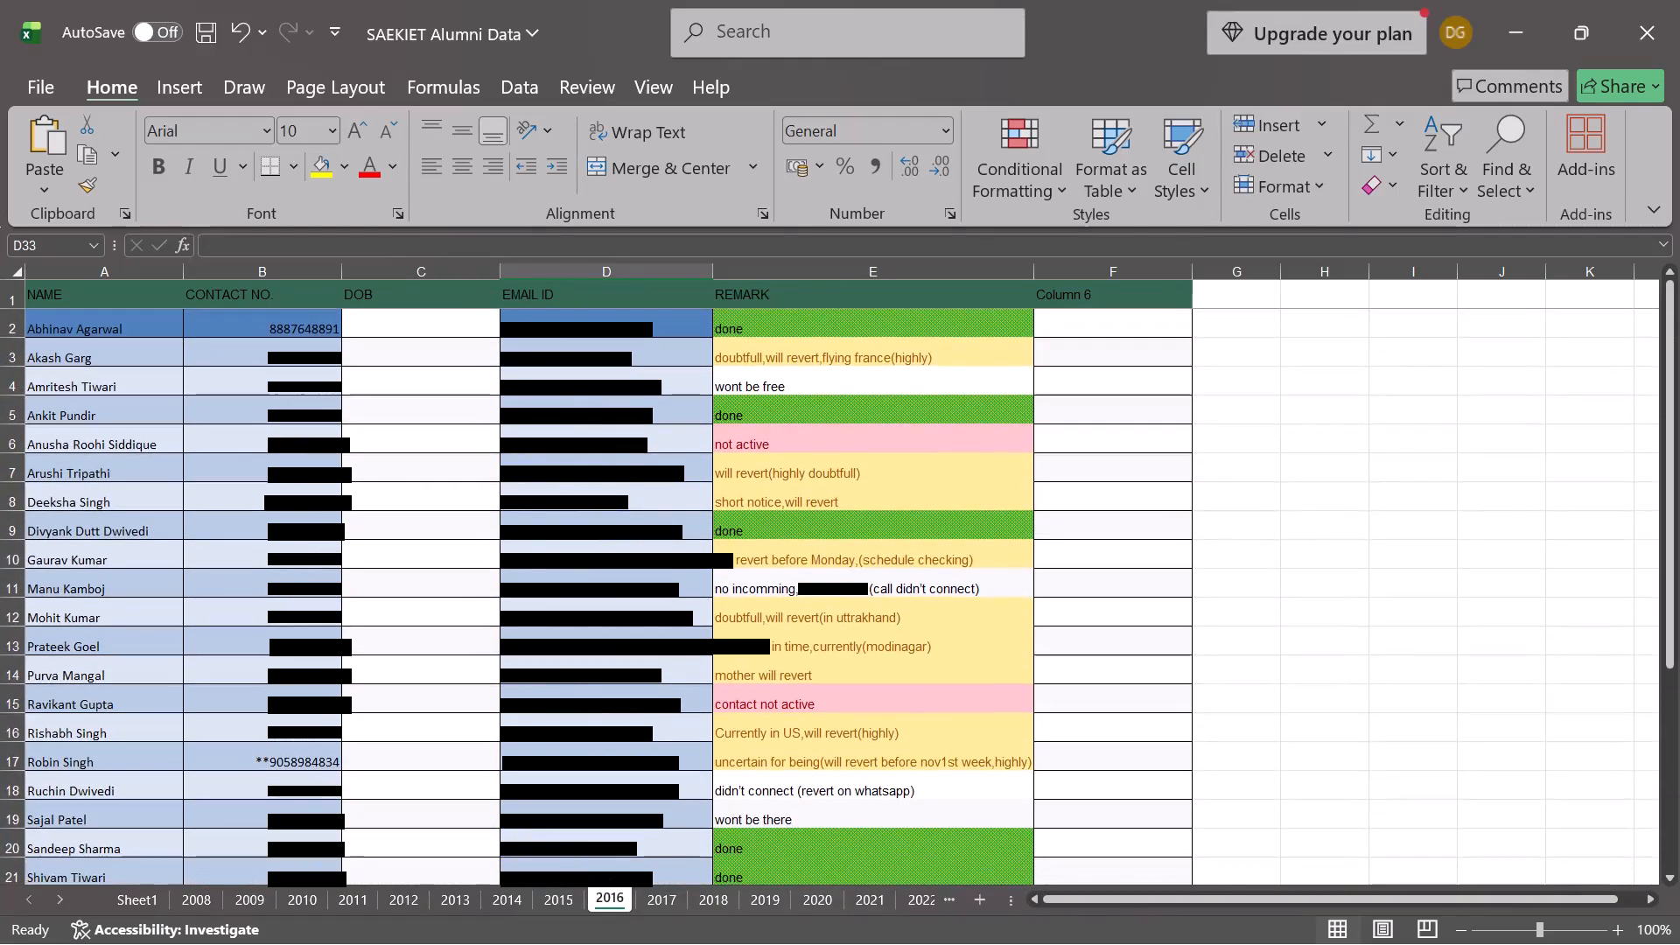
{"action": "scroll", "coordinate": [356, 474], "scroll_direction": "down", "scroll_amount": 1}
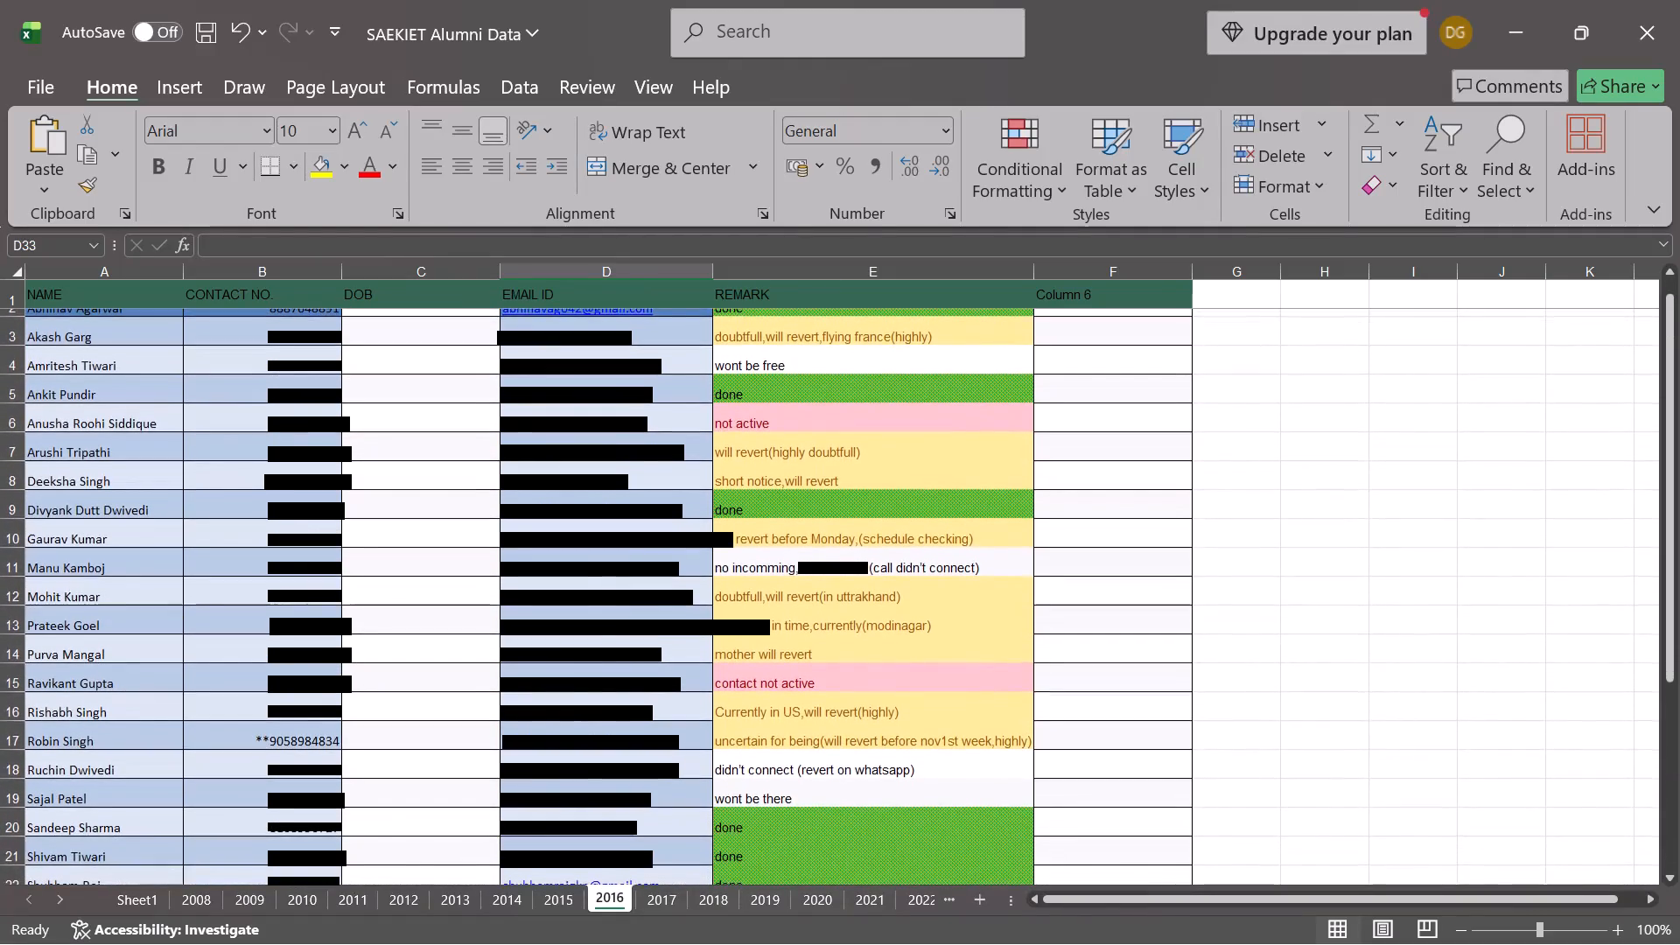
{"action": "scroll", "coordinate": [356, 474], "scroll_direction": "down", "scroll_amount": 1}
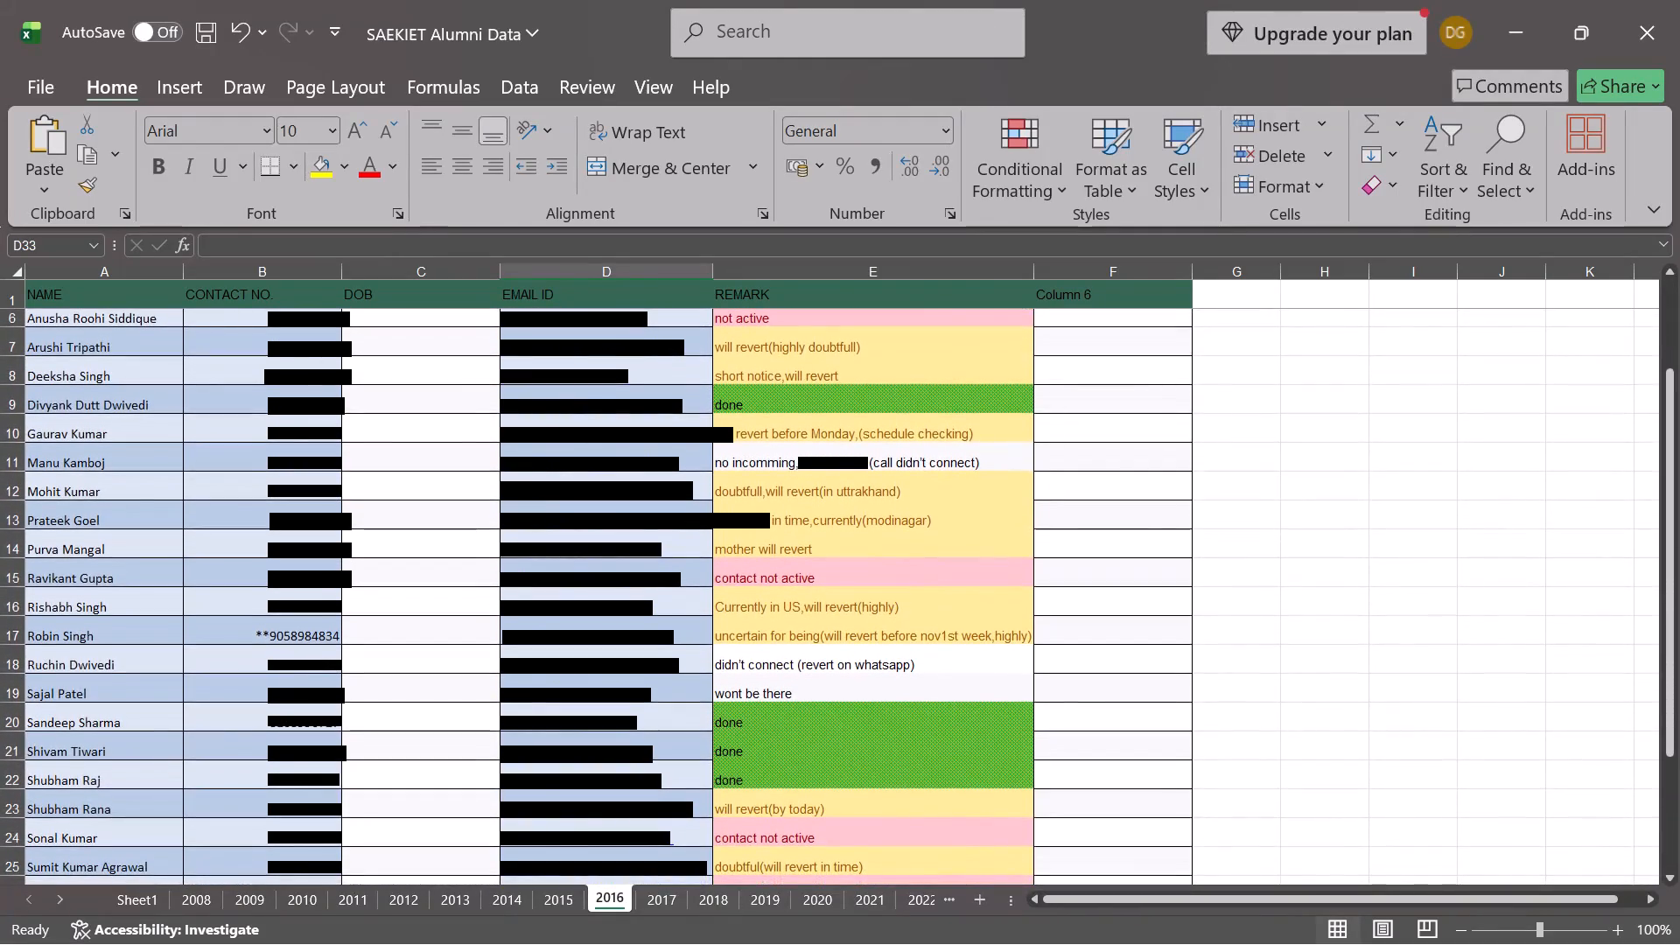
{"action": "scroll", "coordinate": [356, 474], "scroll_direction": "down", "scroll_amount": 1}
{"action": "scroll", "coordinate": [356, 474], "scroll_direction": "up", "scroll_amount": 3}
{"action": "scroll", "coordinate": [356, 474], "scroll_direction": "down", "scroll_amount": 1}
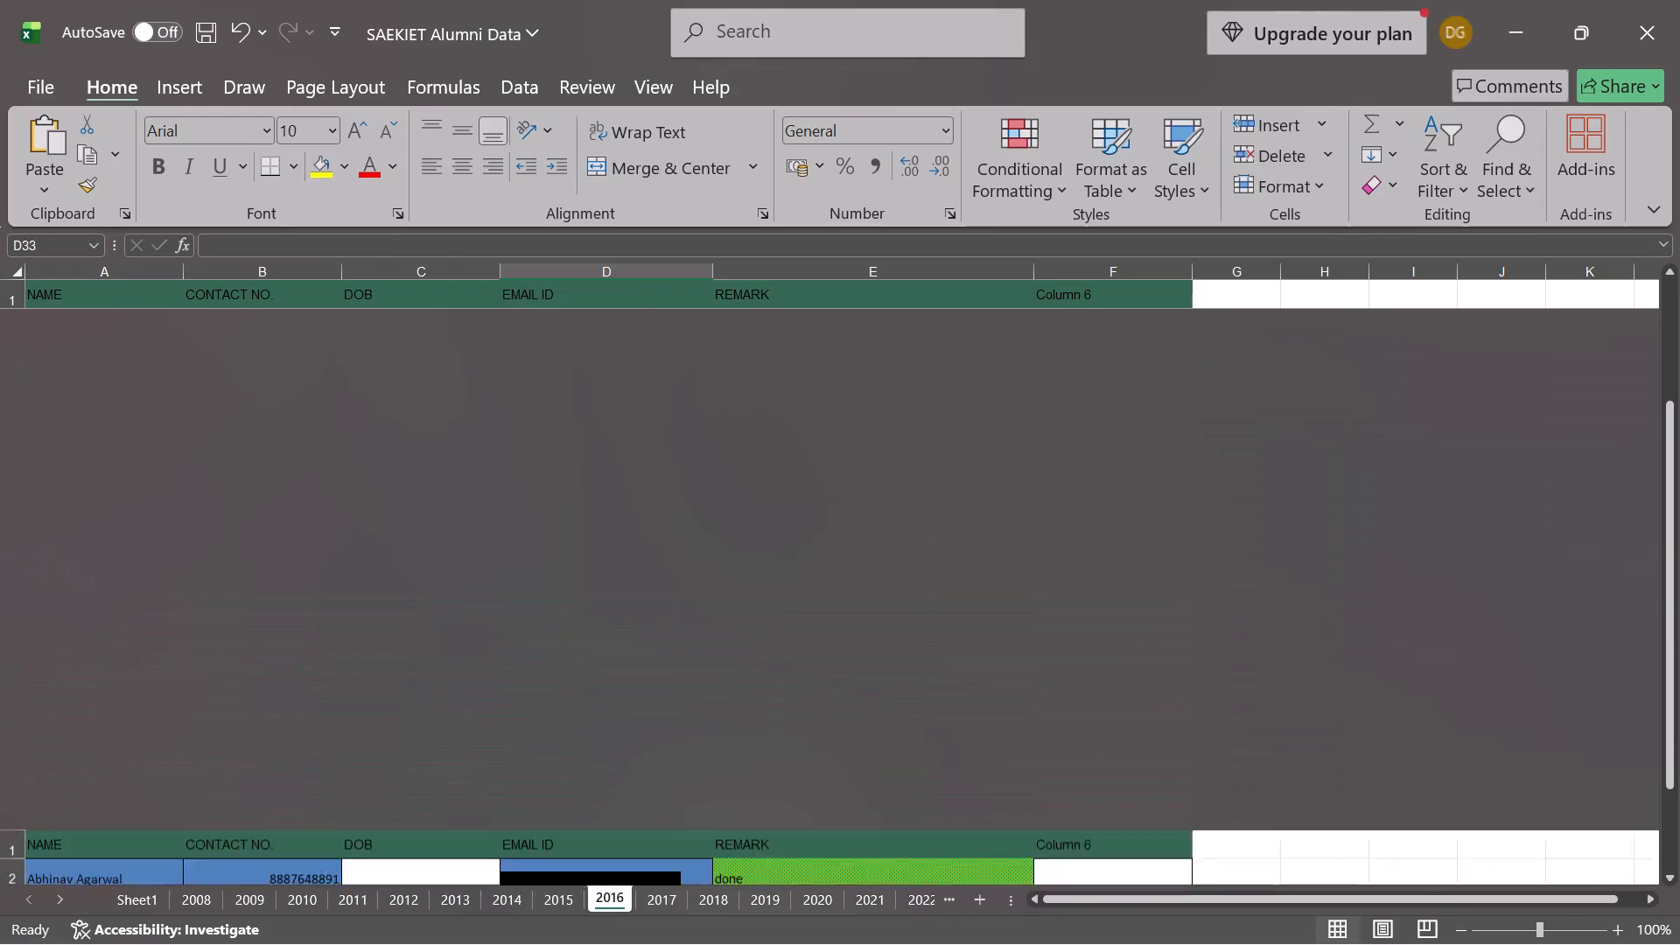
{"action": "scroll", "coordinate": [356, 474], "scroll_direction": "down", "scroll_amount": 3}
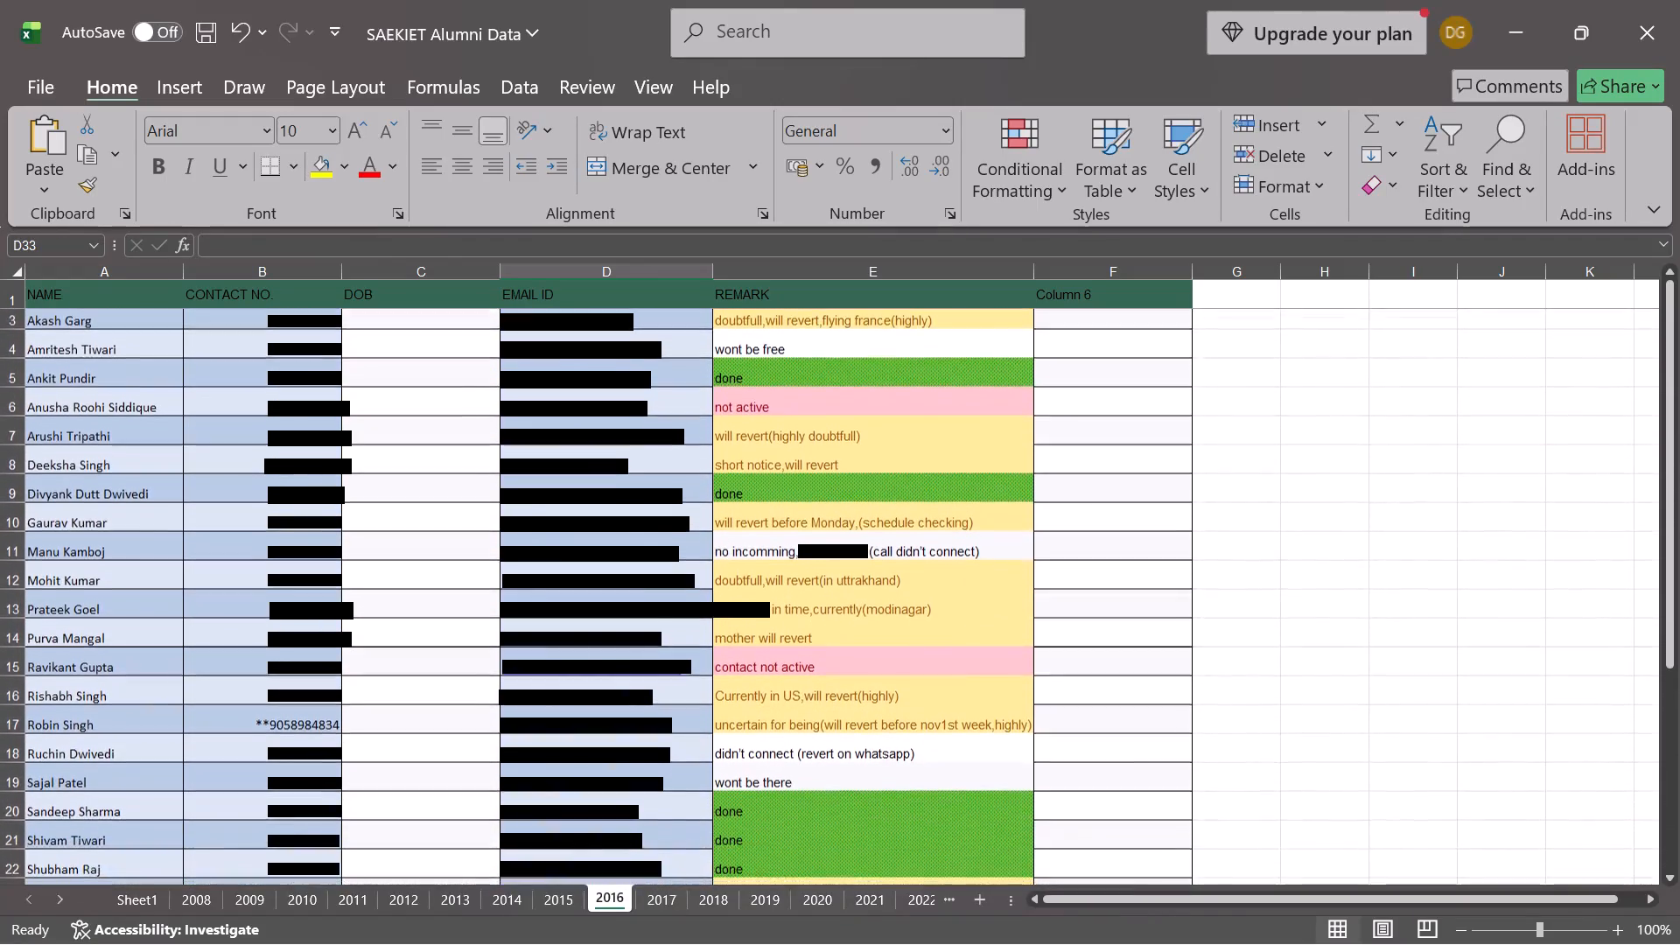
{"action": "scroll", "coordinate": [356, 474], "scroll_direction": "down", "scroll_amount": 1}
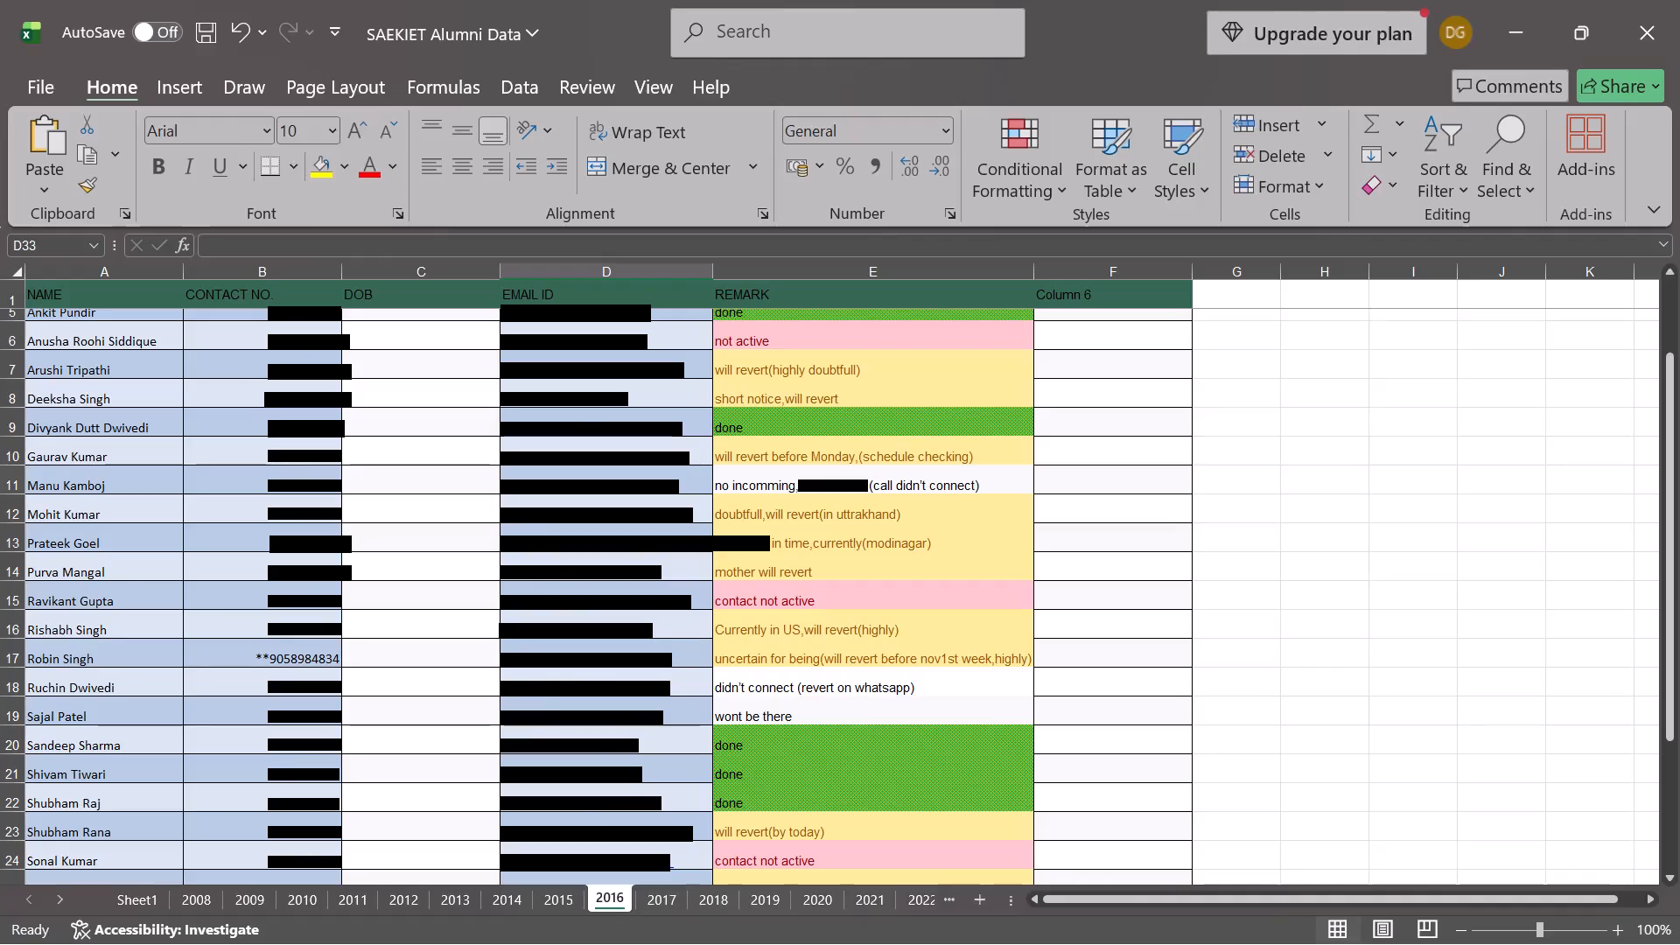
{"action": "scroll", "coordinate": [356, 474], "scroll_direction": "down", "scroll_amount": 1}
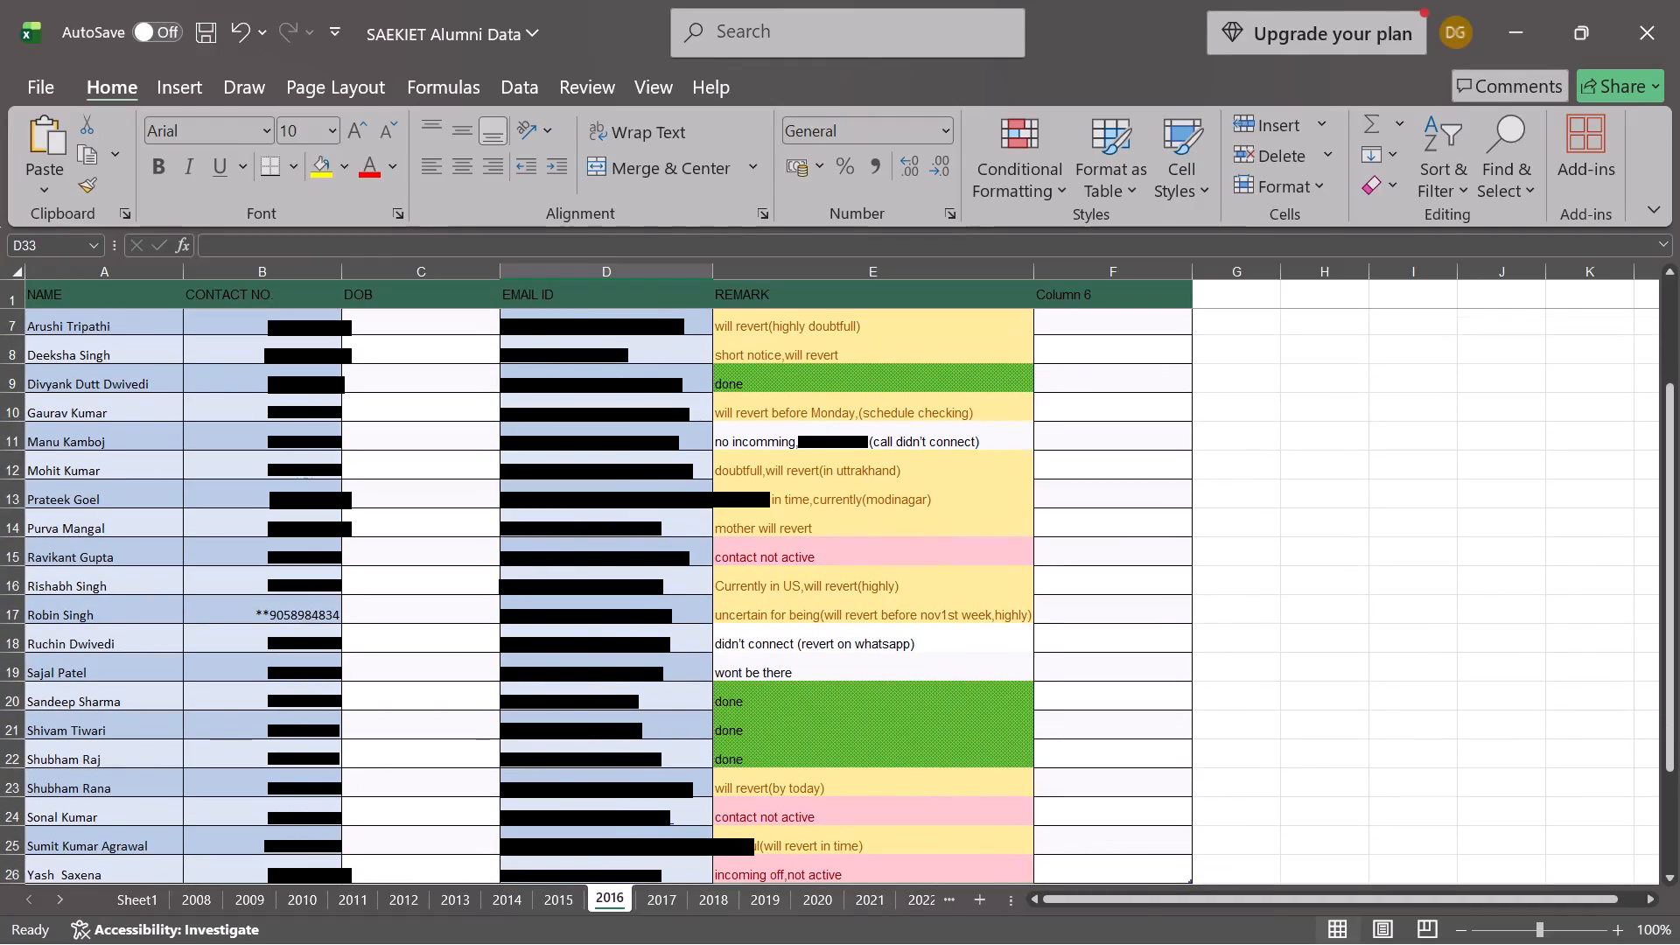
{"action": "scroll", "coordinate": [356, 474], "scroll_direction": "down", "scroll_amount": 1}
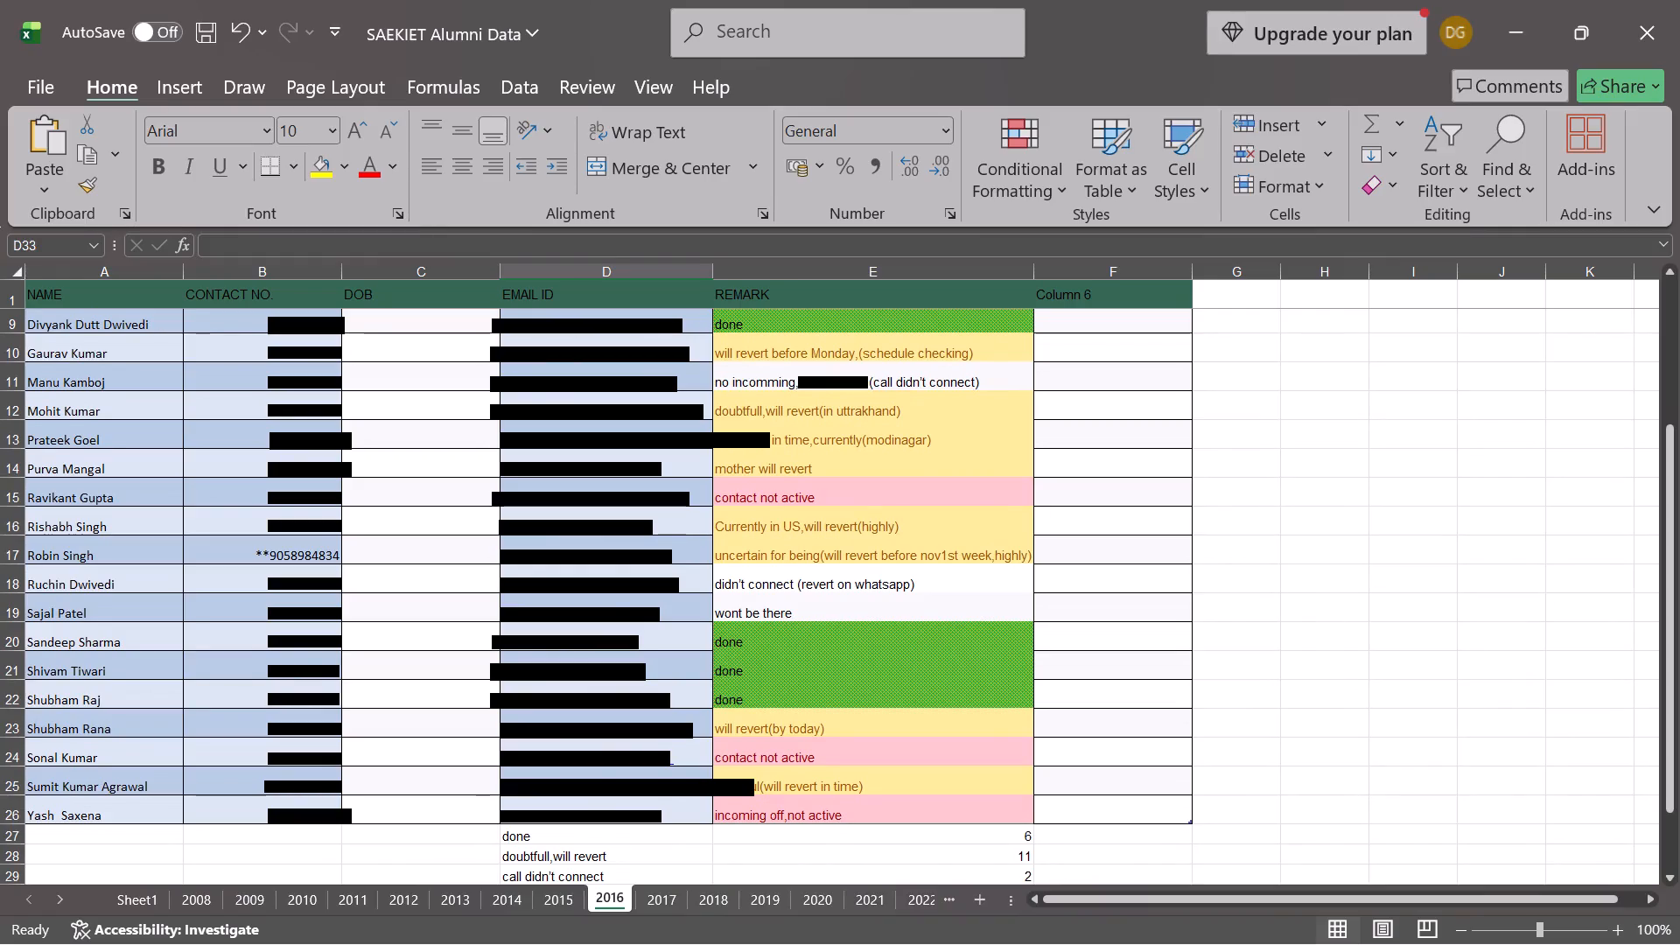
{"action": "scroll", "coordinate": [356, 474], "scroll_direction": "up", "scroll_amount": 1}
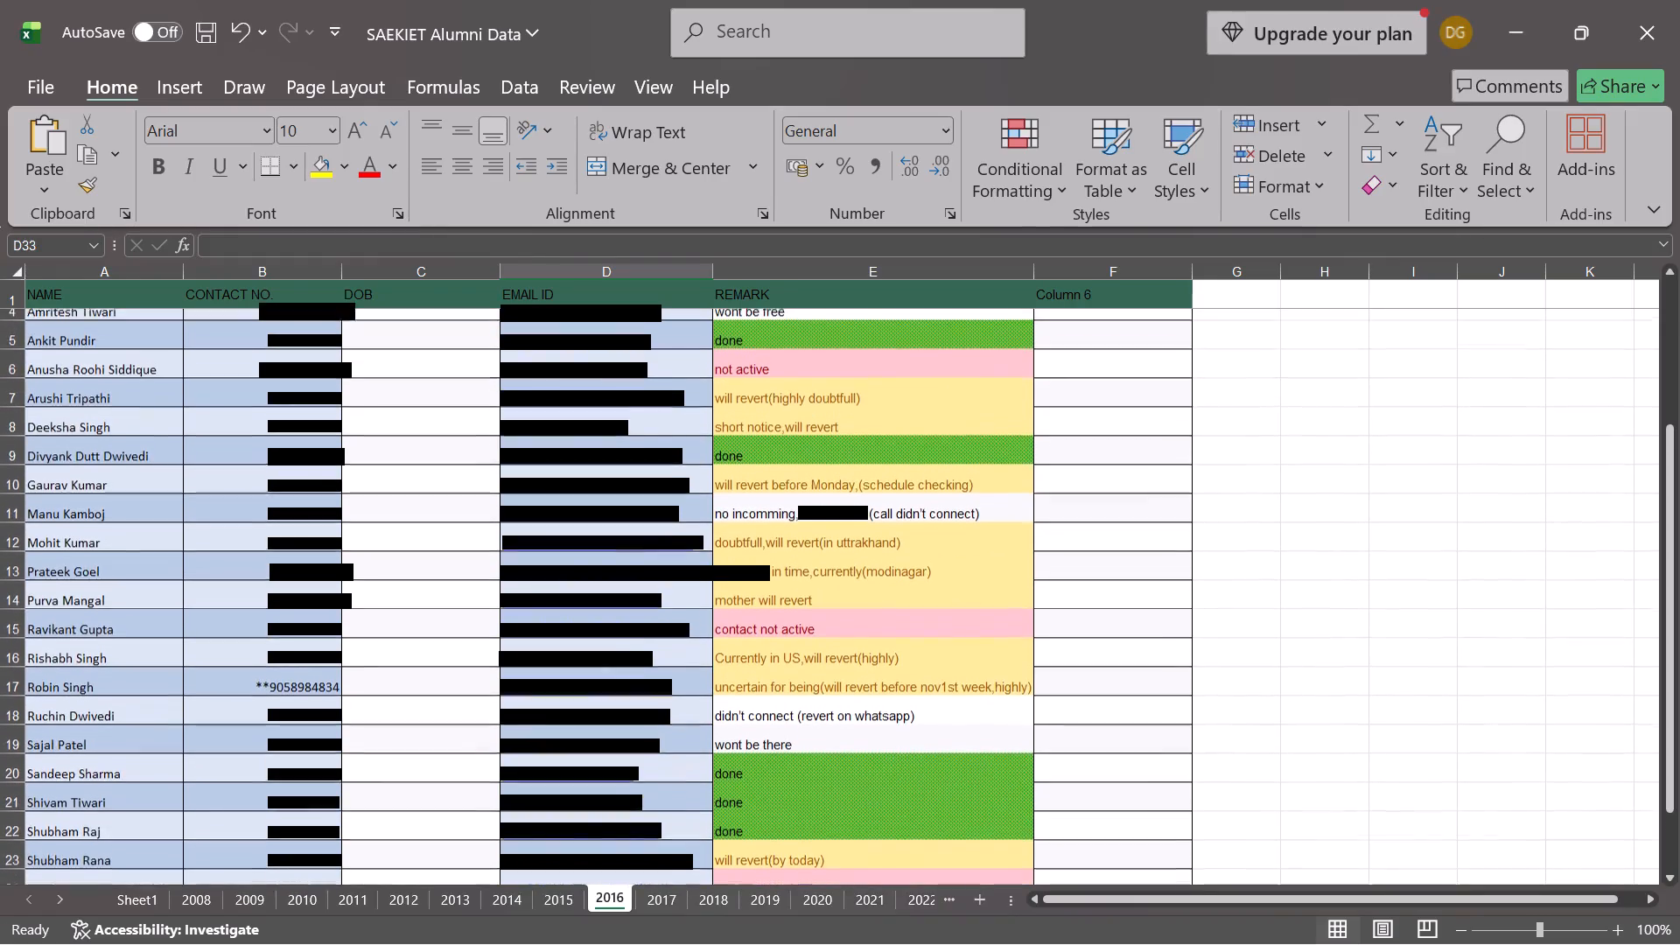
{"action": "scroll", "coordinate": [356, 474], "scroll_direction": "down", "scroll_amount": 1}
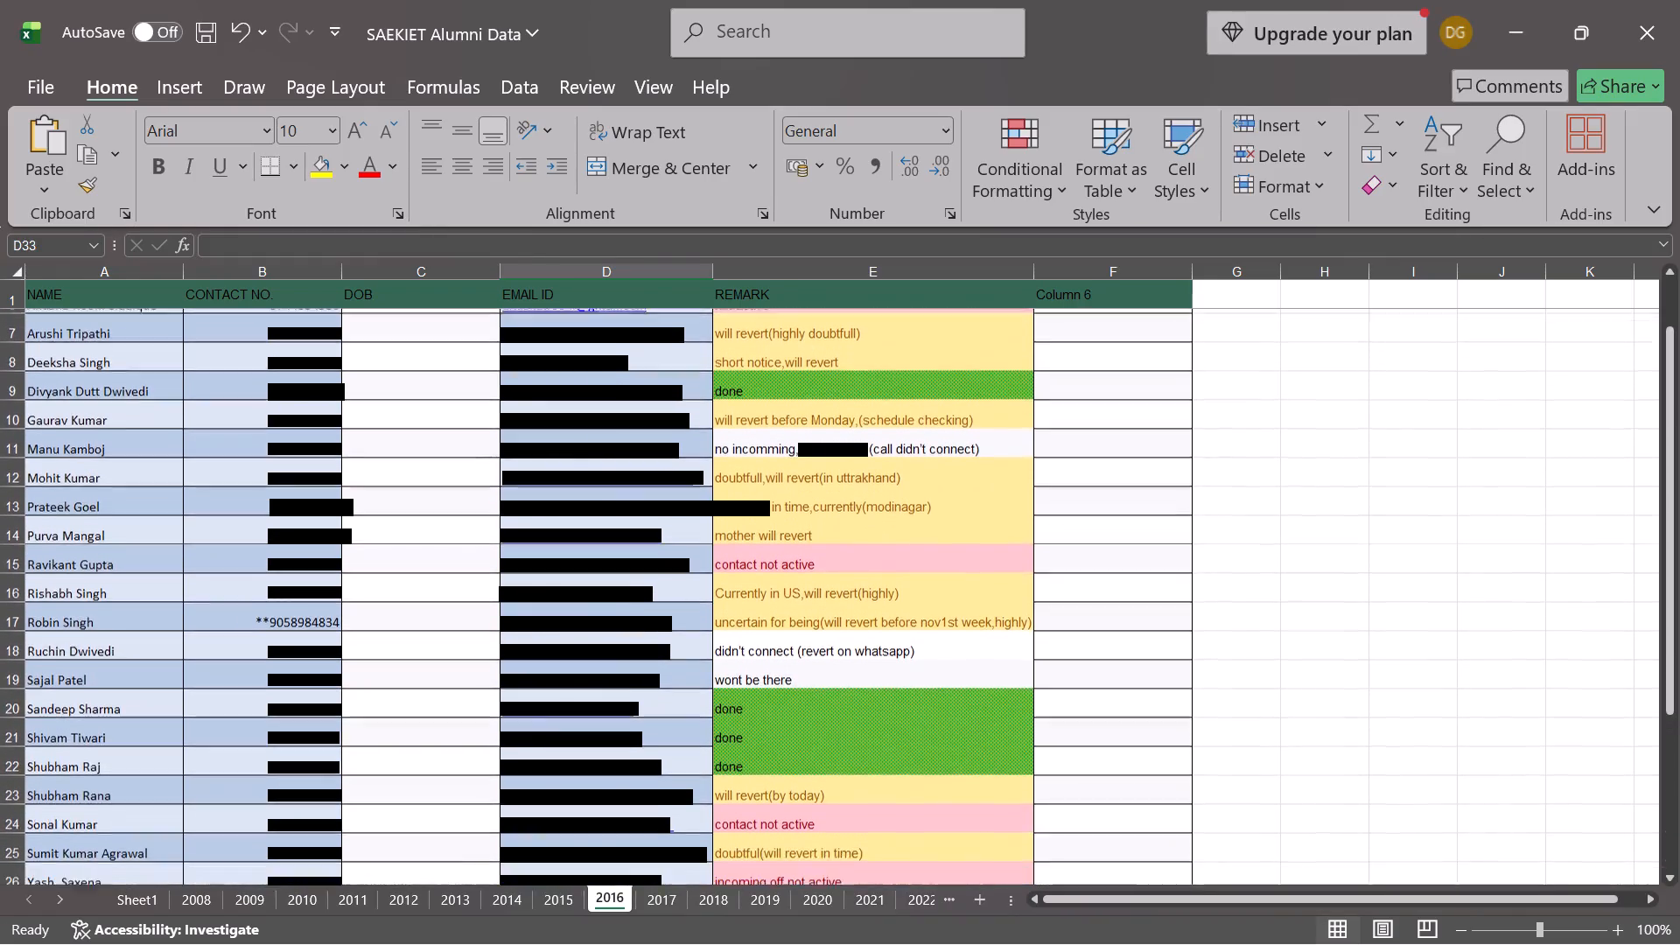
{"action": "scroll", "coordinate": [356, 474], "scroll_direction": "down", "scroll_amount": 1}
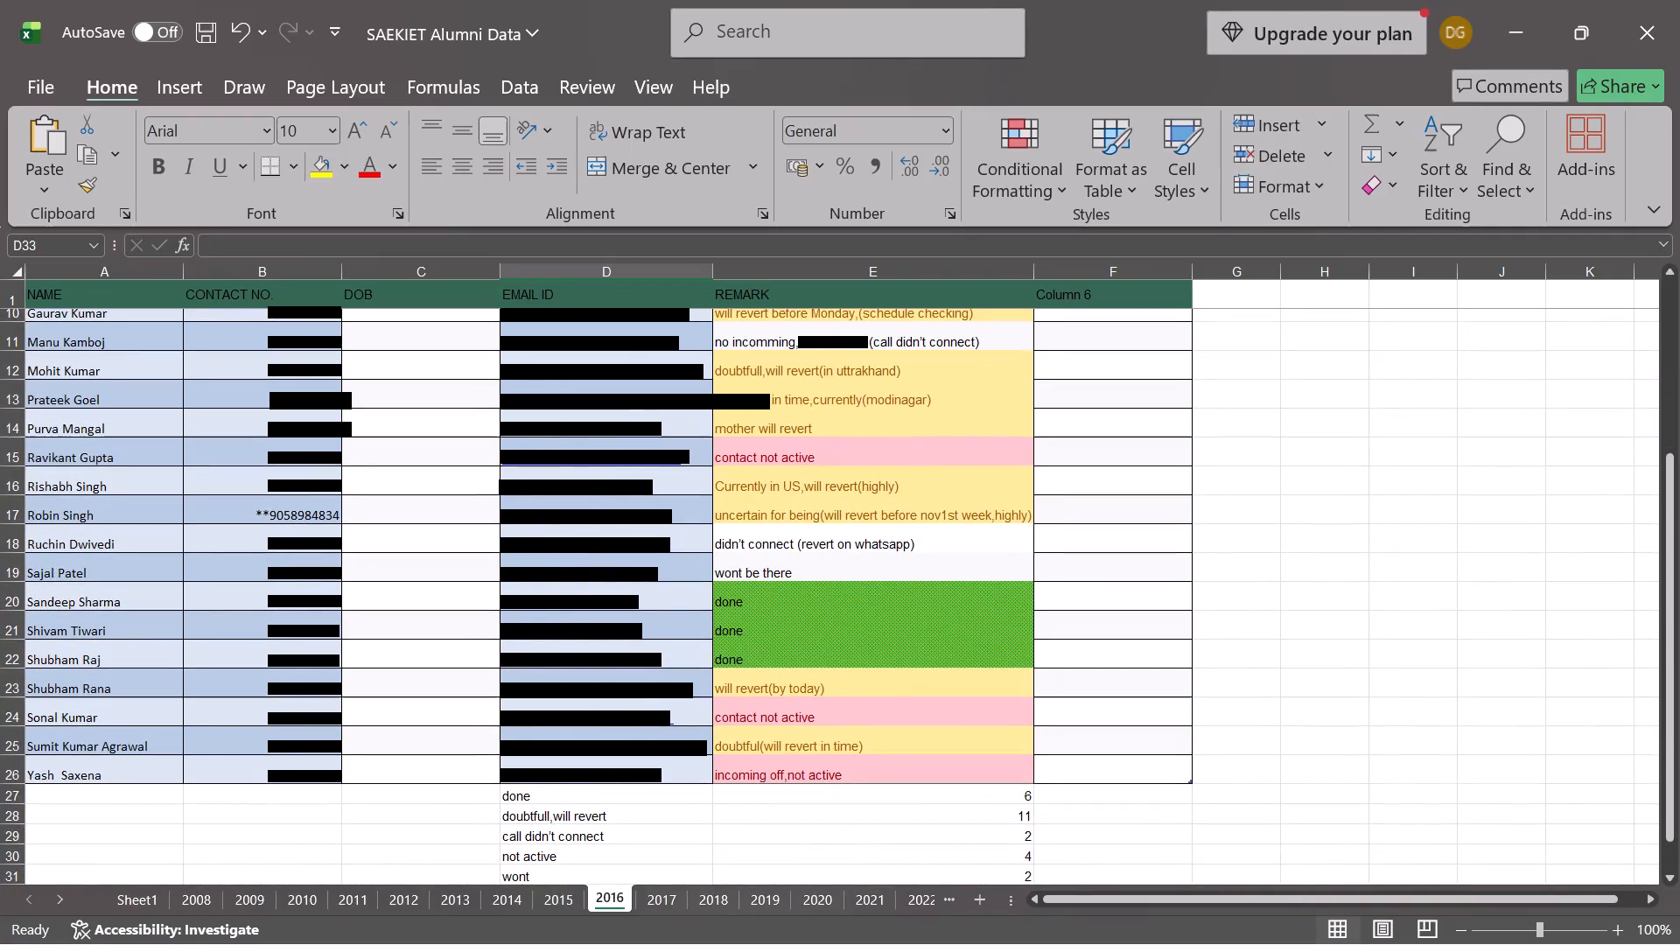
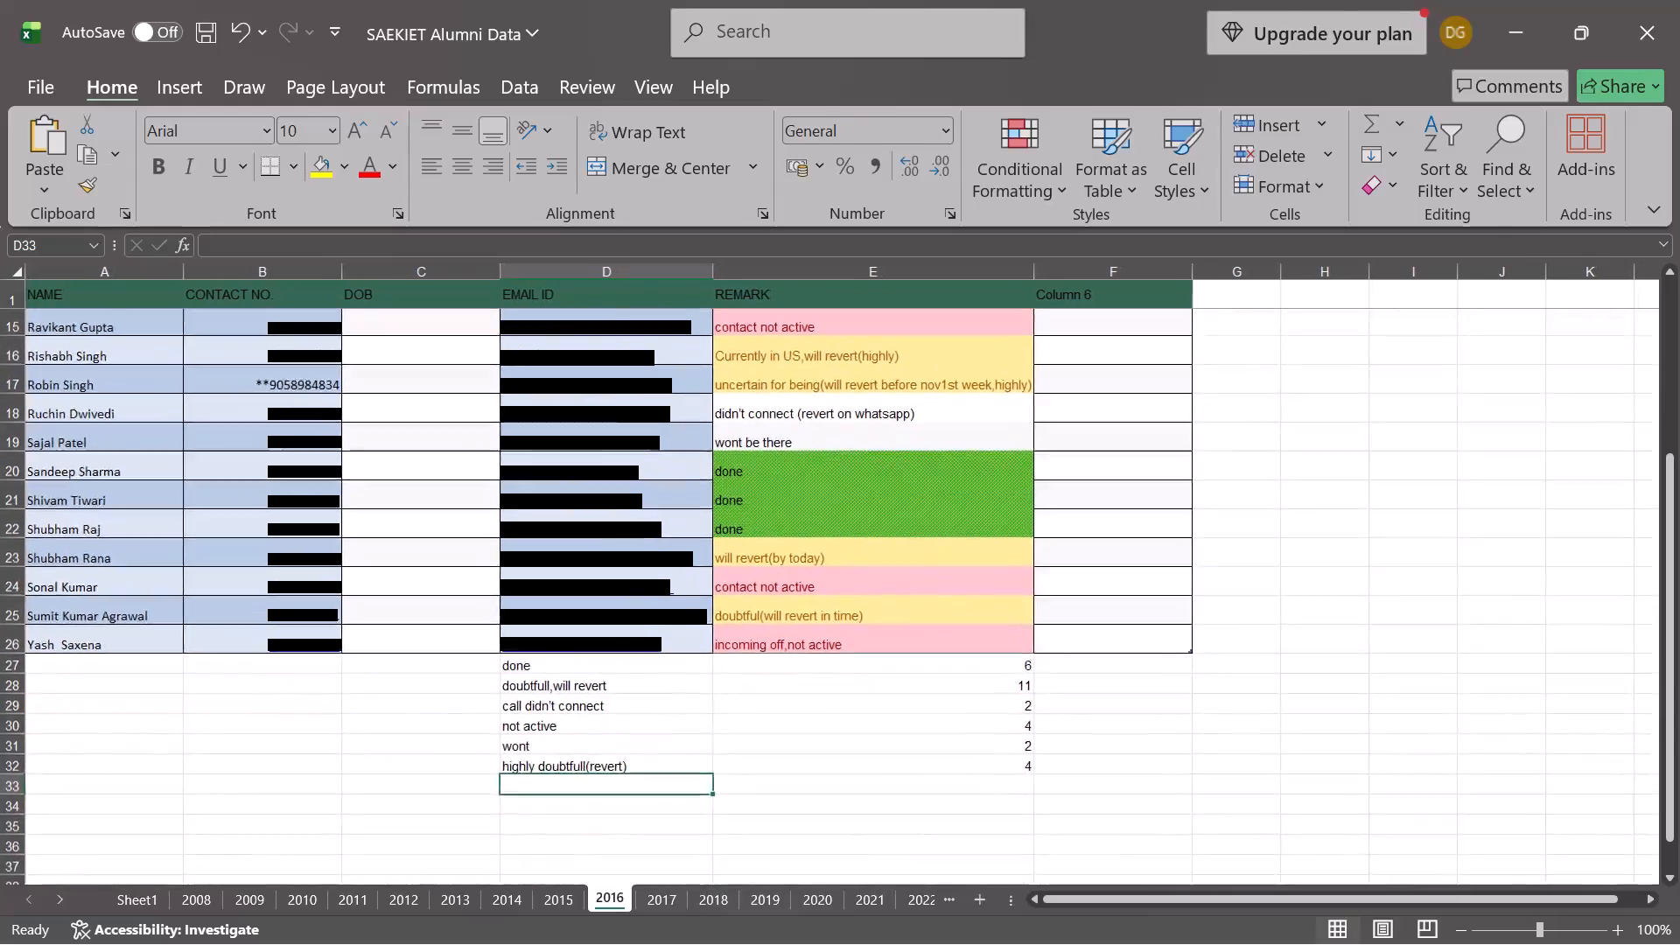
Reword the remark in cell E14 of the 2016 sheet to "will revert(this week,close)".
{"action": "scroll", "coordinate": [356, 430], "scroll_direction": "down", "scroll_amount": 1}
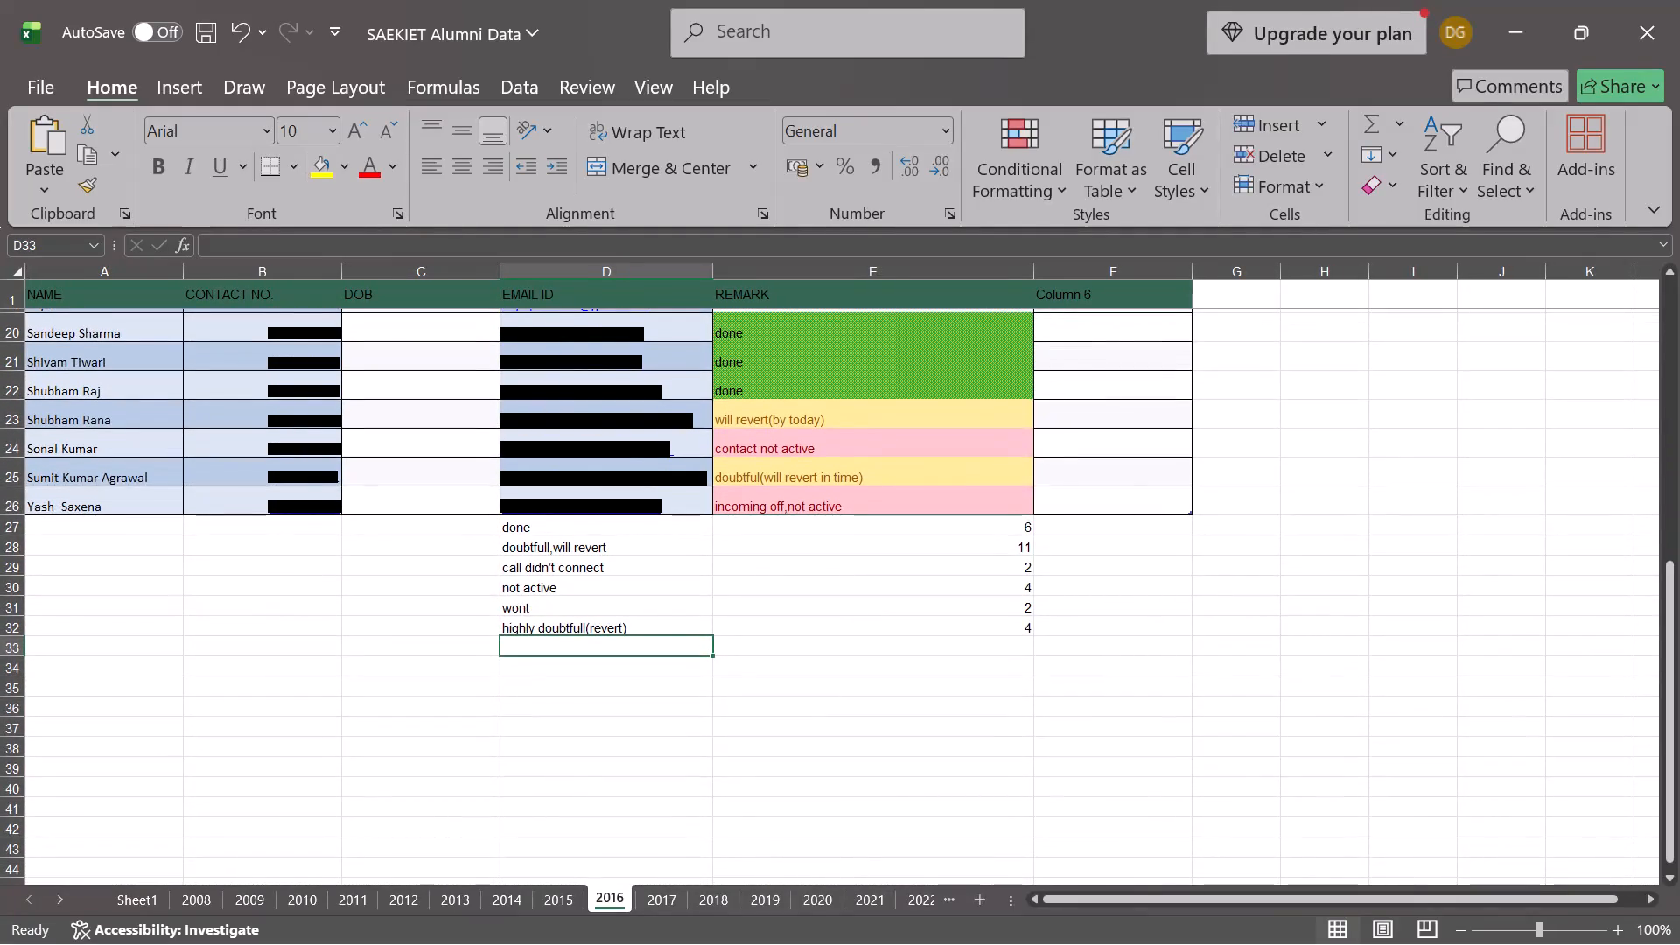
{"action": "scroll", "coordinate": [356, 430], "scroll_direction": "up", "scroll_amount": 3}
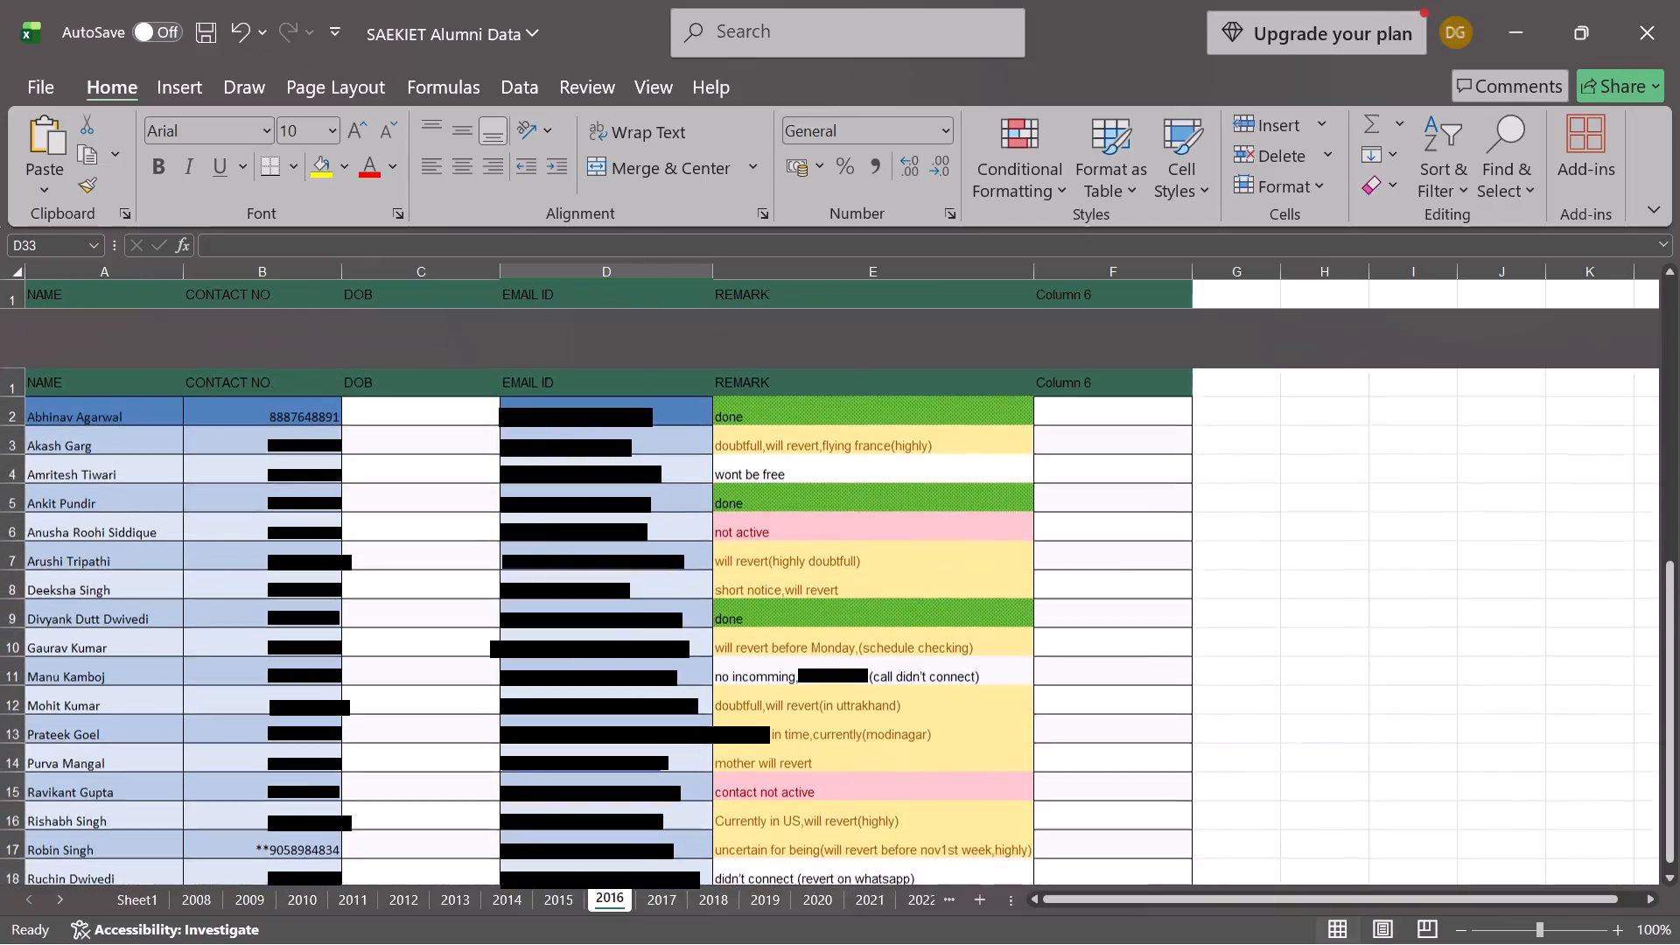
{"action": "scroll", "coordinate": [356, 430], "scroll_direction": "up", "scroll_amount": 1}
{"action": "scroll", "coordinate": [356, 430], "scroll_direction": "down", "scroll_amount": 1}
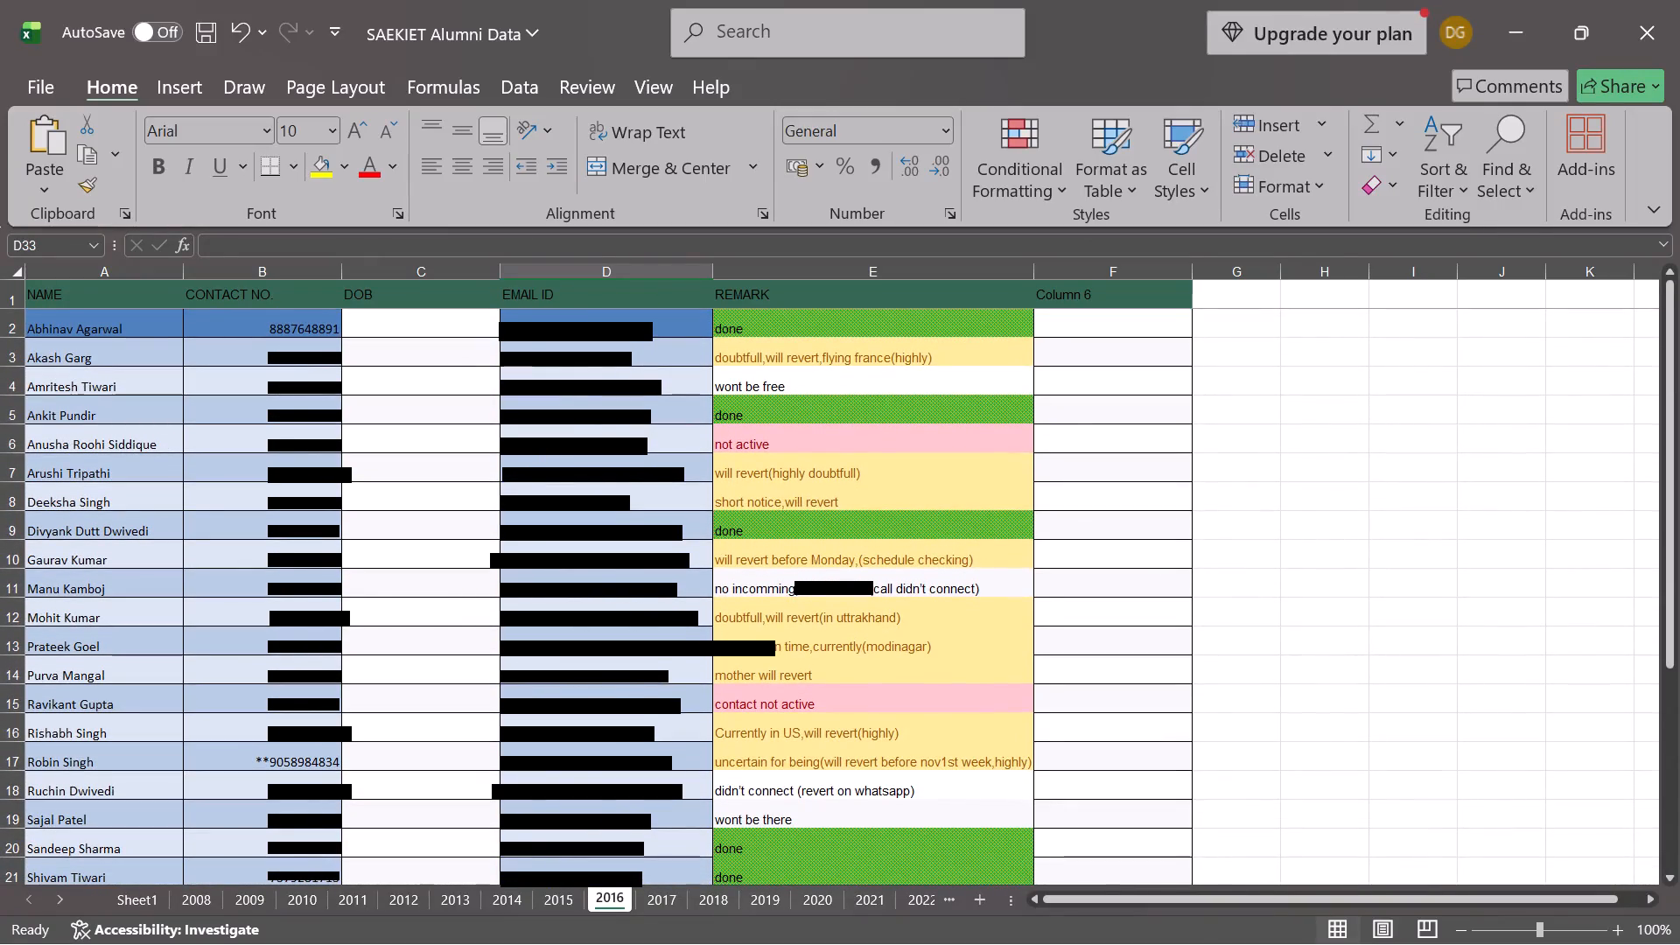
{"action": "left_click", "coordinate": [1054, 675]}
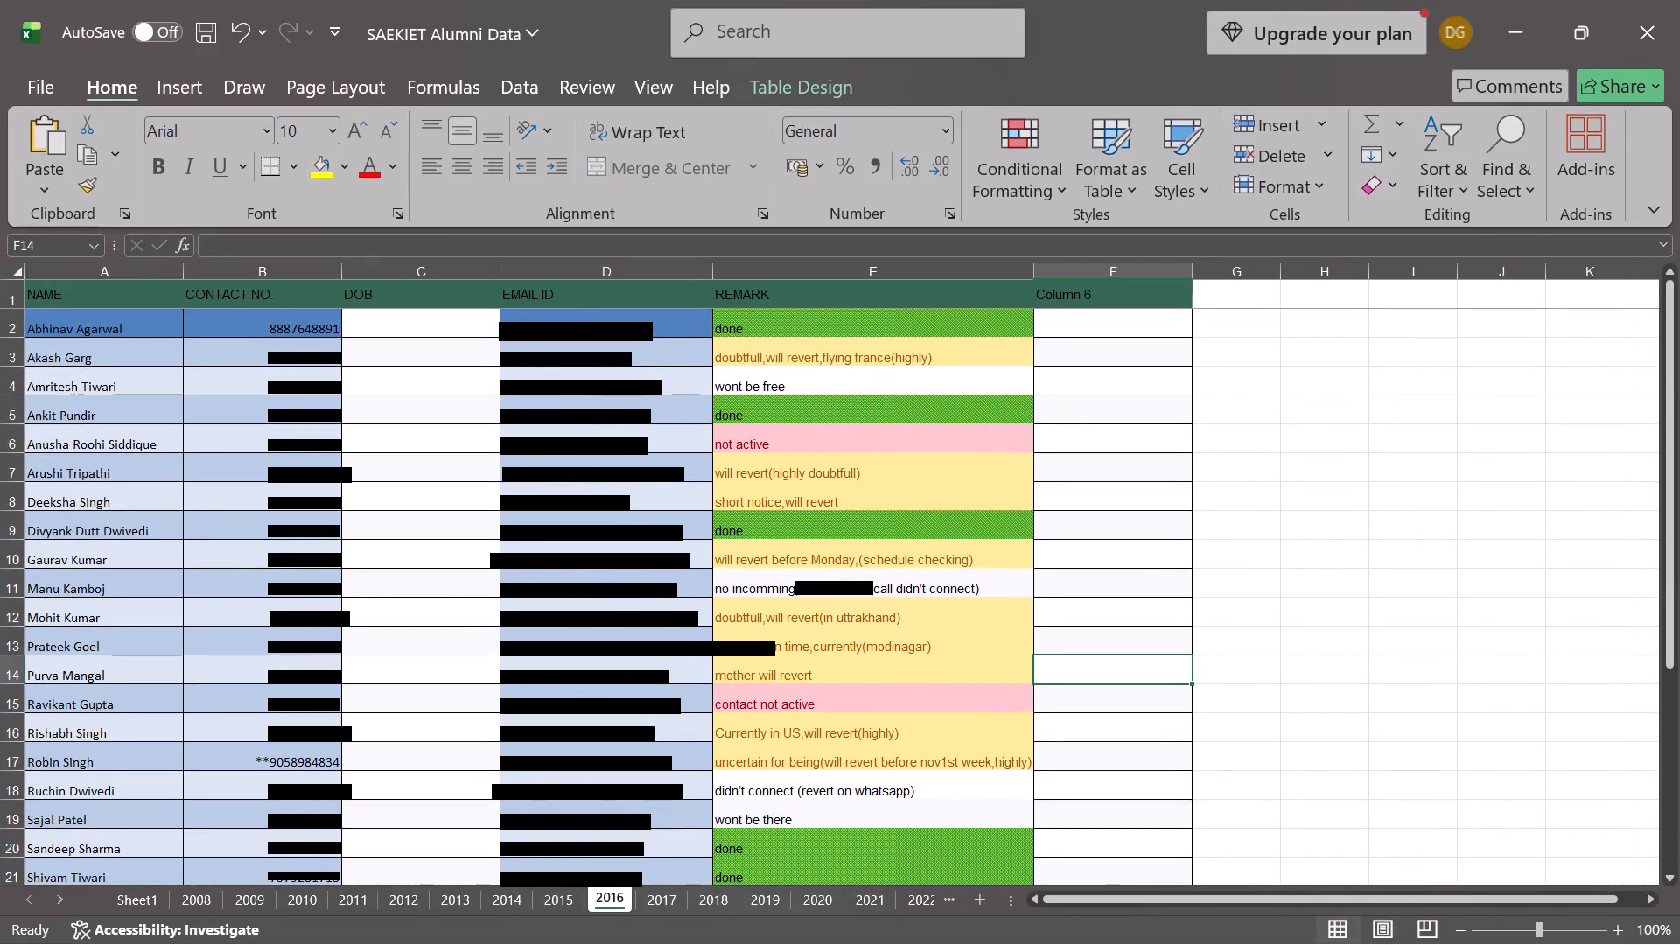
{"action": "left_click", "coordinate": [886, 675]}
{"action": "double_click", "coordinate": [886, 675]}
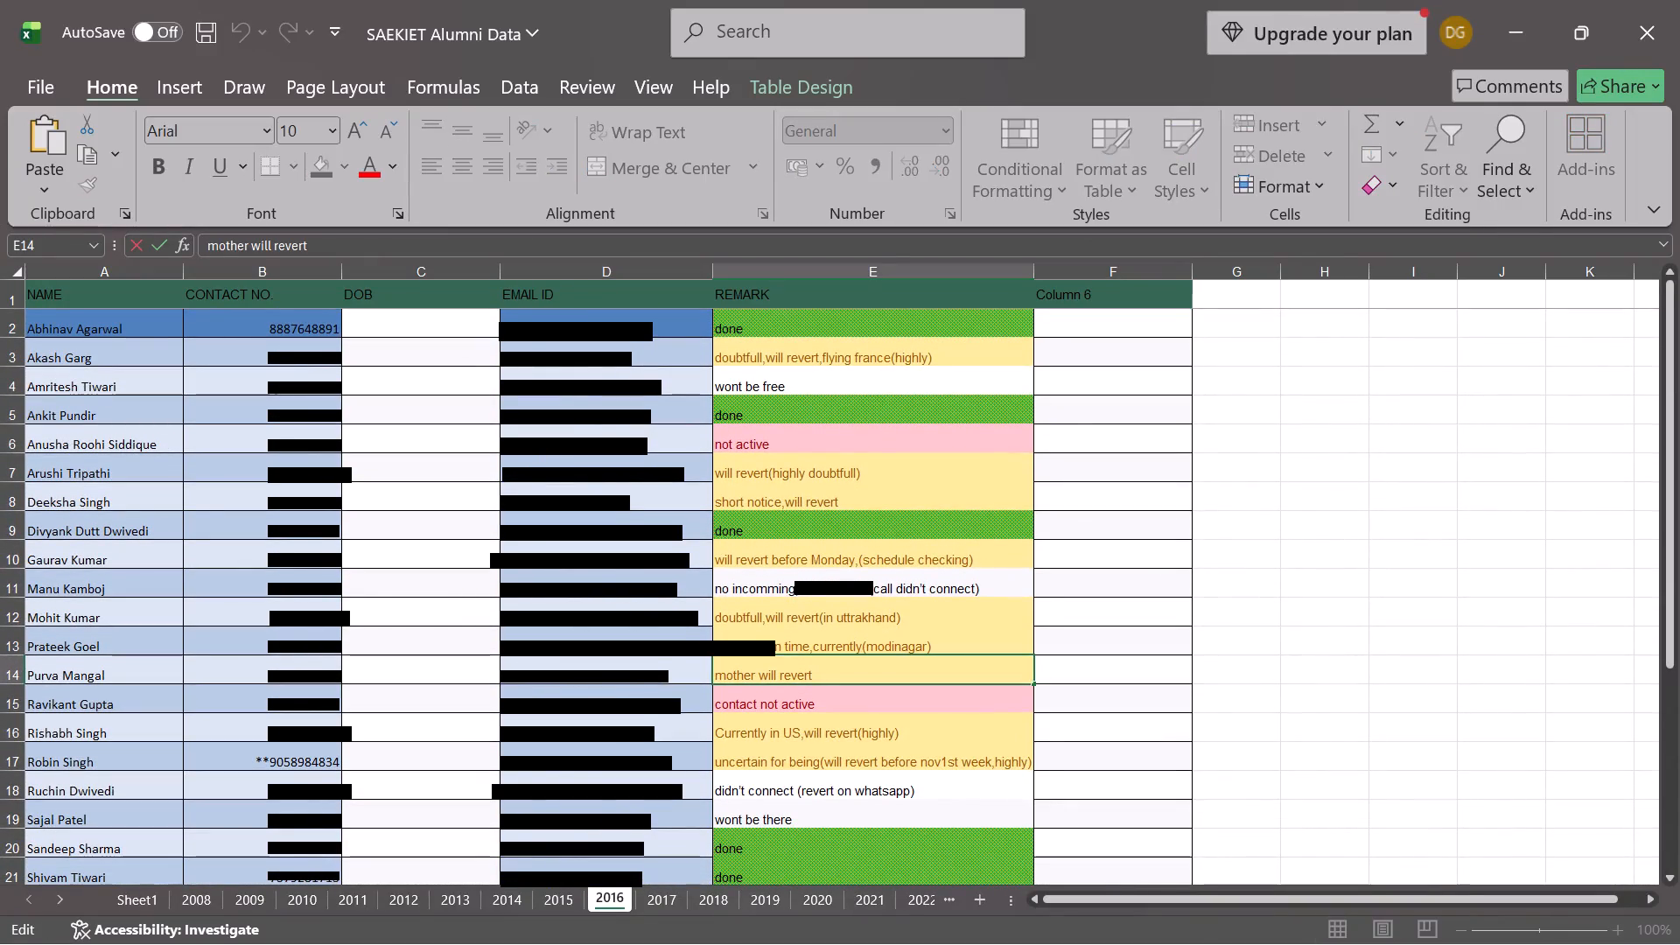
{"action": "key", "text": "BackSpace"}
{"action": "key", "text": "t"}
{"action": "key", "text": "Left"}
{"action": "key", "text": "Left"}
{"action": "key", "text": "Left"}
{"action": "key", "text": "Left"}
{"action": "key", "text": "Left"}
{"action": "key", "text": "Left"}
{"action": "key", "text": "Left"}
{"action": "key", "text": "Left"}
{"action": "key", "text": "Left"}
{"action": "key", "text": "Left"}
{"action": "key", "text": "Left"}
{"action": "key", "text": "Left"}
{"action": "key", "text": "Left"}
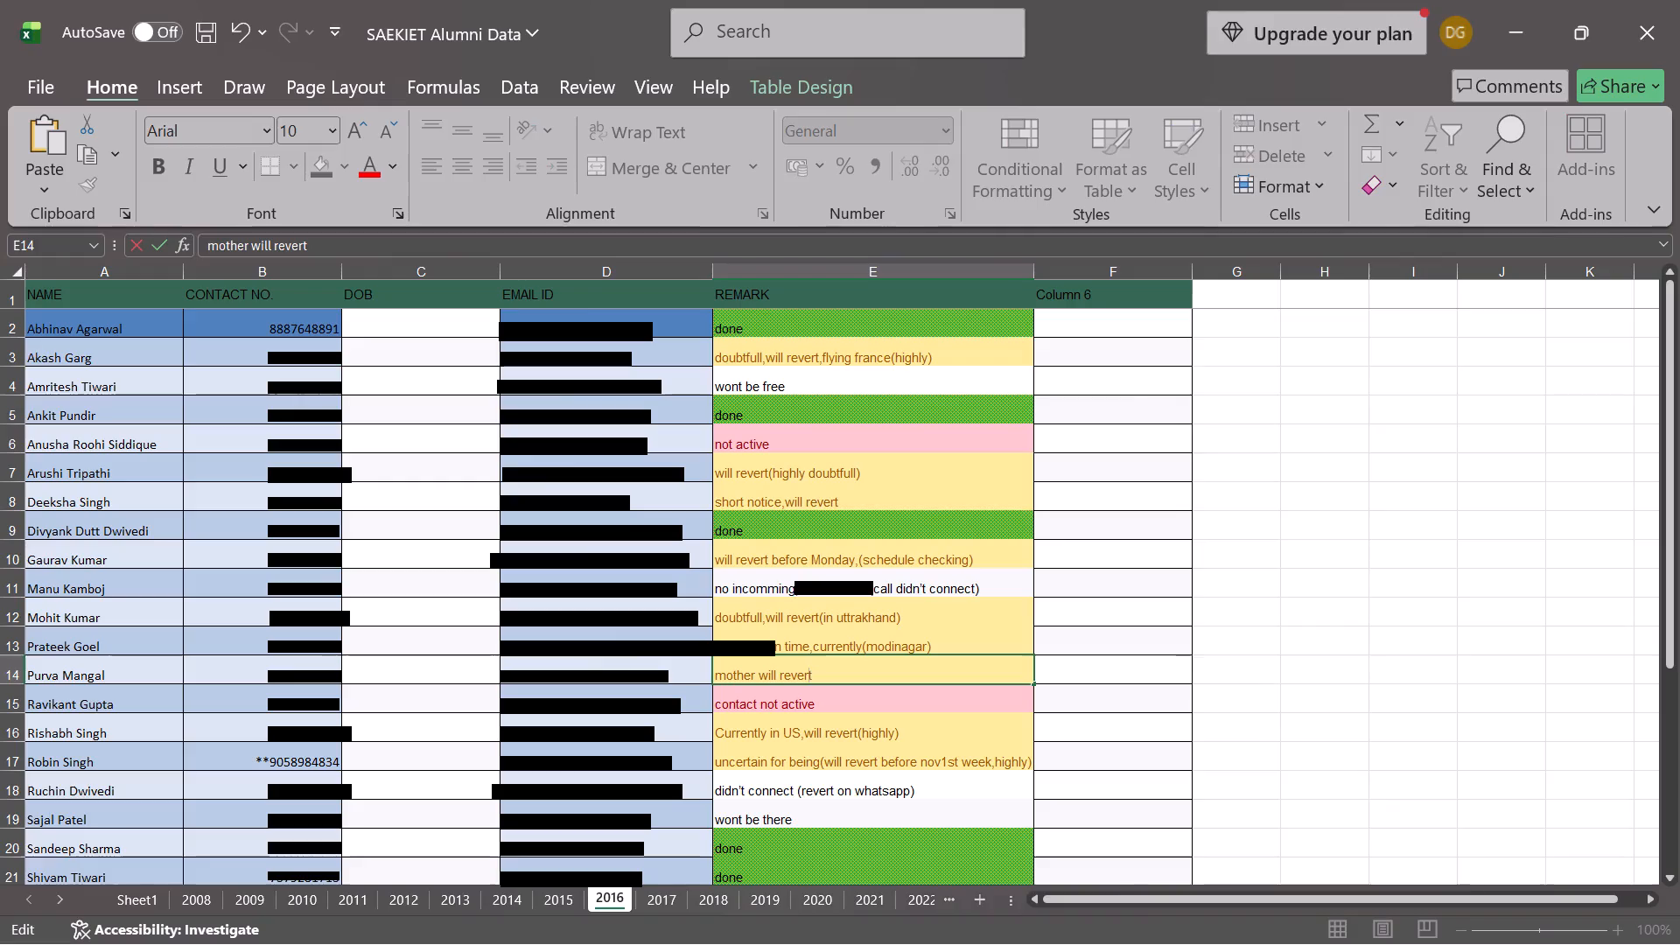
{"action": "key", "text": "Left"}
{"action": "key", "text": "Right"}
{"action": "key", "text": "Right"}
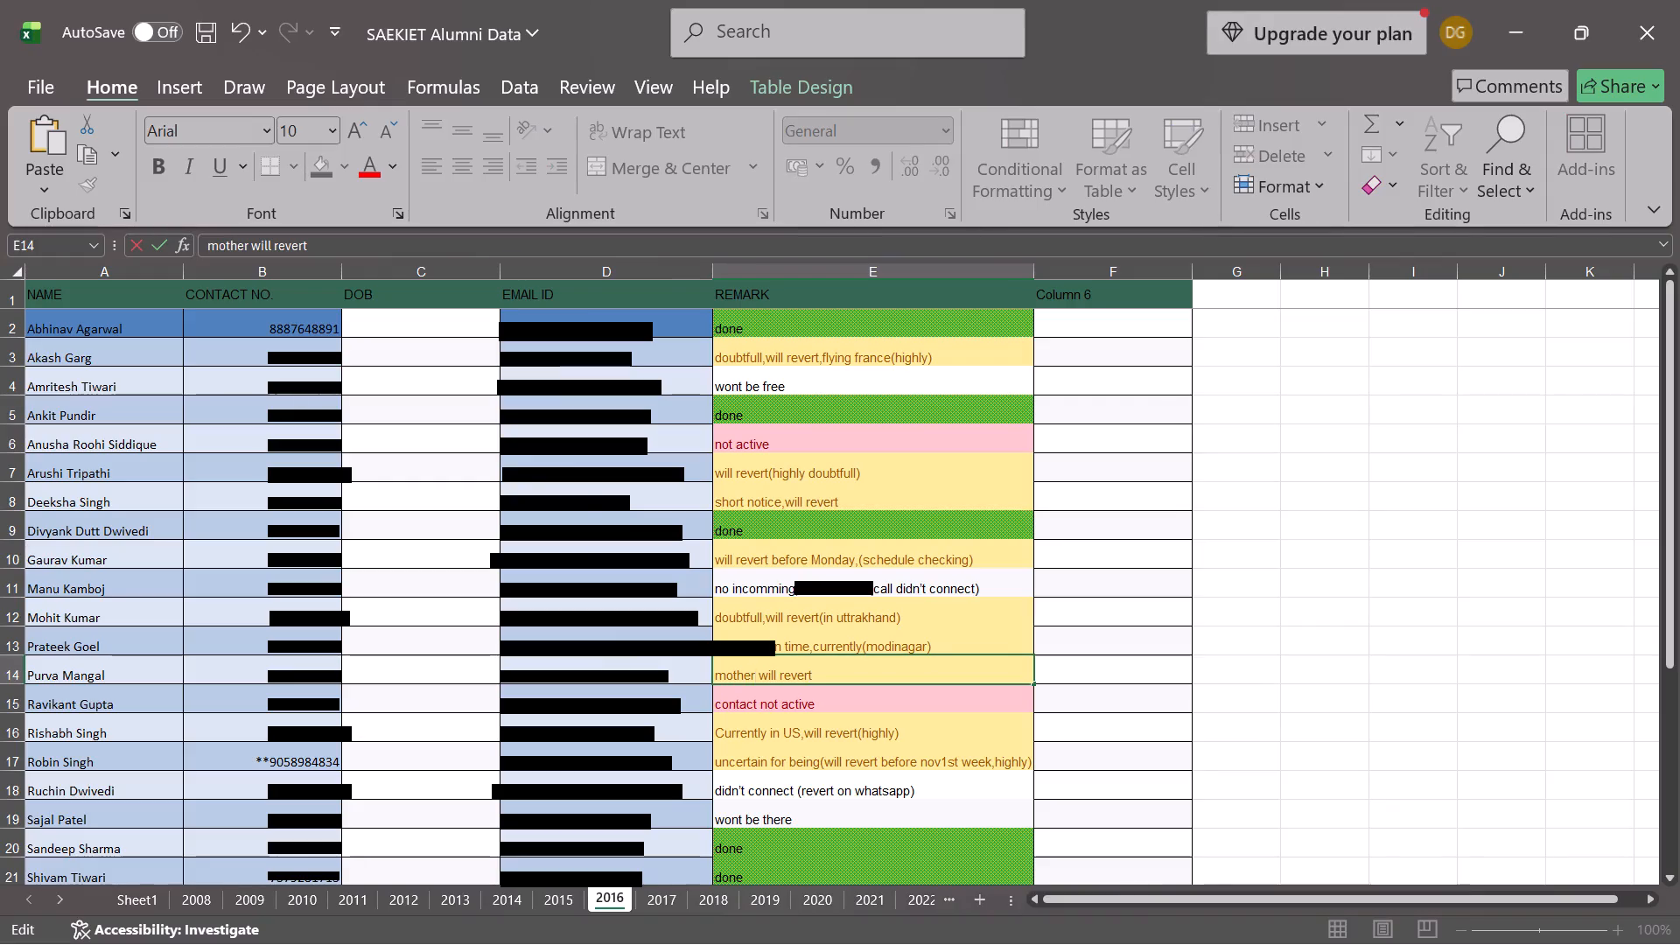
{"action": "key", "text": "BackSpace"}
{"action": "key", "text": "BackSpace"}
{"action": "key", "text": "BackSpace"}
{"action": "key", "text": "BackSpace"}
{"action": "key", "text": "BackSpace"}
{"action": "key", "text": "BackSpace"}
{"action": "key", "text": "Right"}
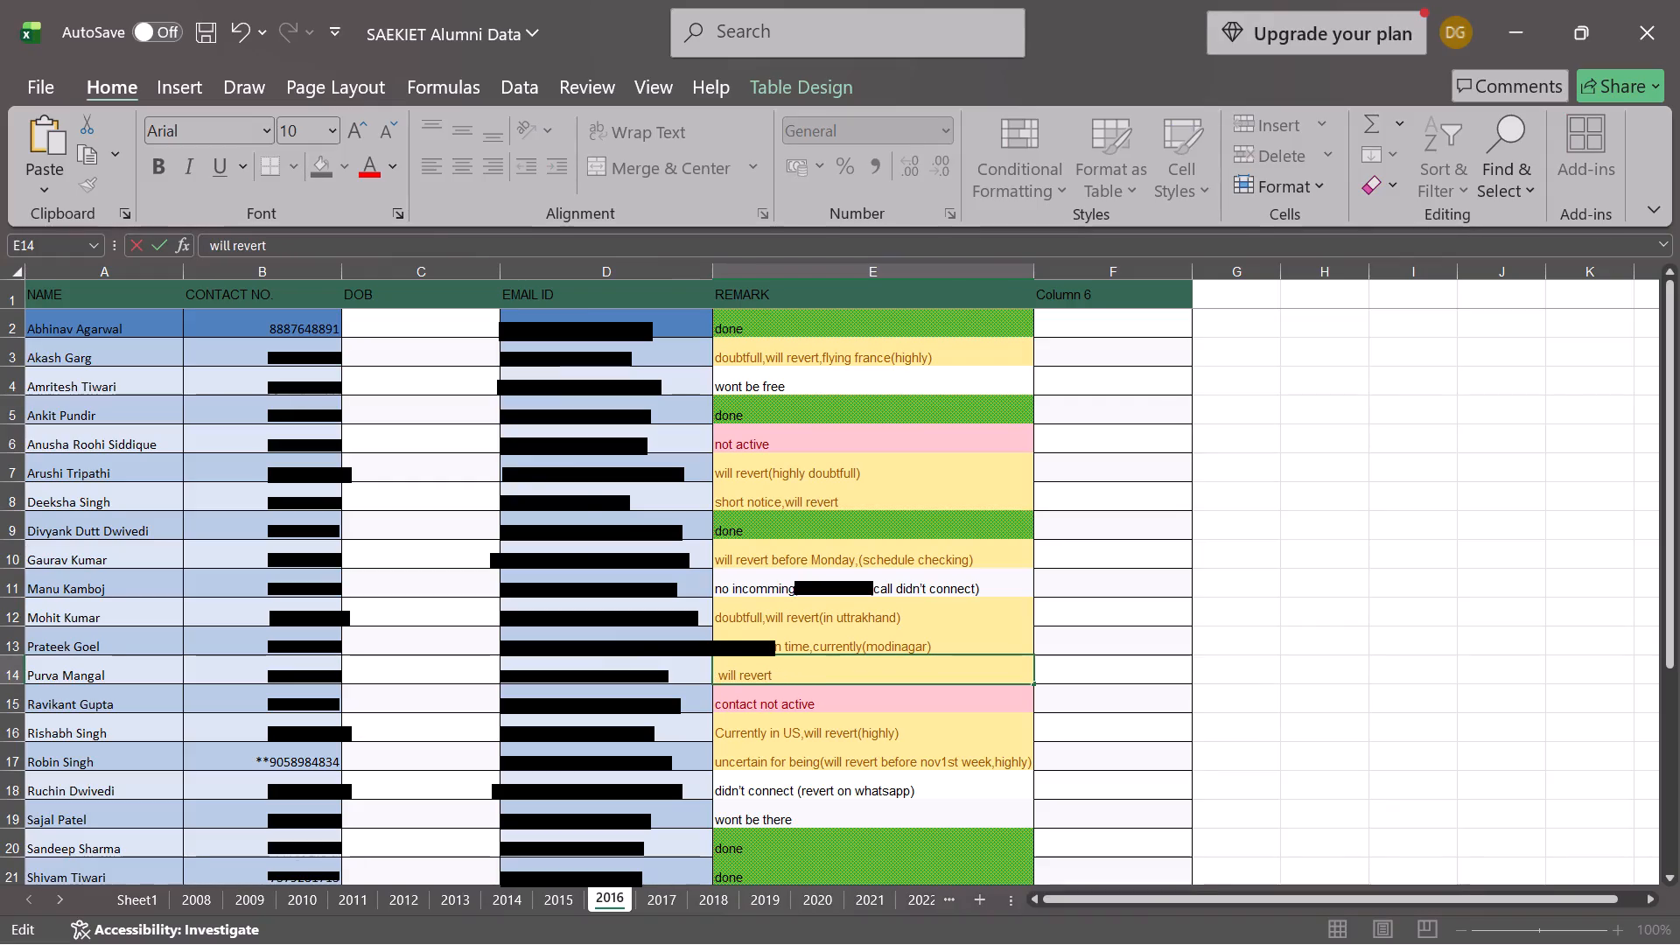
{"action": "key", "text": "BackSpace"}
{"action": "key", "text": "Right"}
{"action": "key", "text": "Right"}
{"action": "key", "text": "Right"}
{"action": "key", "text": "Right"}
{"action": "key", "text": "Right"}
{"action": "key", "text": "Right"}
{"action": "key", "text": "Right"}
{"action": "key", "text": "Right"}
{"action": "key", "text": "Right"}
{"action": "key", "text": "Right"}
{"action": "key", "text": "Right"}
{"action": "key", "text": "Right"}
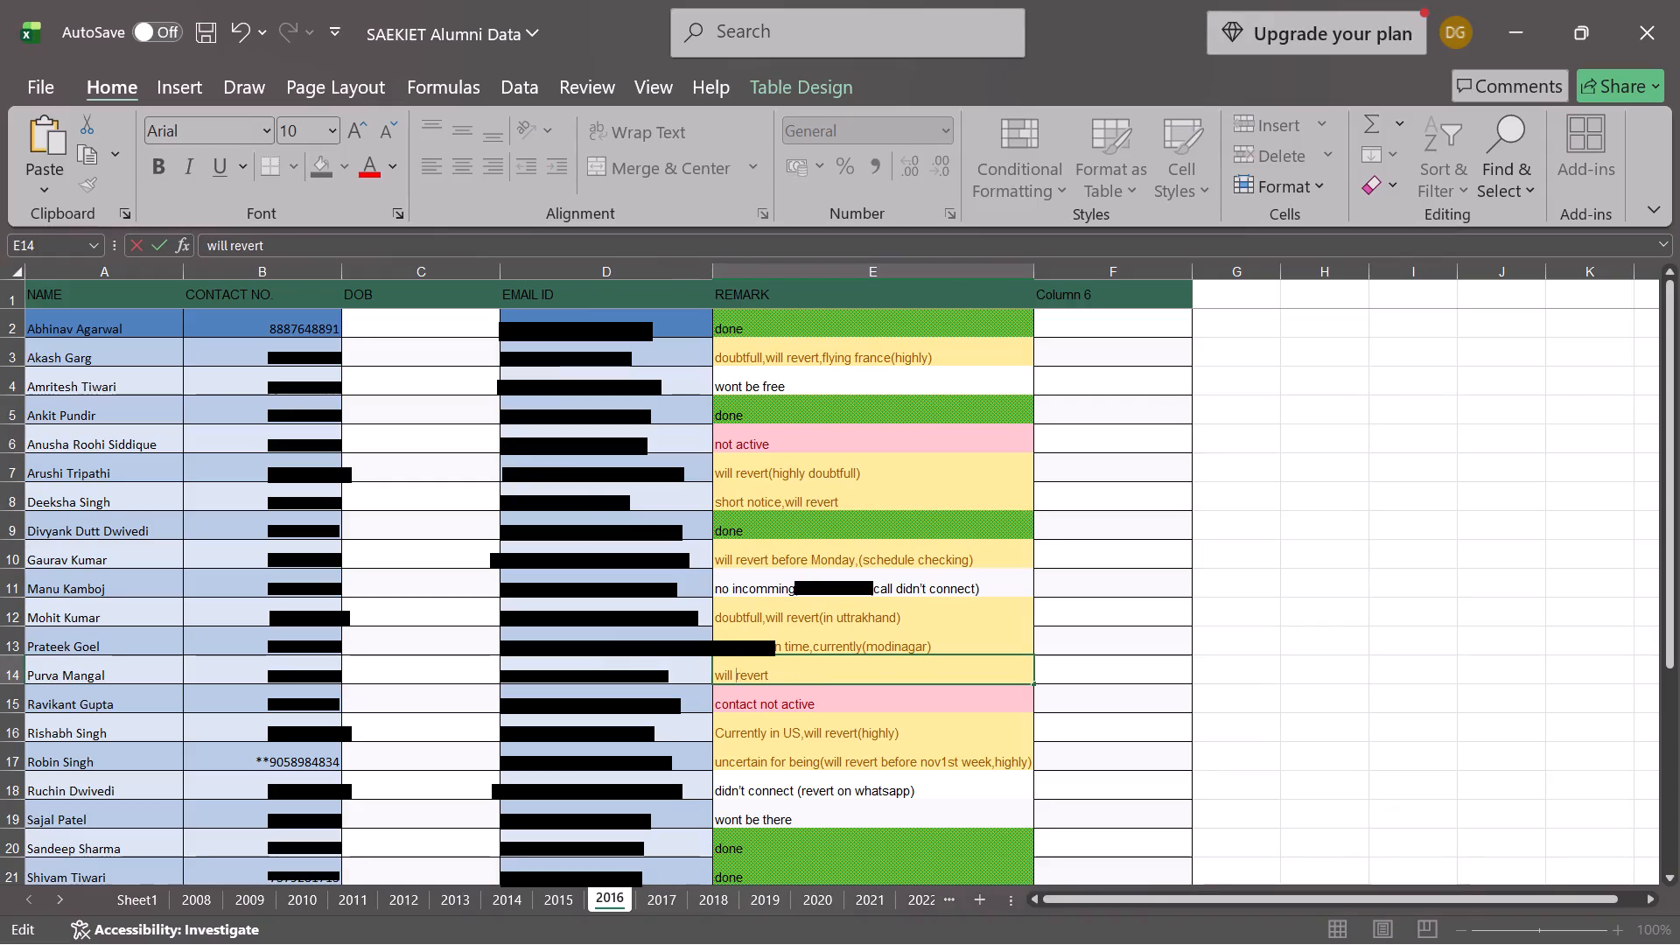
{"action": "type", "text": "(u"}
{"action": "key", "text": "BackSpace"}
{"action": "type", "text": "in"}
{"action": "key", "text": "space"}
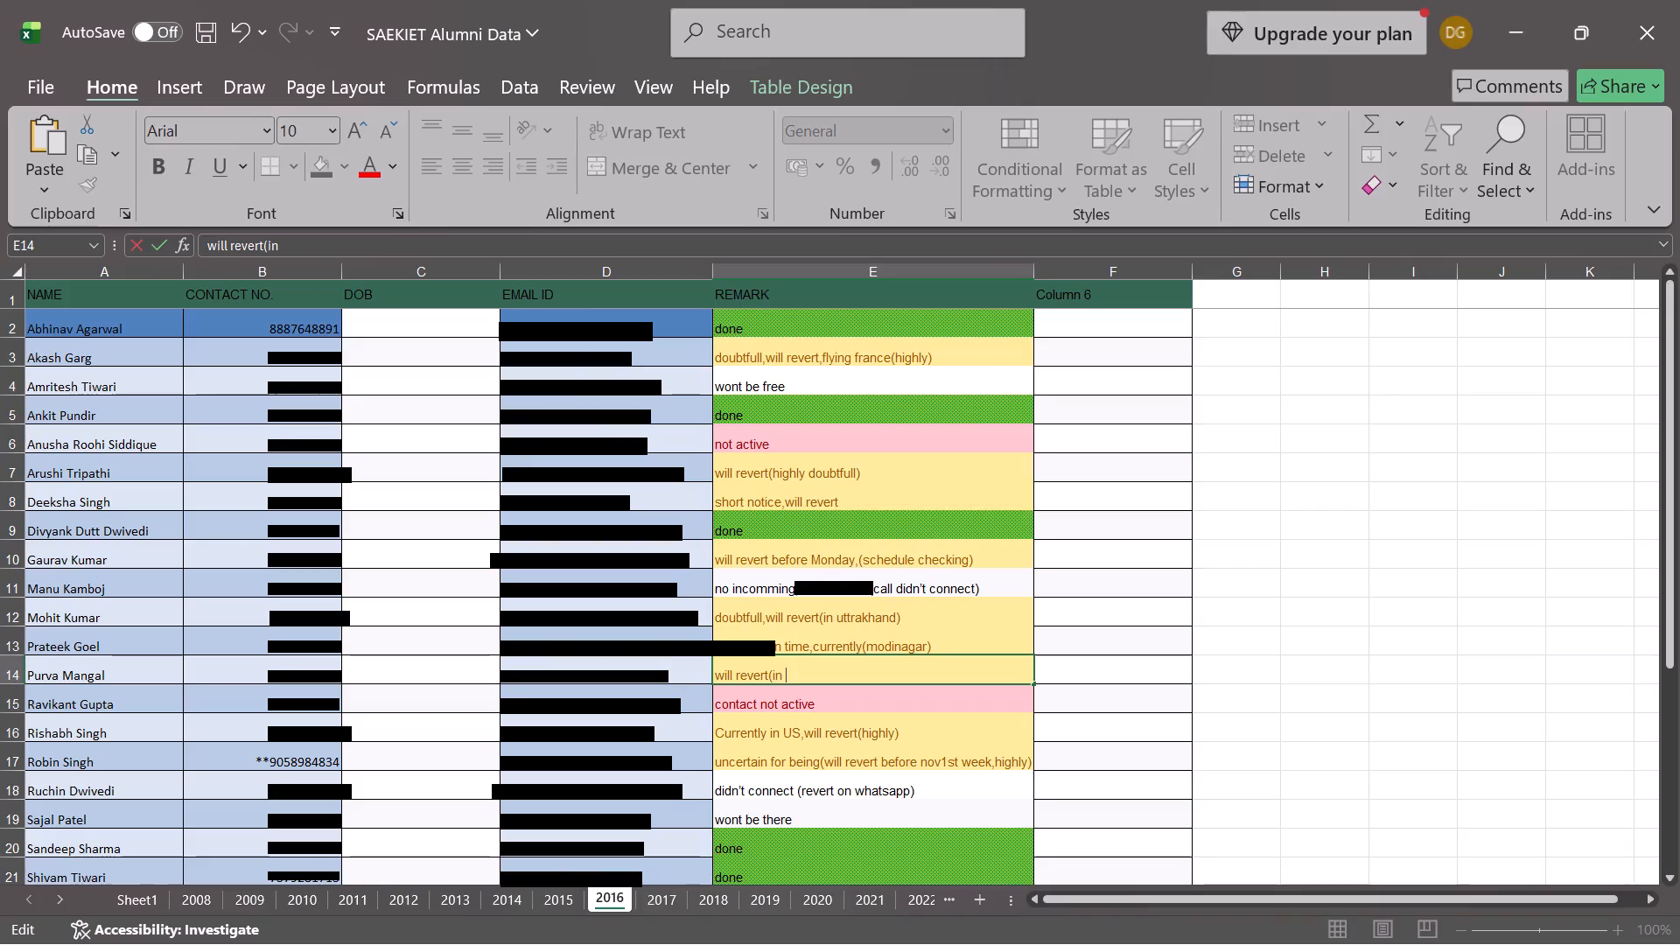
{"action": "key", "text": "BackSpace"}
{"action": "key", "text": "BackSpace"}
{"action": "key", "text": "BackSpace"}
{"action": "type", "text": "th"}
{"action": "key", "text": "BackSpace"}
{"action": "key", "text": "BackSpace"}
{"action": "type", "text": "thois"}
{"action": "key", "text": "BackSpace"}
{"action": "key", "text": "BackSpace"}
{"action": "key", "text": "BackSpace"}
{"action": "type", "text": "is week"}
{"action": "type", "text": ",close"}
{"action": "key", "text": "shift+parenright"}
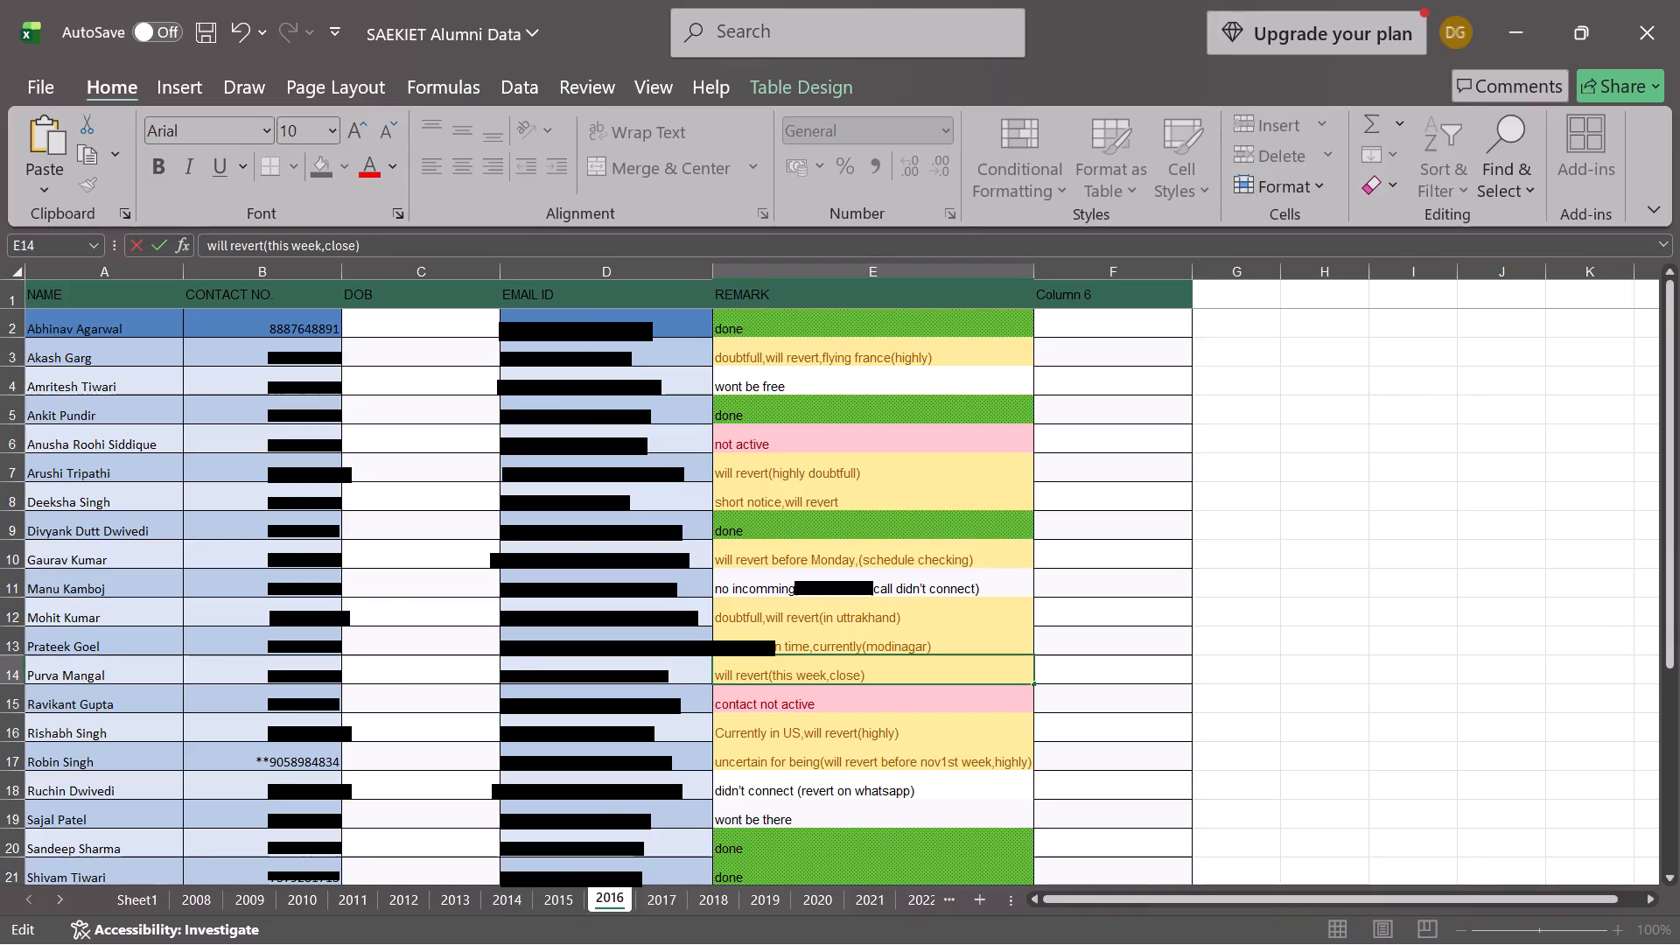
{"action": "key", "text": "Return"}
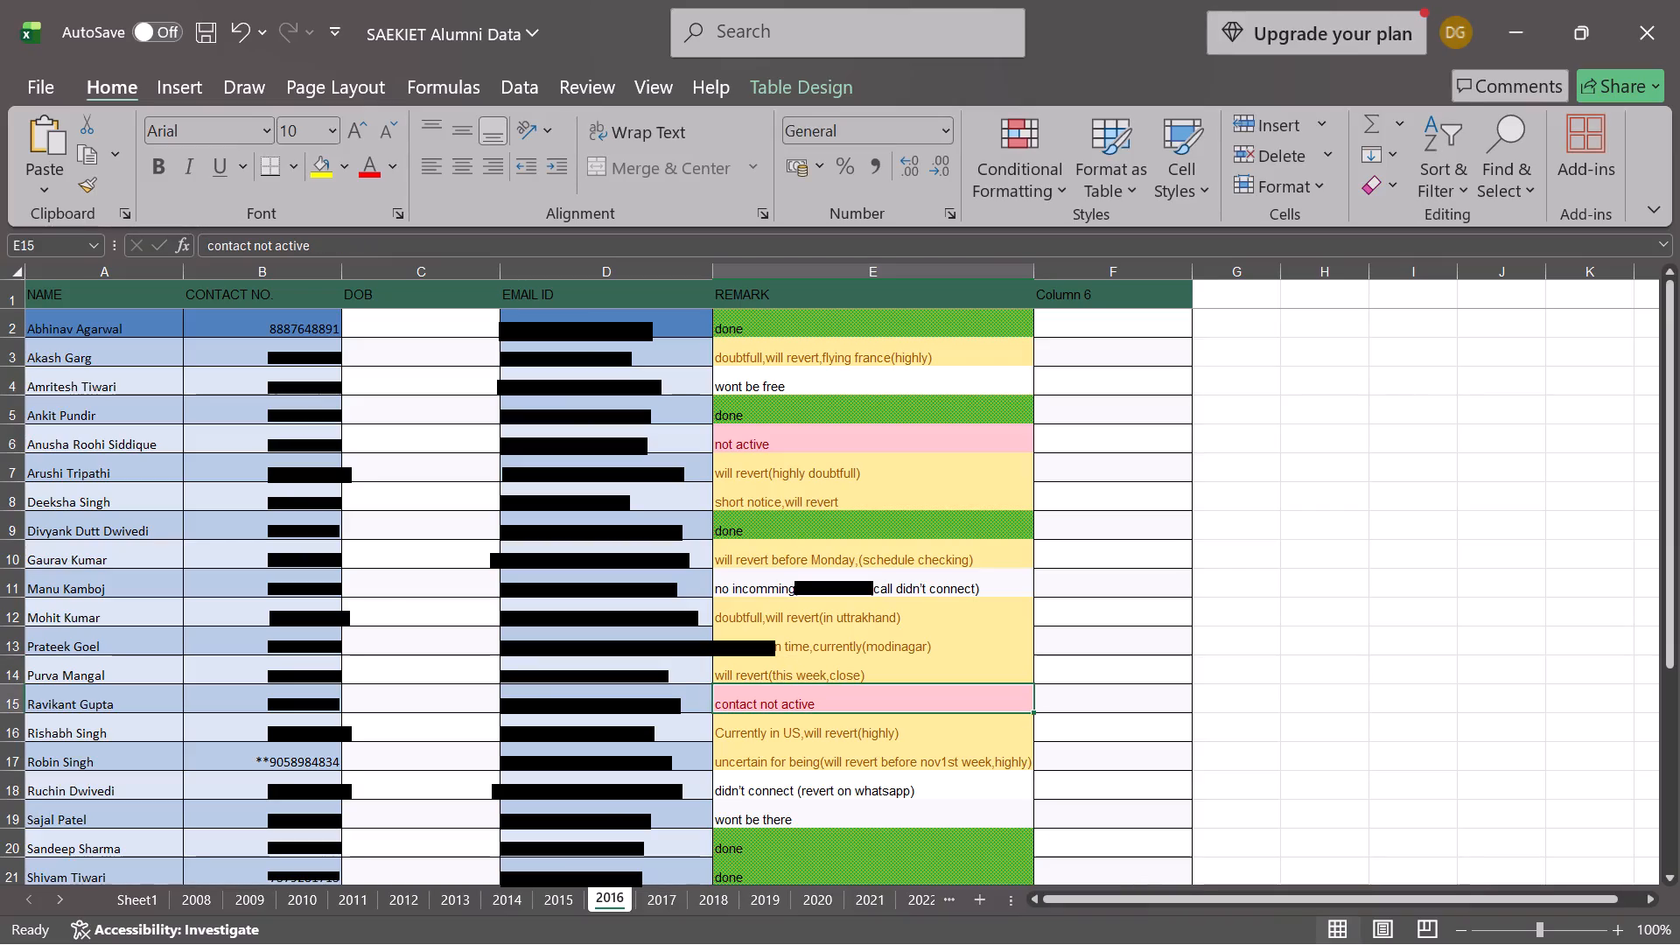
Review the 2016 remarks and status counts alongside the 2017 sheet's remarks, finishing on the 2017 sheet.
{"action": "scroll", "coordinate": [886, 675], "scroll_direction": "down", "scroll_amount": 4}
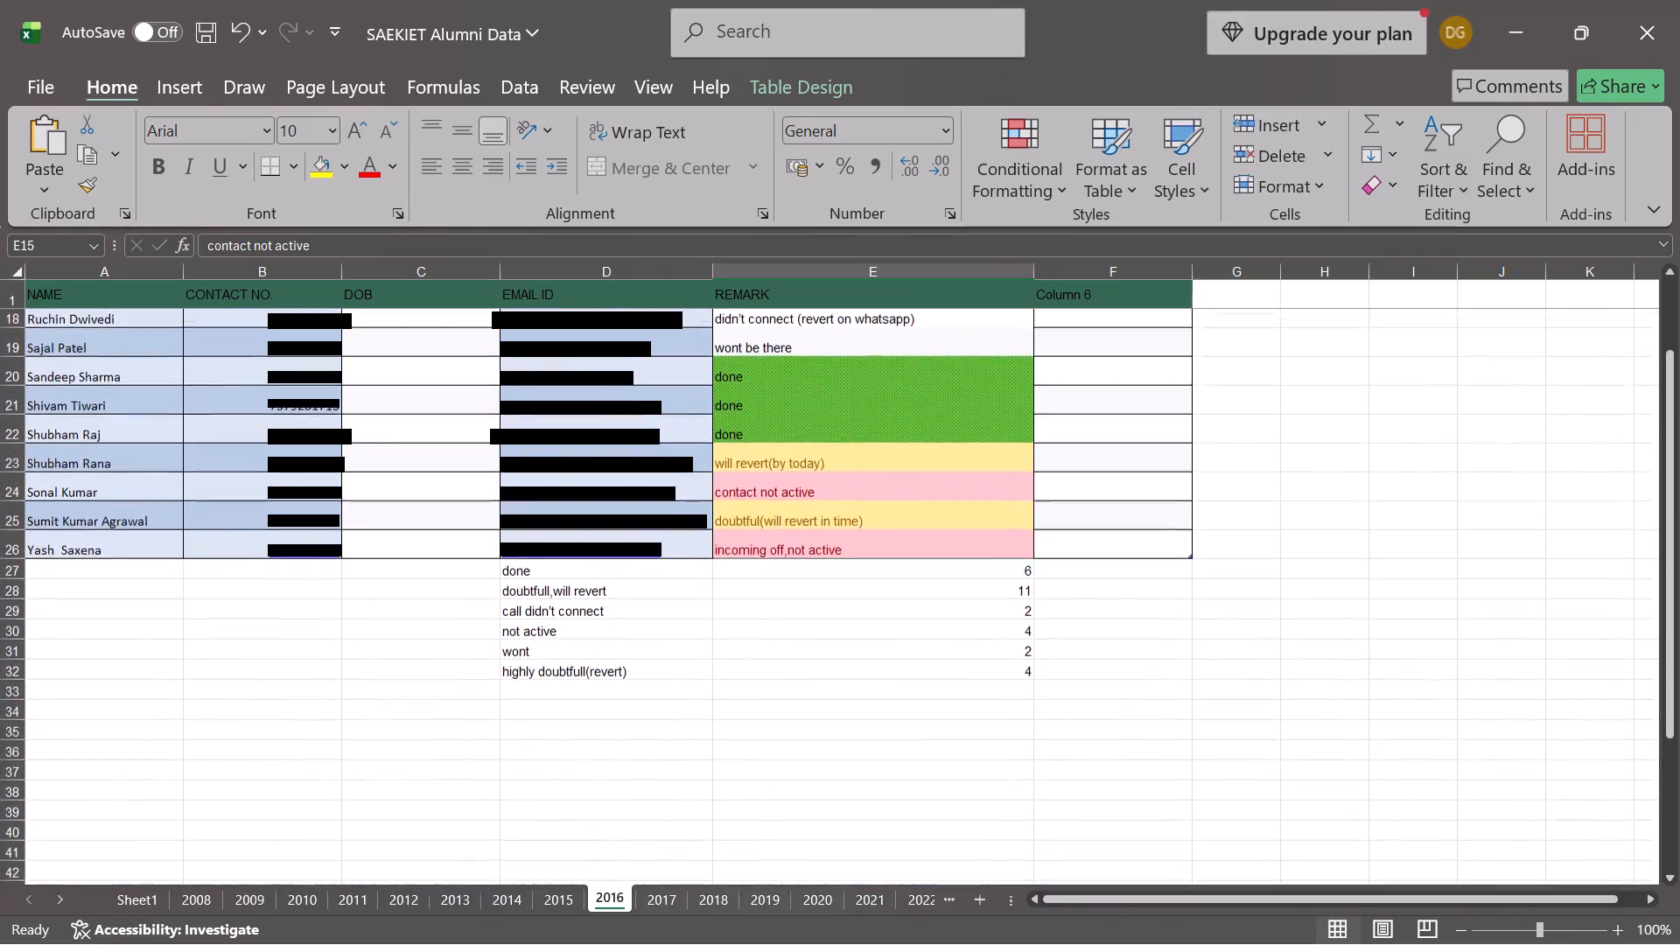
{"action": "scroll", "coordinate": [886, 675], "scroll_direction": "down", "scroll_amount": 2}
{"action": "scroll", "coordinate": [886, 675], "scroll_direction": "up", "scroll_amount": 1}
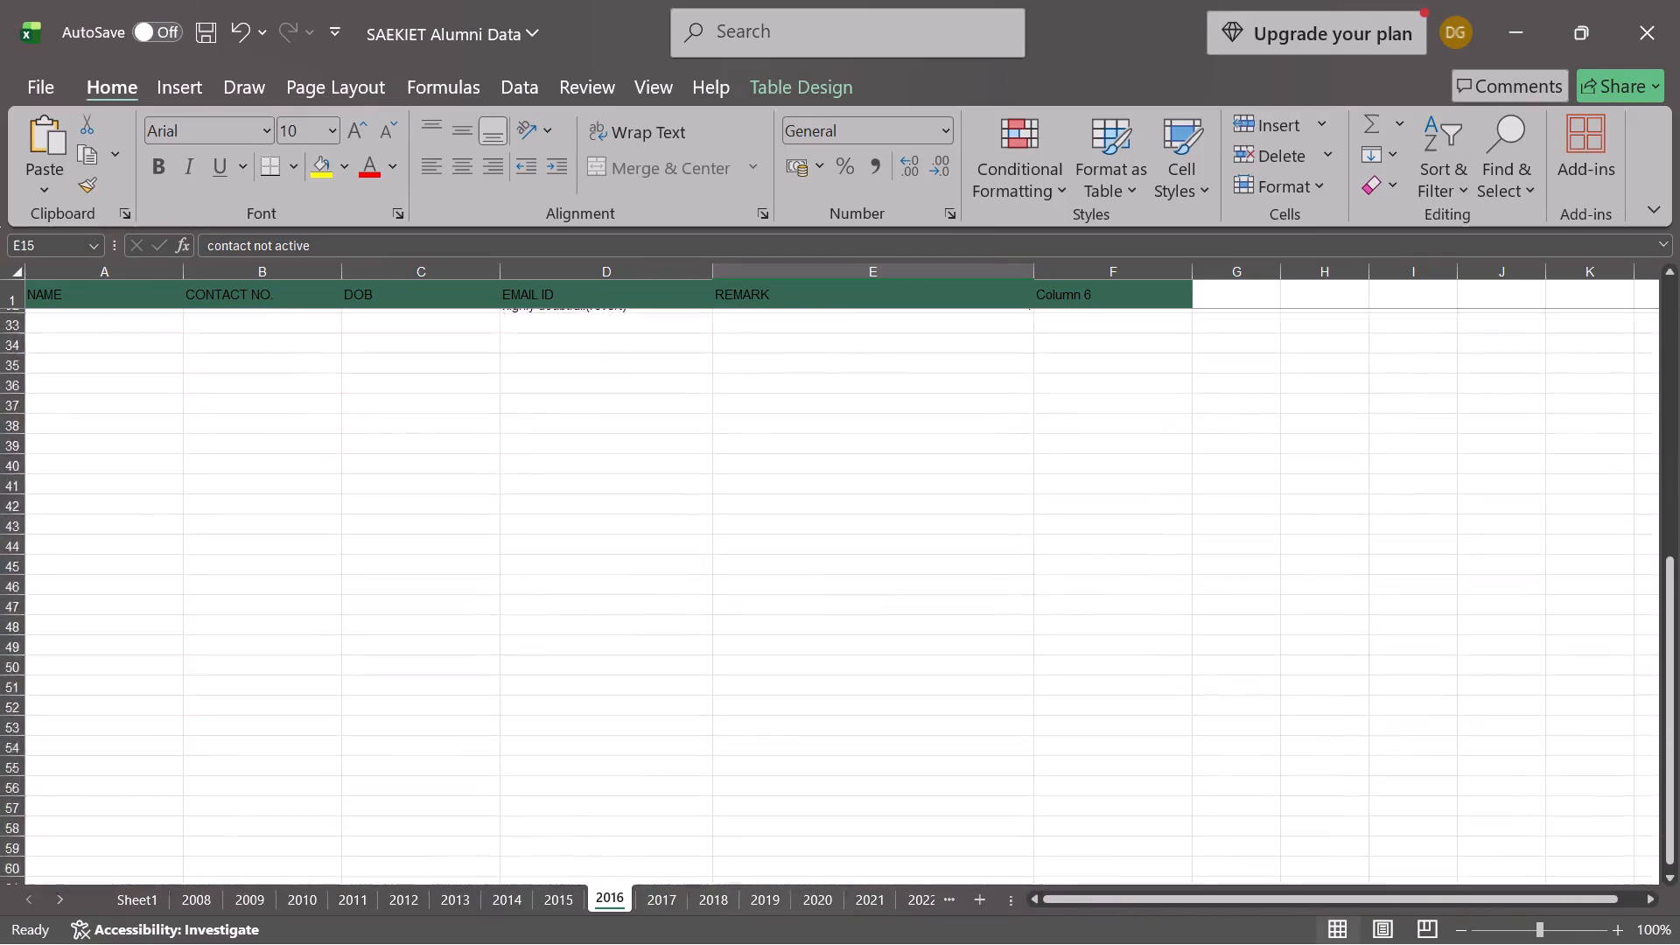
{"action": "scroll", "coordinate": [886, 675], "scroll_direction": "up", "scroll_amount": 1}
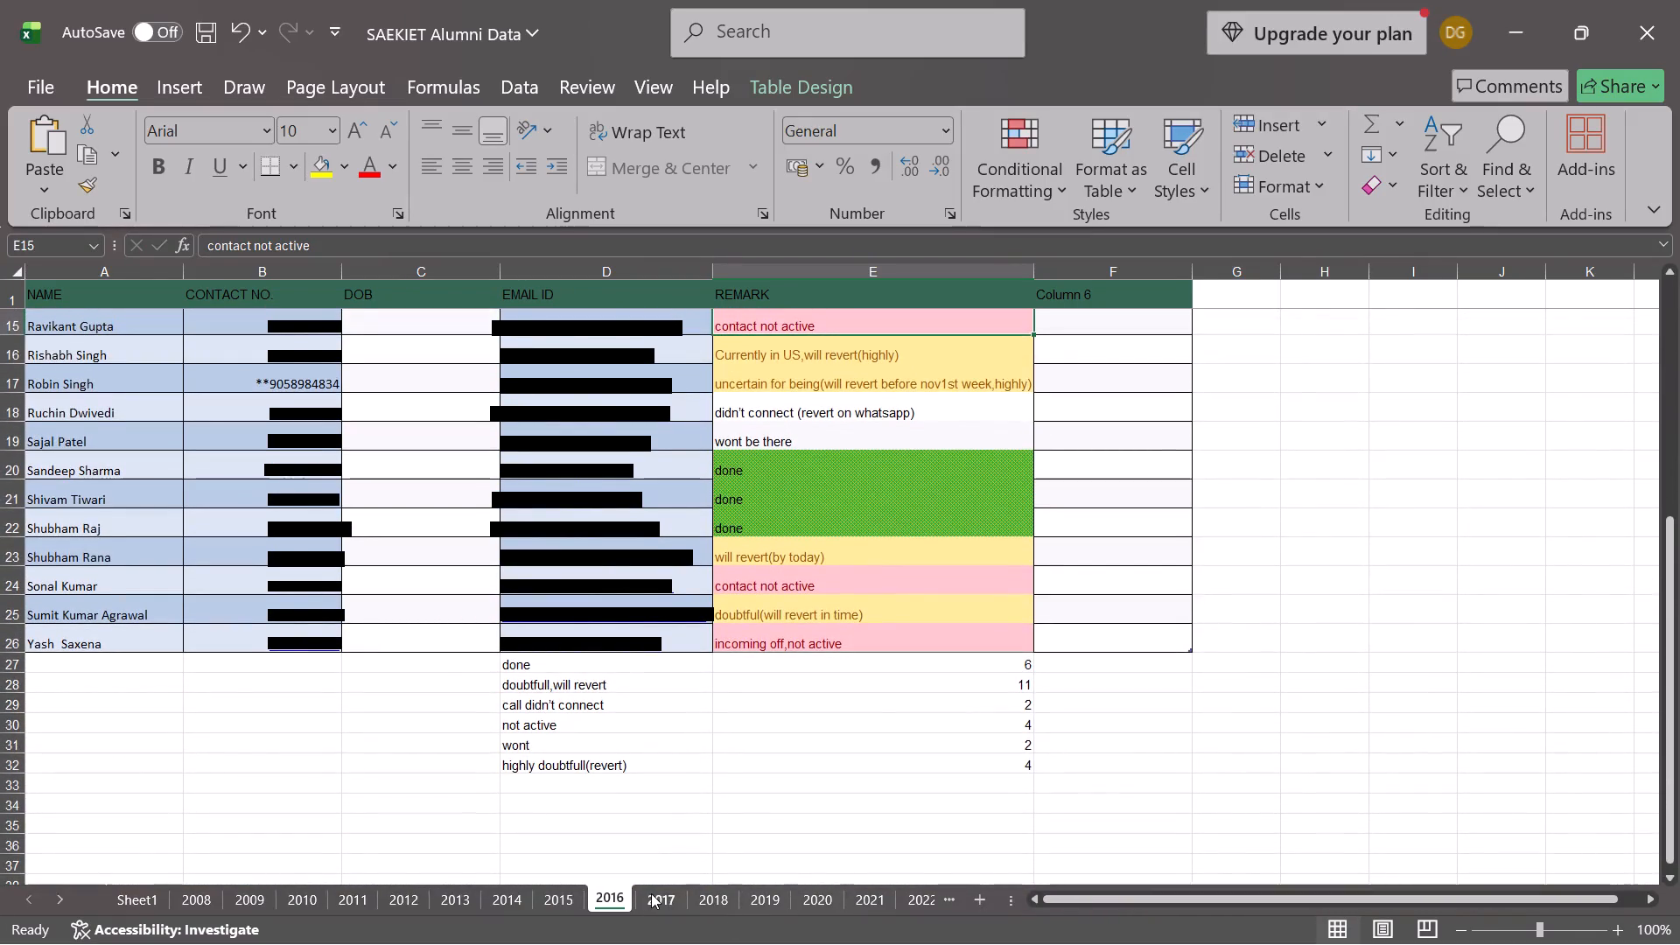
{"action": "left_click", "coordinate": [651, 893]}
{"action": "scroll", "coordinate": [692, 694], "scroll_direction": "down", "scroll_amount": 1}
{"action": "scroll", "coordinate": [692, 694], "scroll_direction": "up", "scroll_amount": 1}
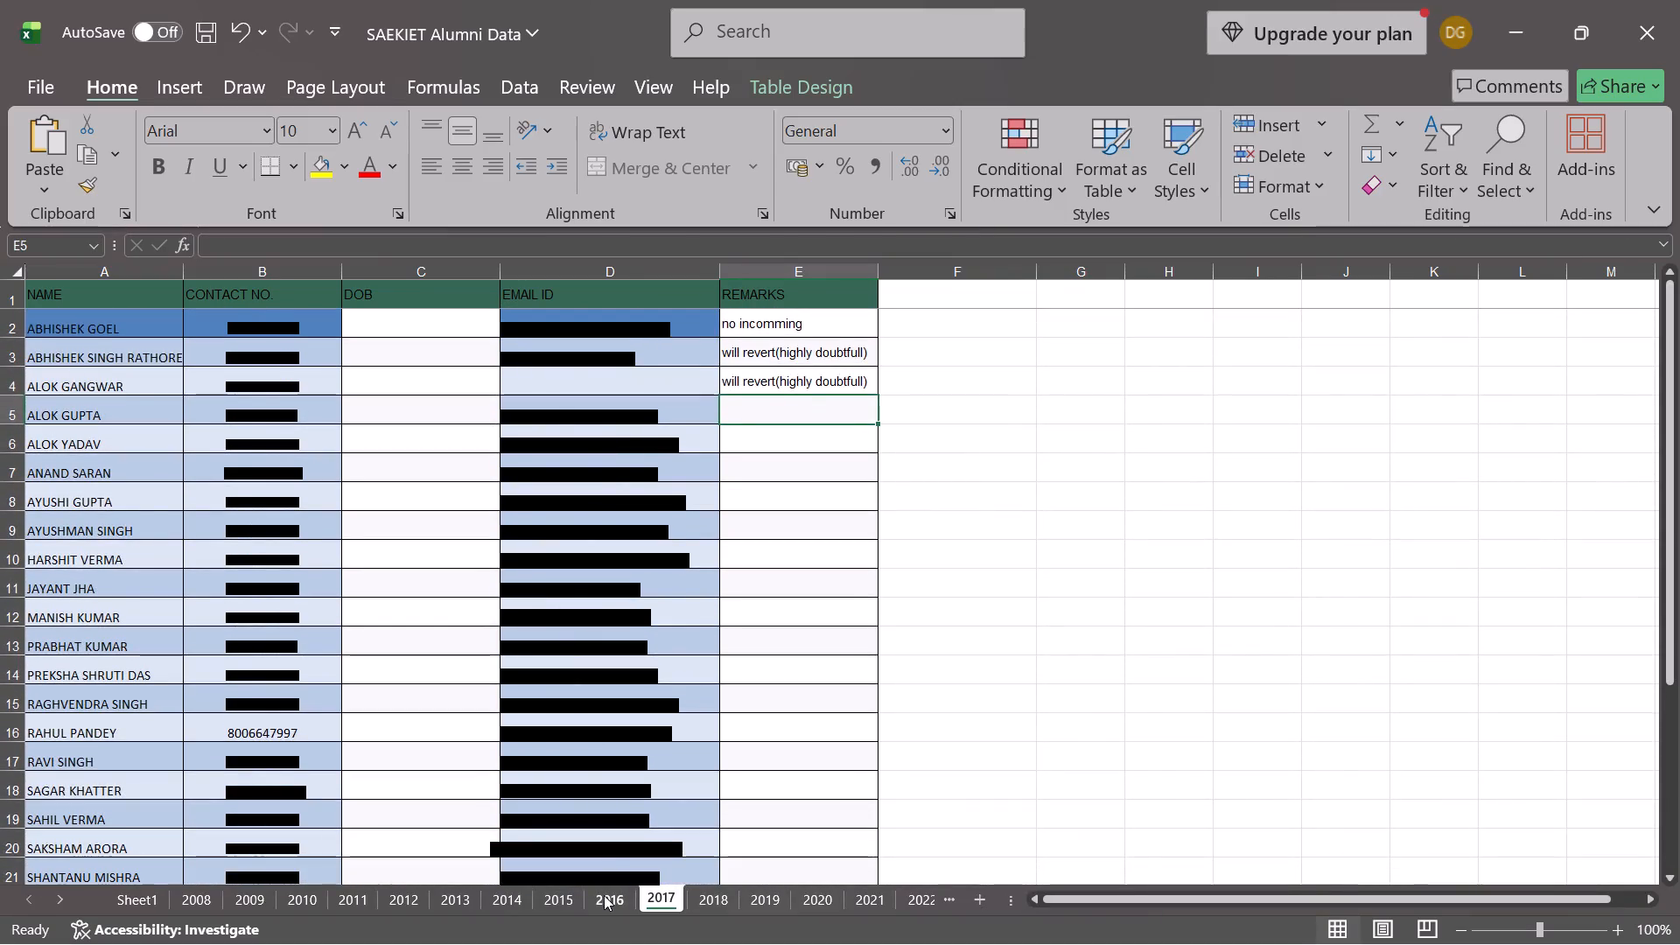
{"action": "left_click", "coordinate": [604, 895]}
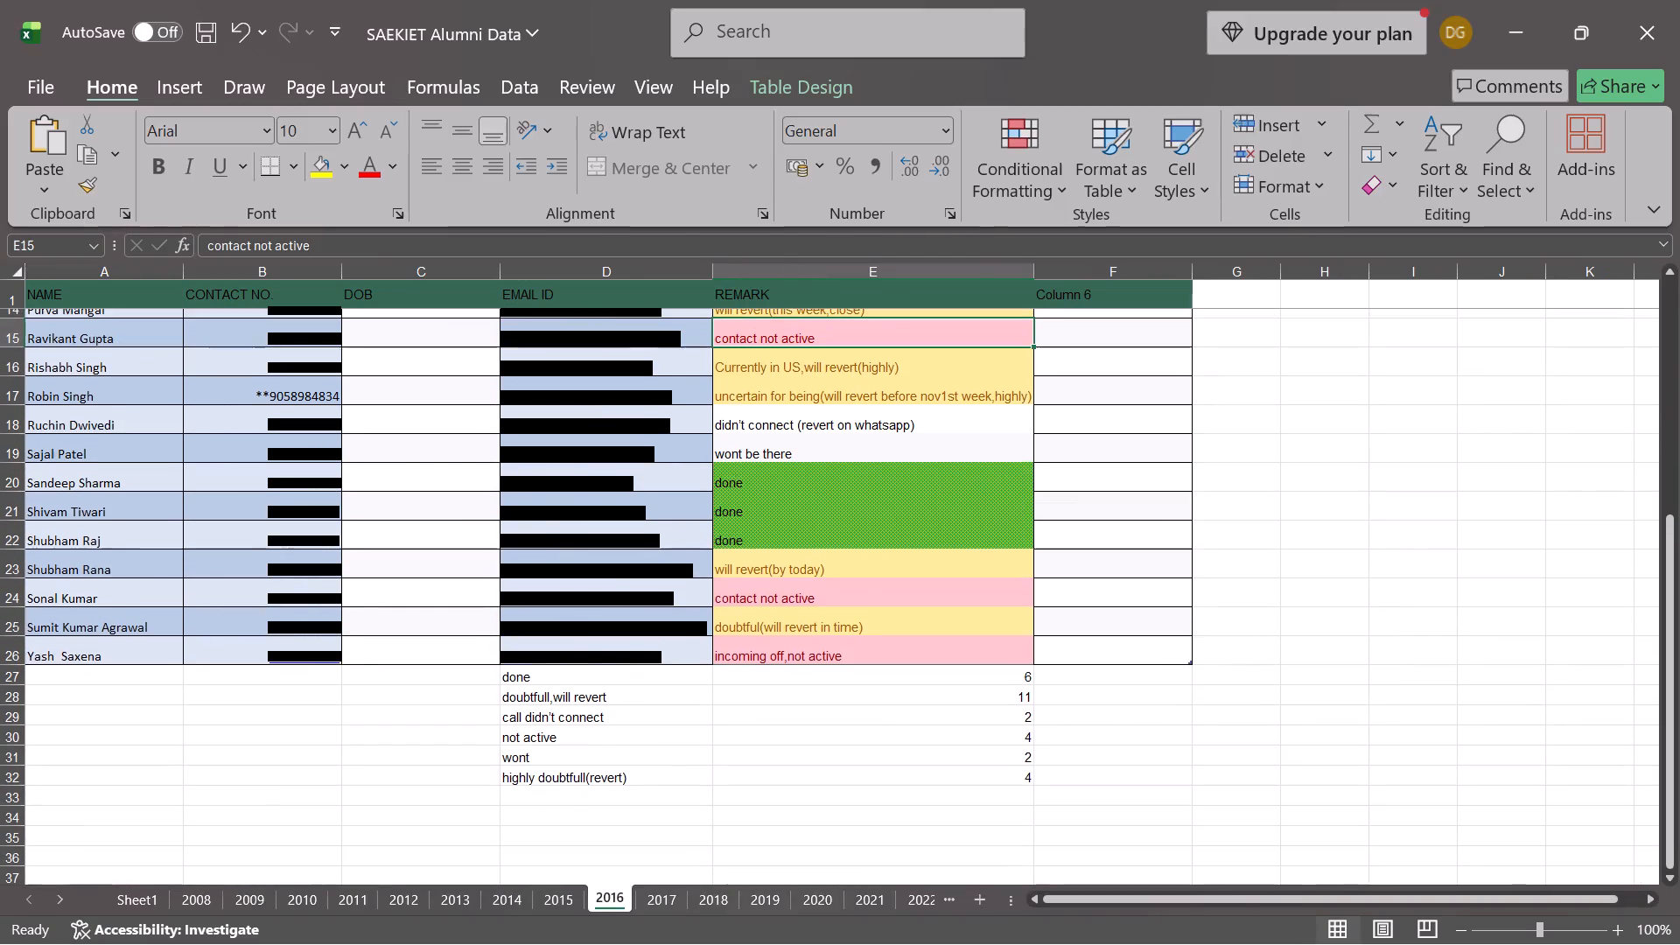
{"action": "scroll", "coordinate": [732, 731], "scroll_direction": "up", "scroll_amount": 1}
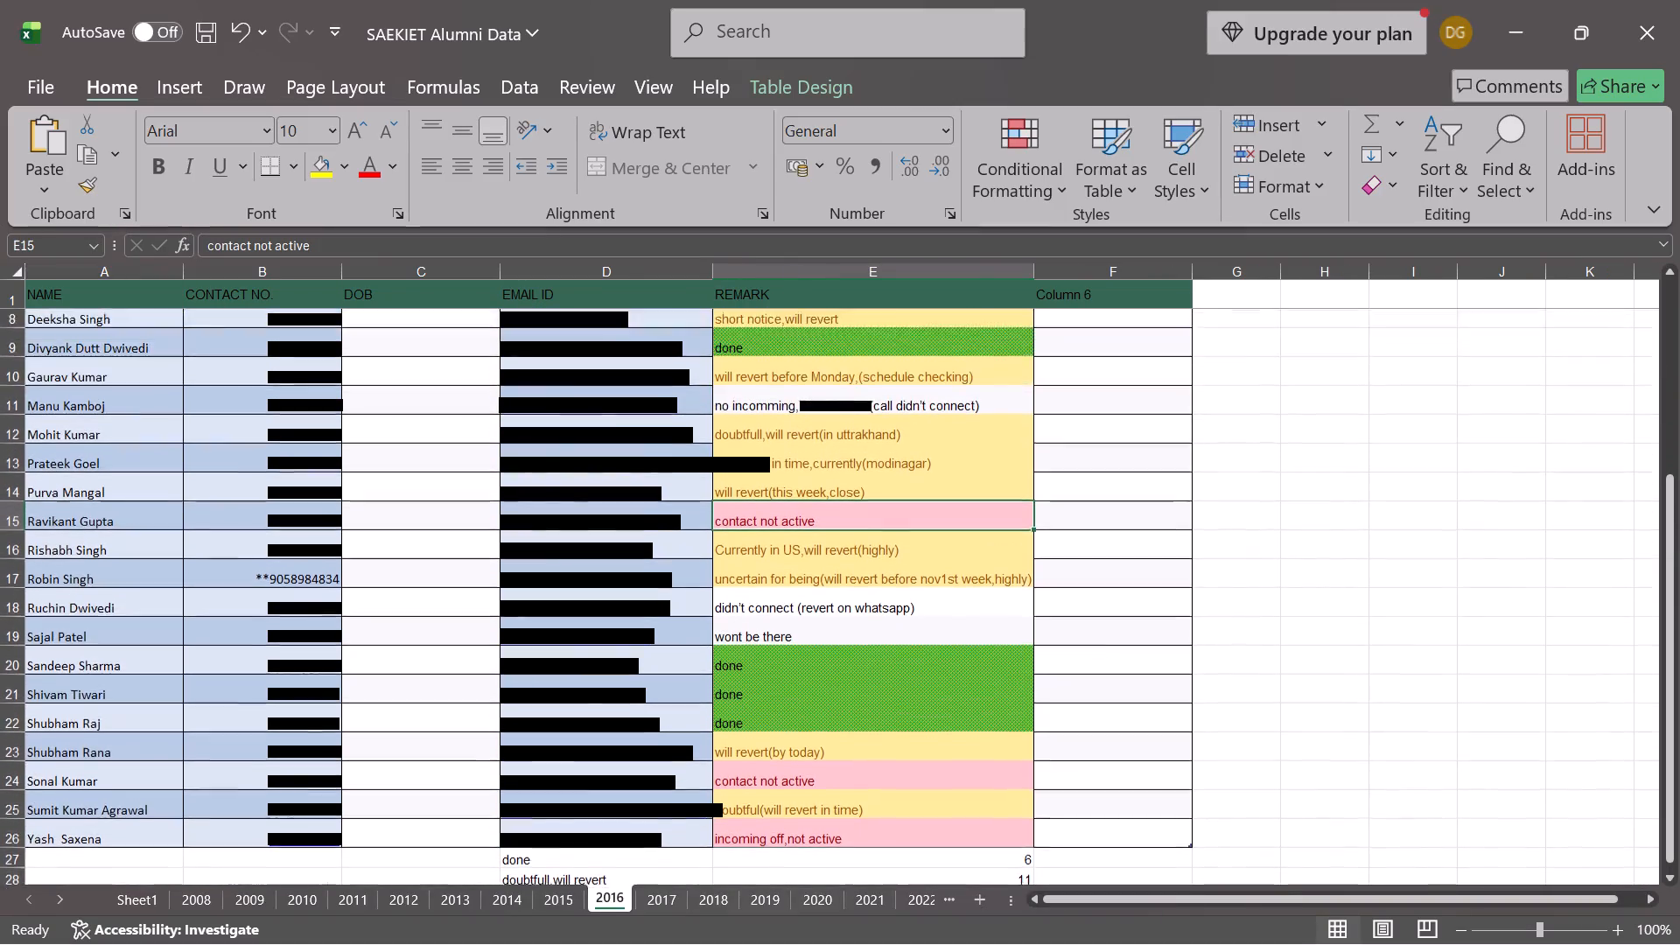
{"action": "left_click", "coordinate": [675, 891]}
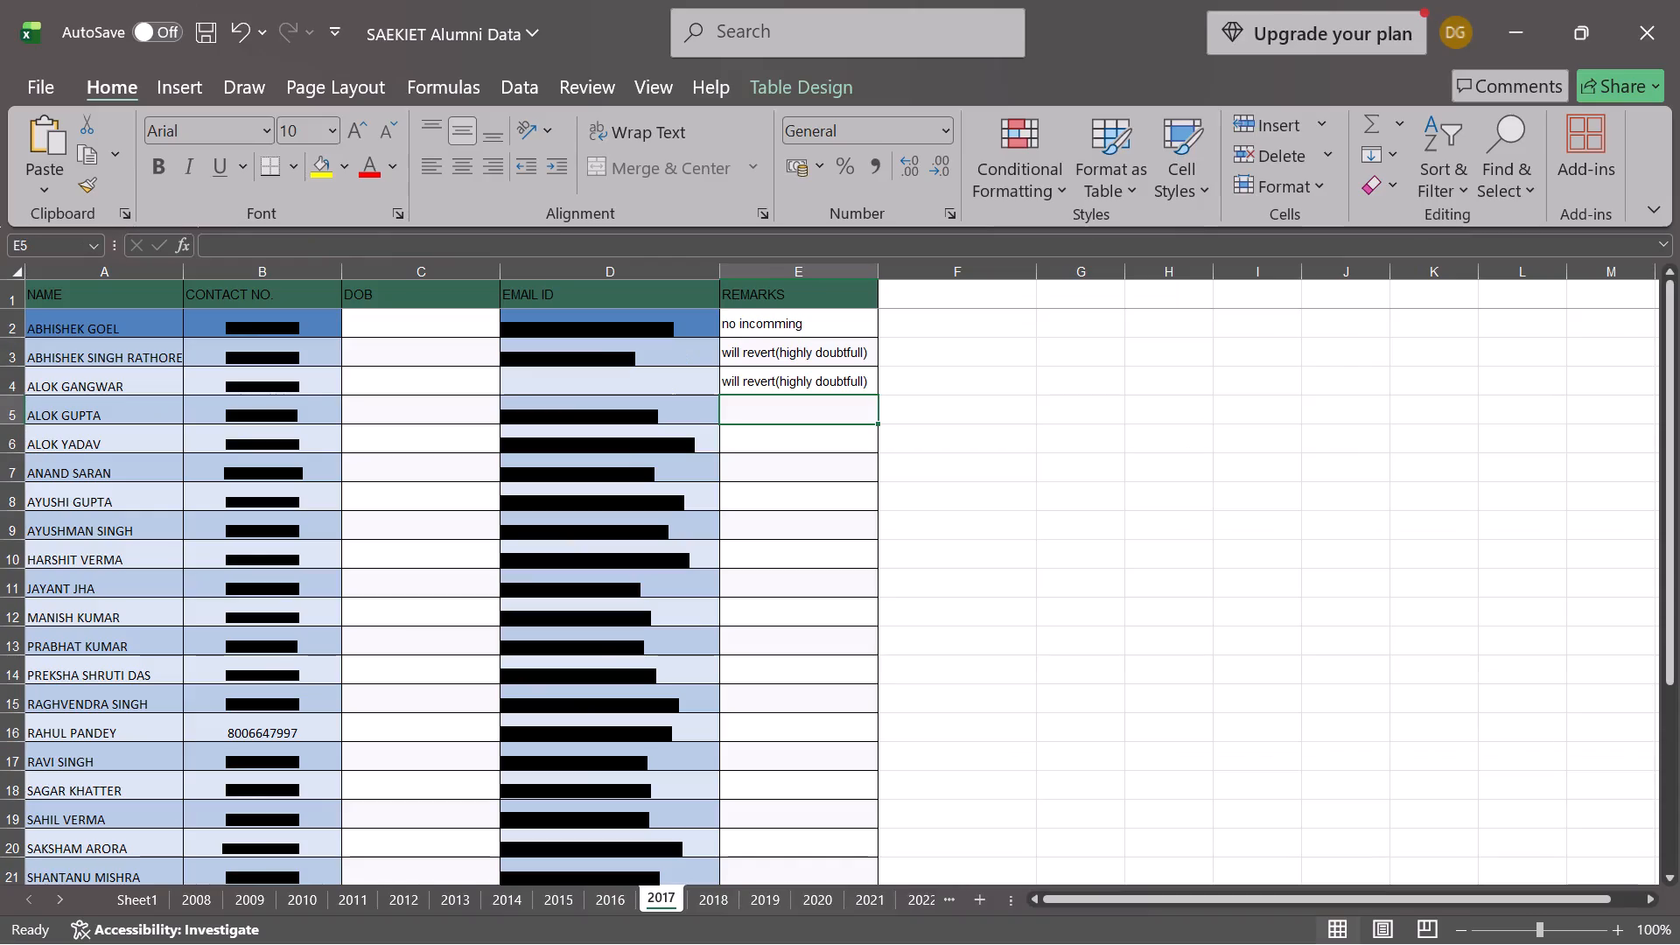